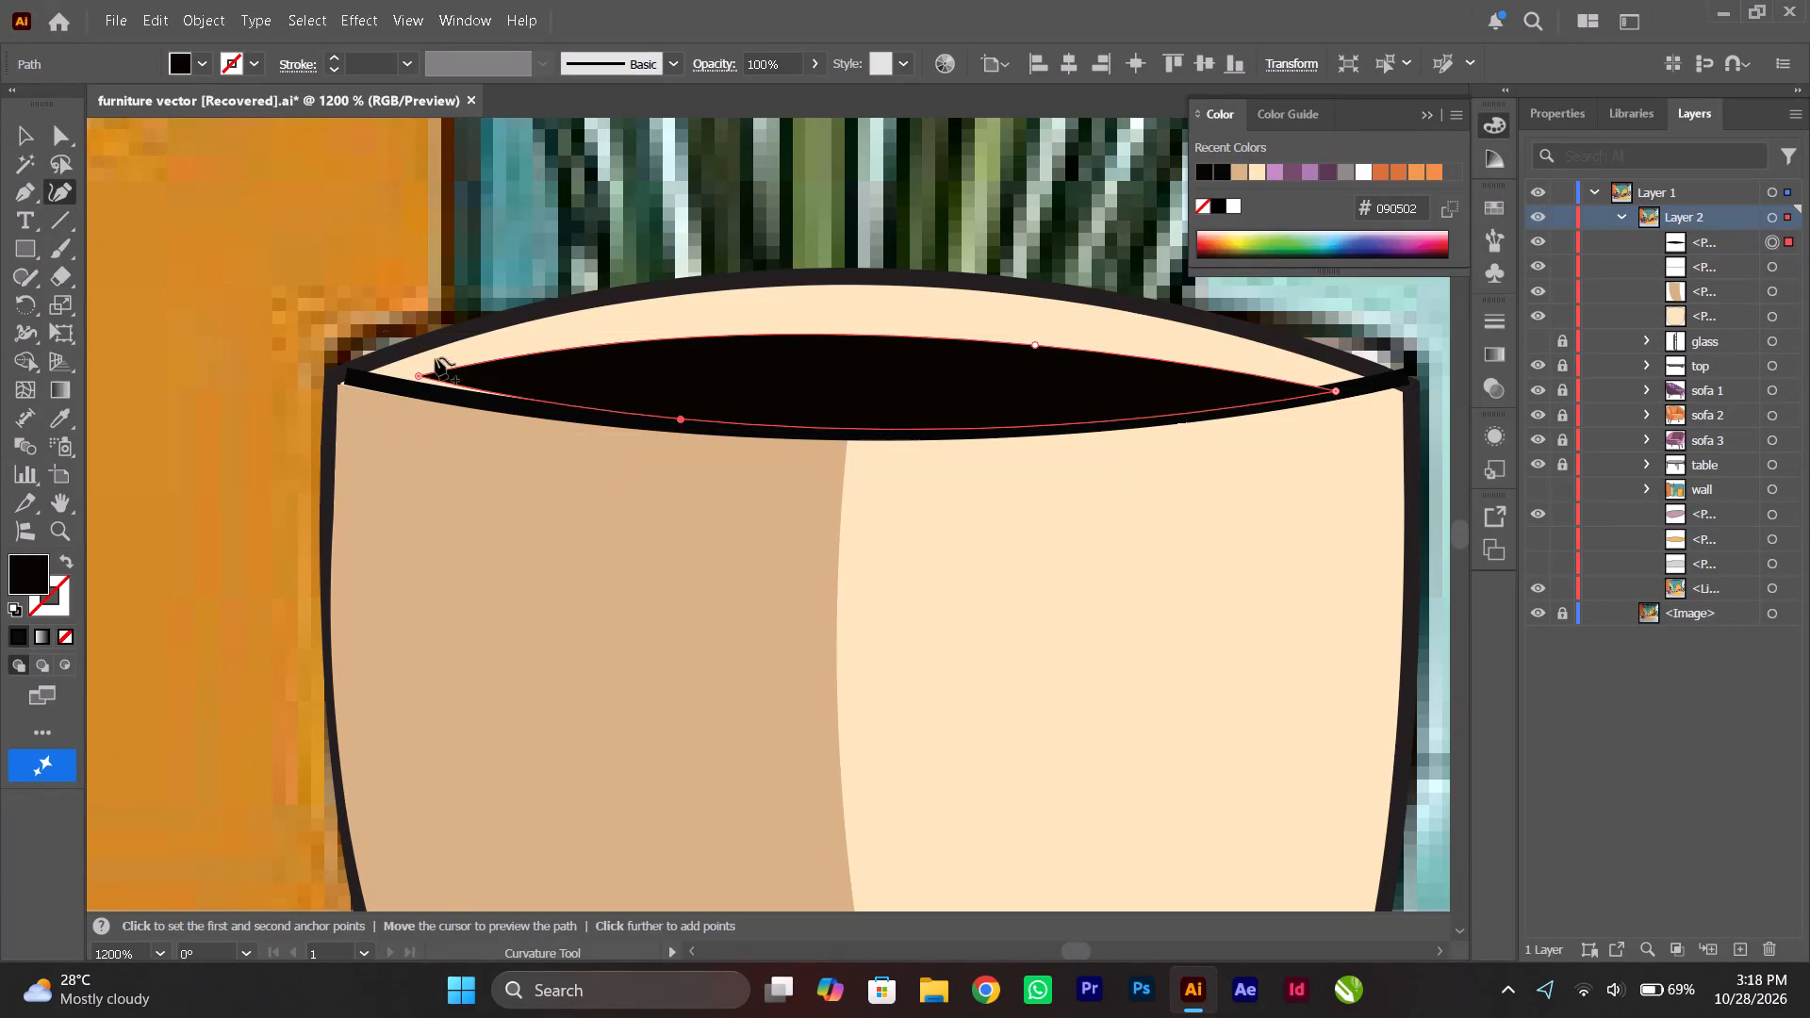
Stretch the black opening shape of the plant pot so its two end points reach towards both rim corners.
{"action": "left_click_drag", "start_coordinate": [418, 375], "coordinate": [405, 373]}
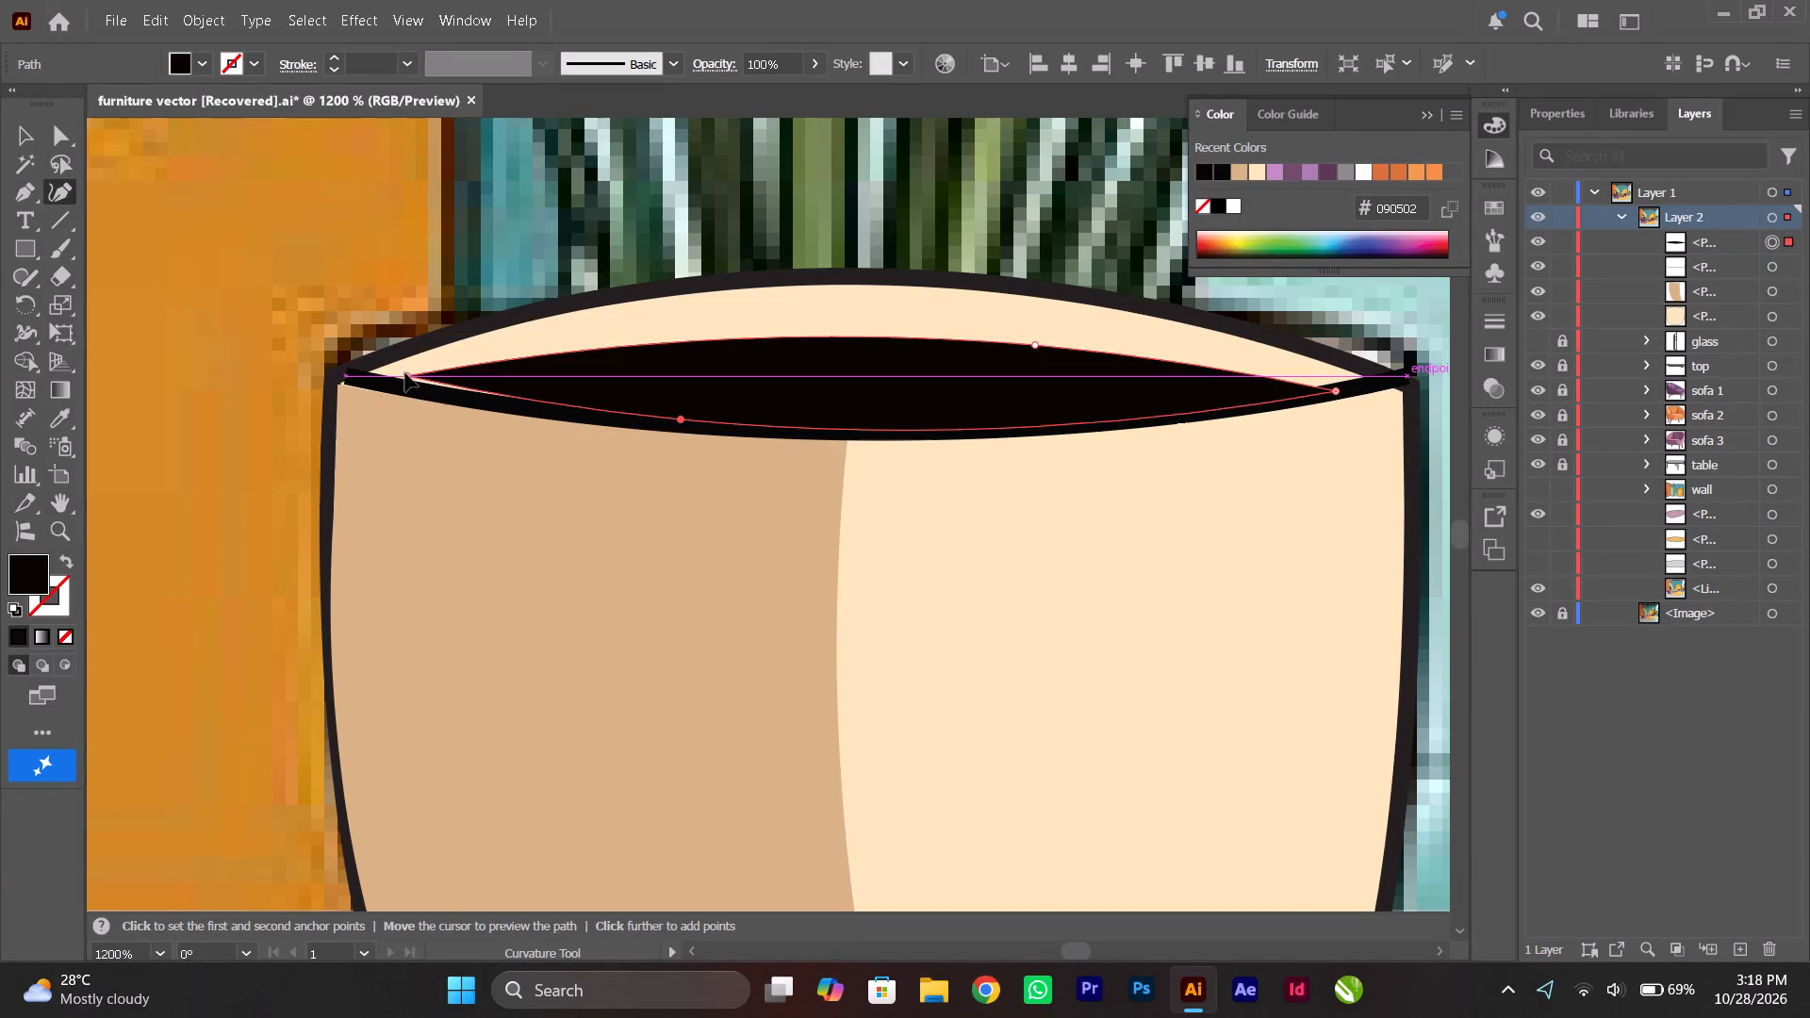
{"action": "left_click_drag", "start_coordinate": [405, 373], "coordinate": [366, 371]}
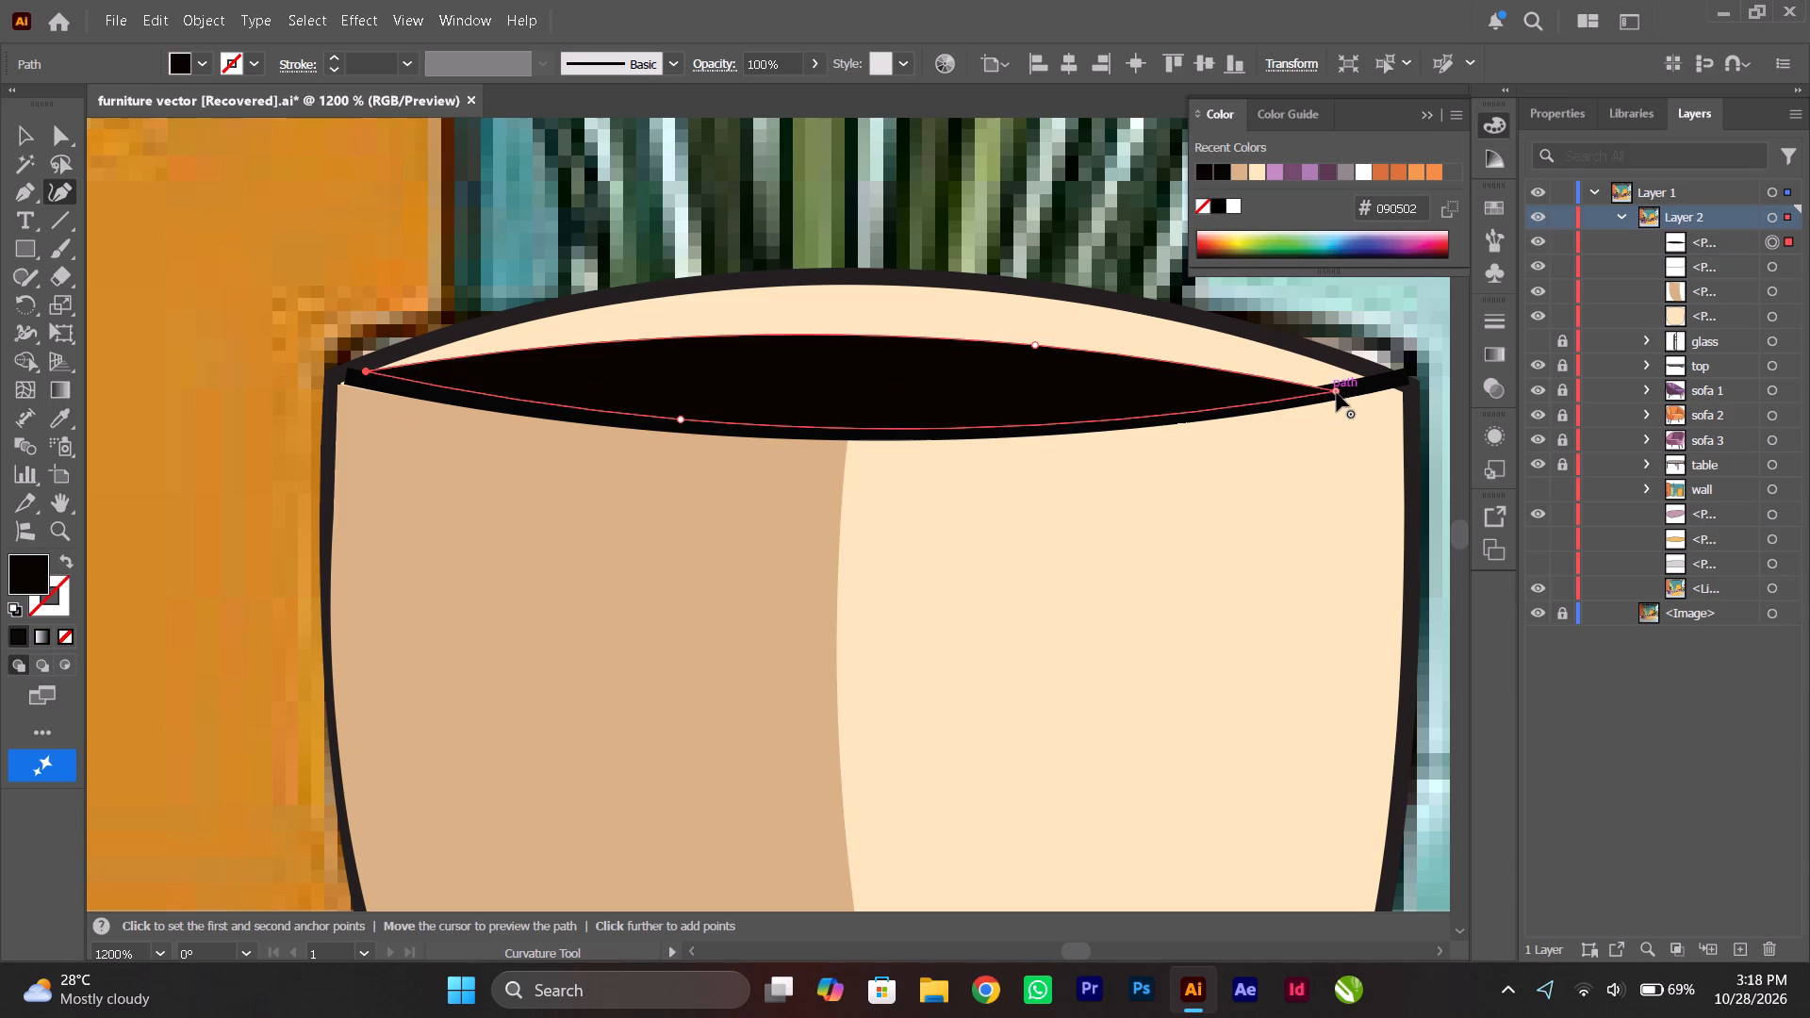
{"action": "left_click_drag", "start_coordinate": [1337, 393], "coordinate": [1367, 373]}
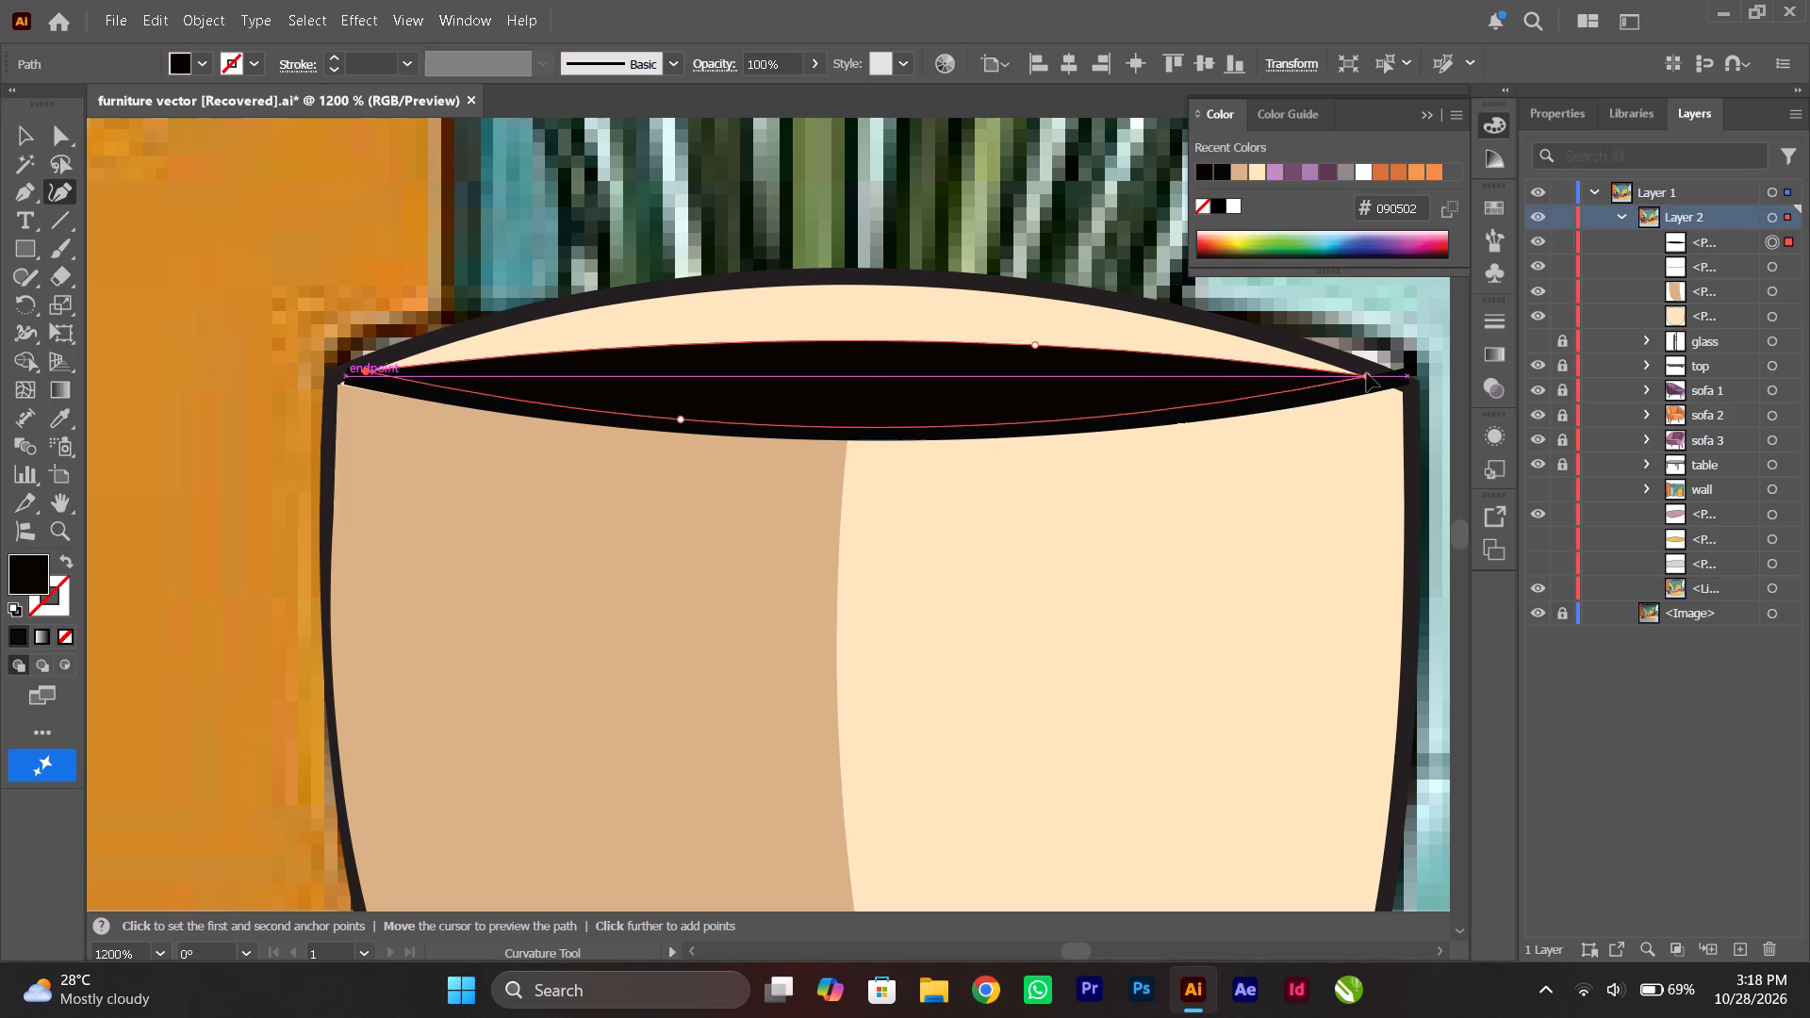
{"action": "left_click_drag", "start_coordinate": [1367, 373], "coordinate": [1368, 374]}
{"action": "scroll", "coordinate": [1212, 402], "scroll_direction": "down", "scroll_amount": 3, "text": "alt"}
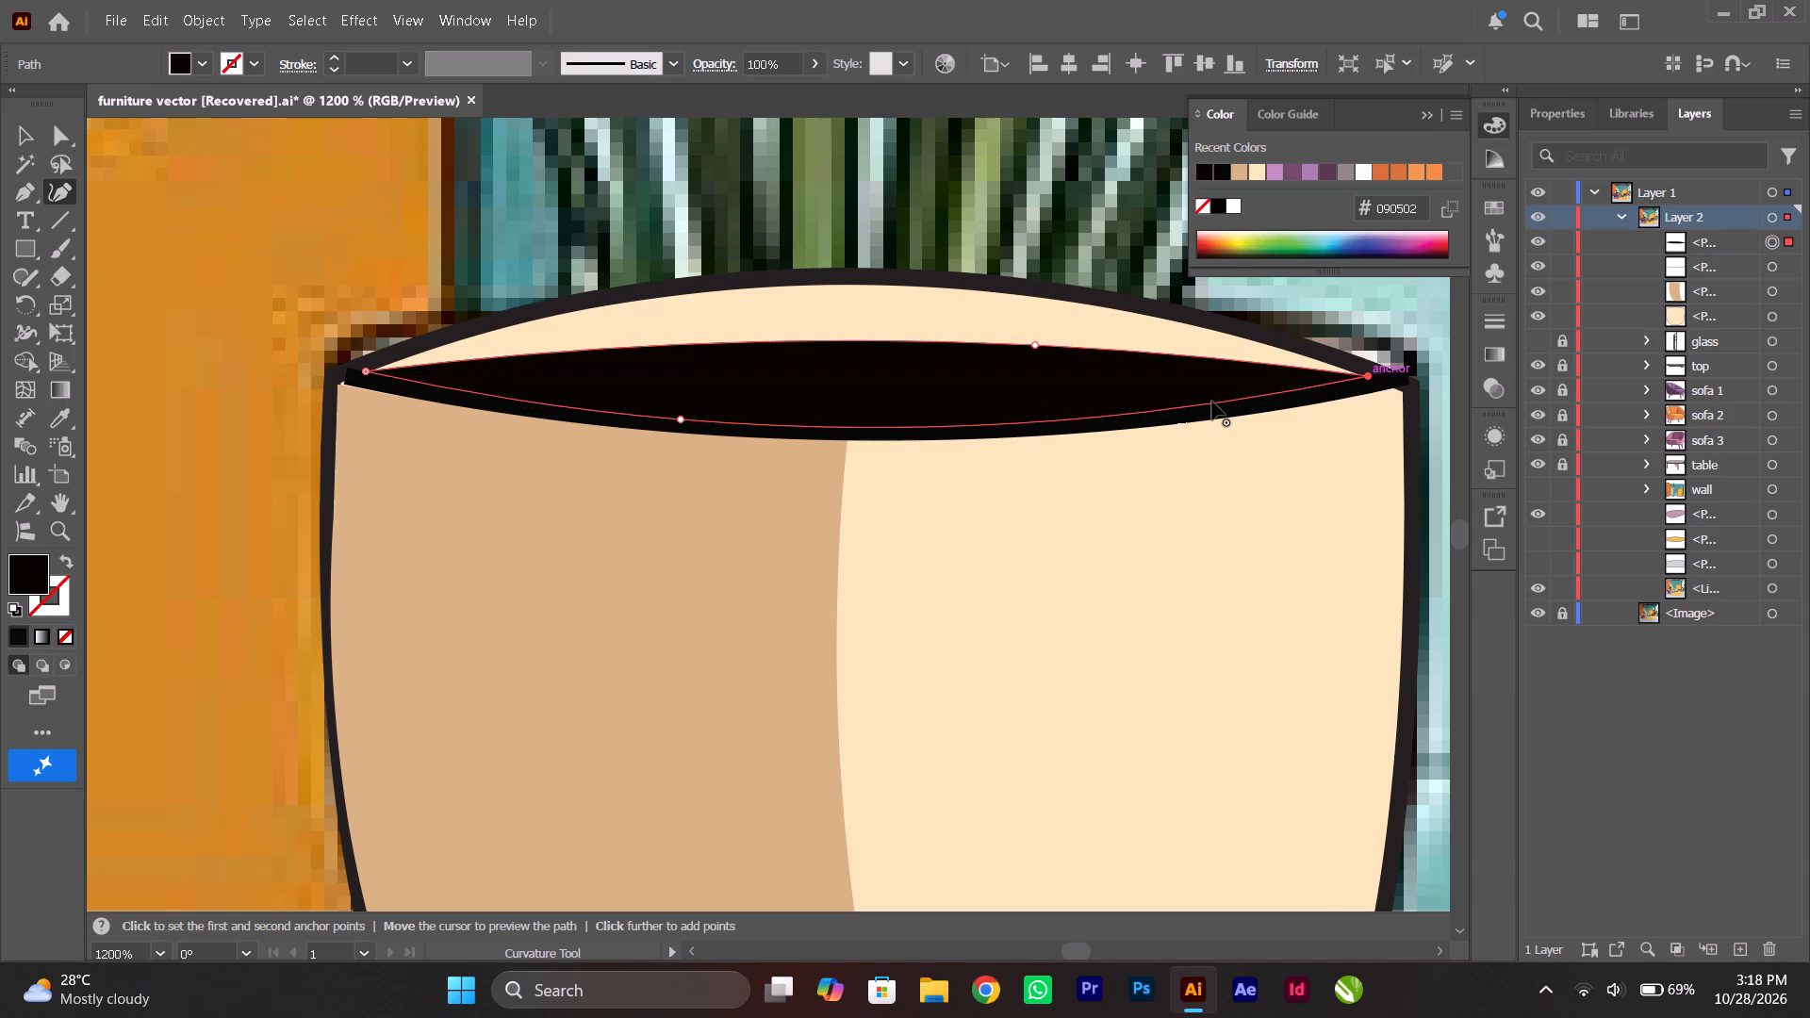
{"action": "left_click", "coordinate": [16, 144]}
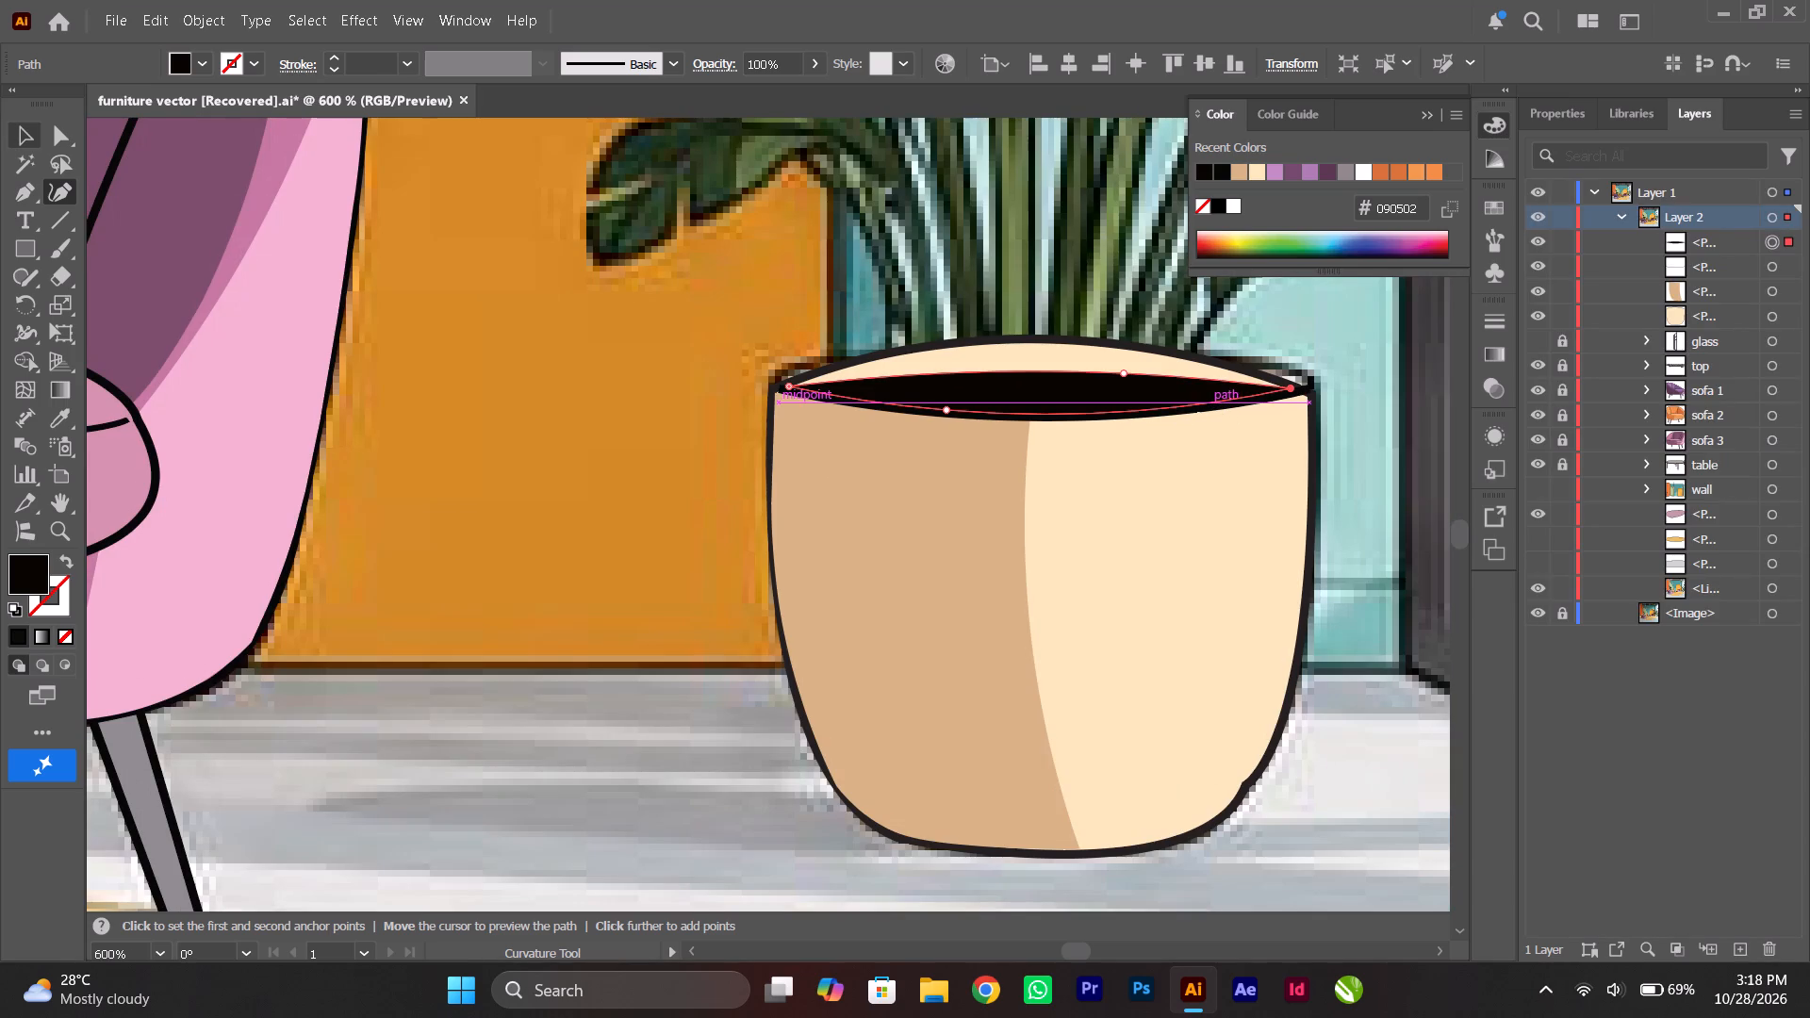
{"action": "left_click", "coordinate": [545, 383]}
{"action": "scroll", "coordinate": [545, 383], "scroll_direction": "down", "scroll_amount": 4, "text": "ctrl"}
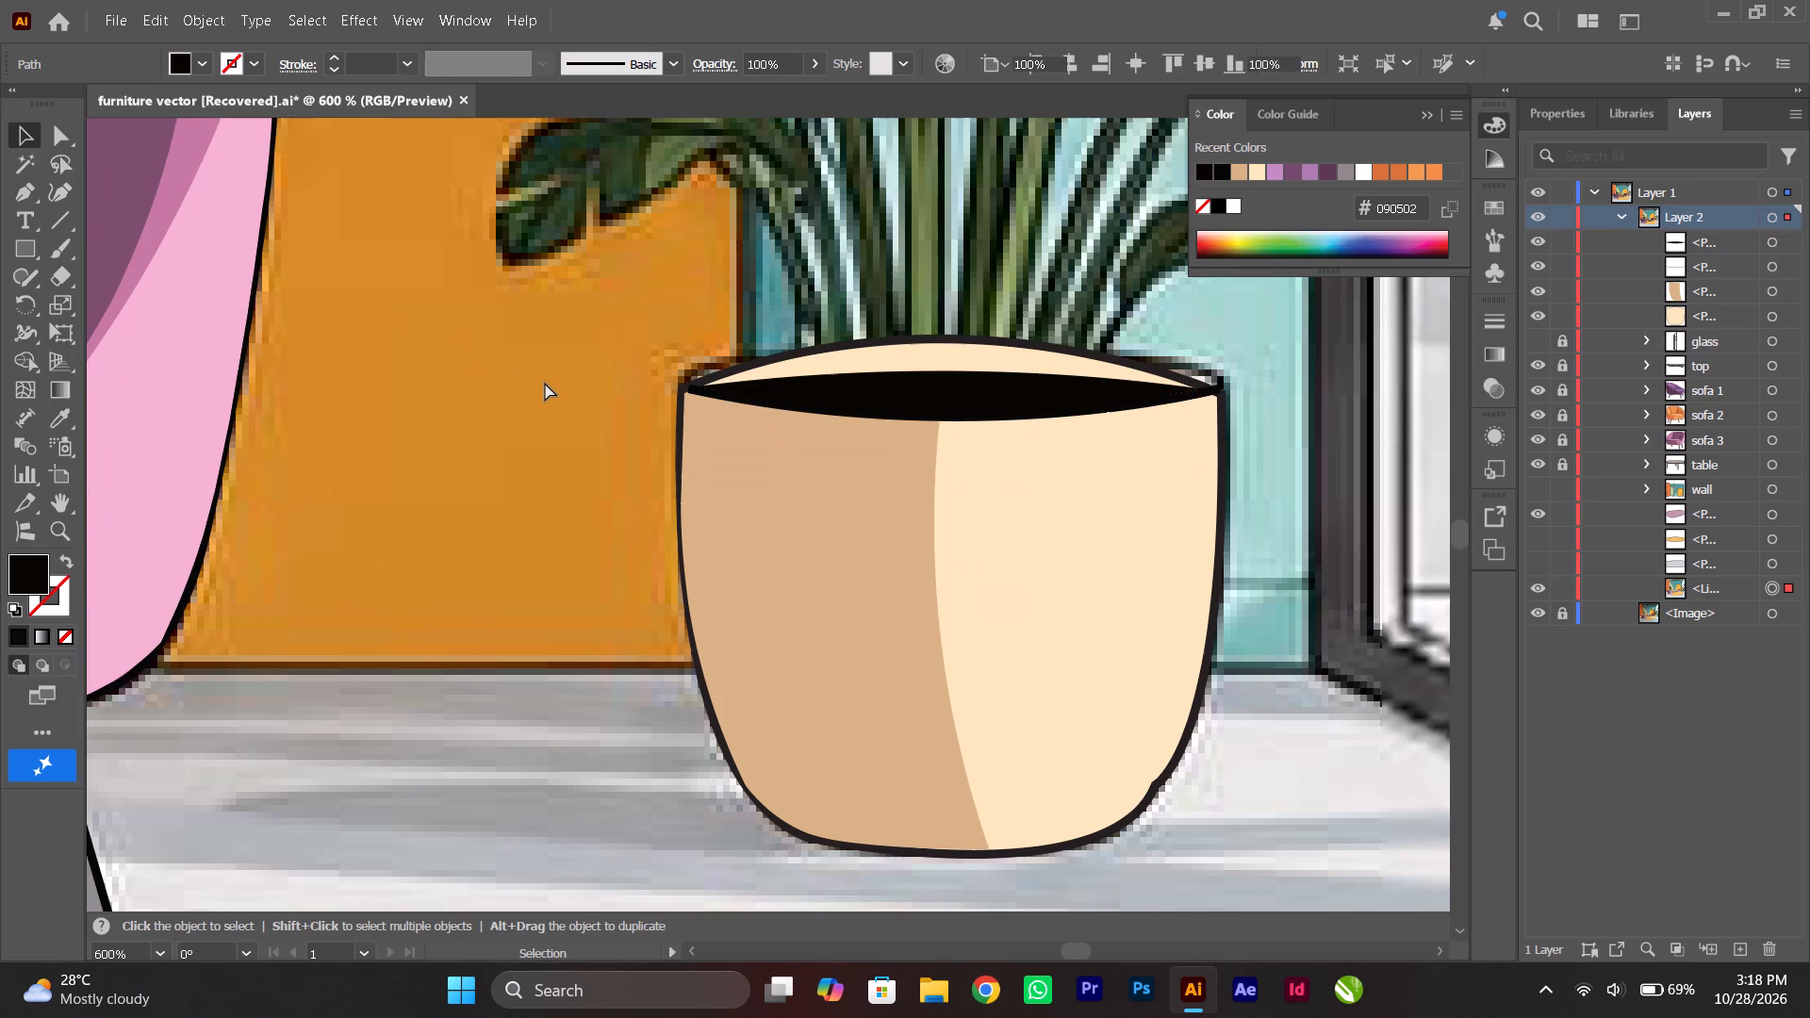
Hide the light beige pot body and the black opening shape to expose the reference image beneath.
{"action": "scroll", "coordinate": [547, 388], "scroll_direction": "down", "scroll_amount": 5, "text": "ctrl"}
{"action": "left_click", "coordinate": [1032, 527]}
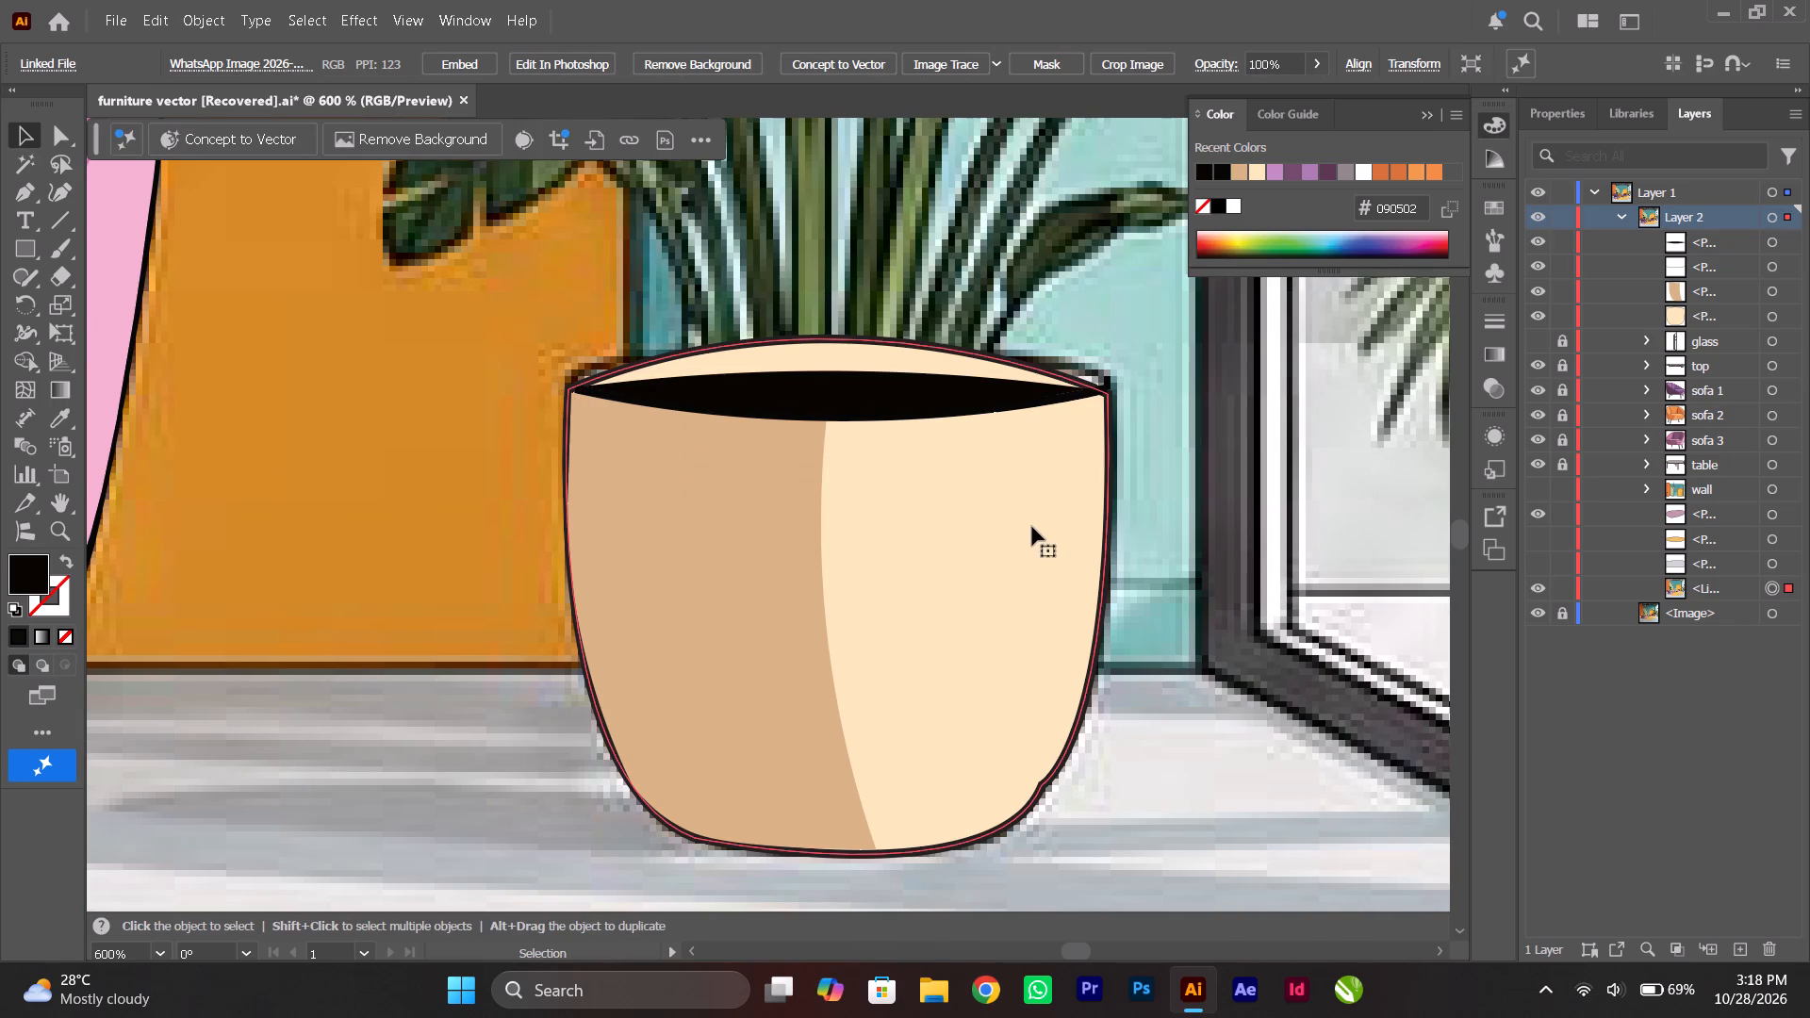
{"action": "left_click", "coordinate": [1538, 317]}
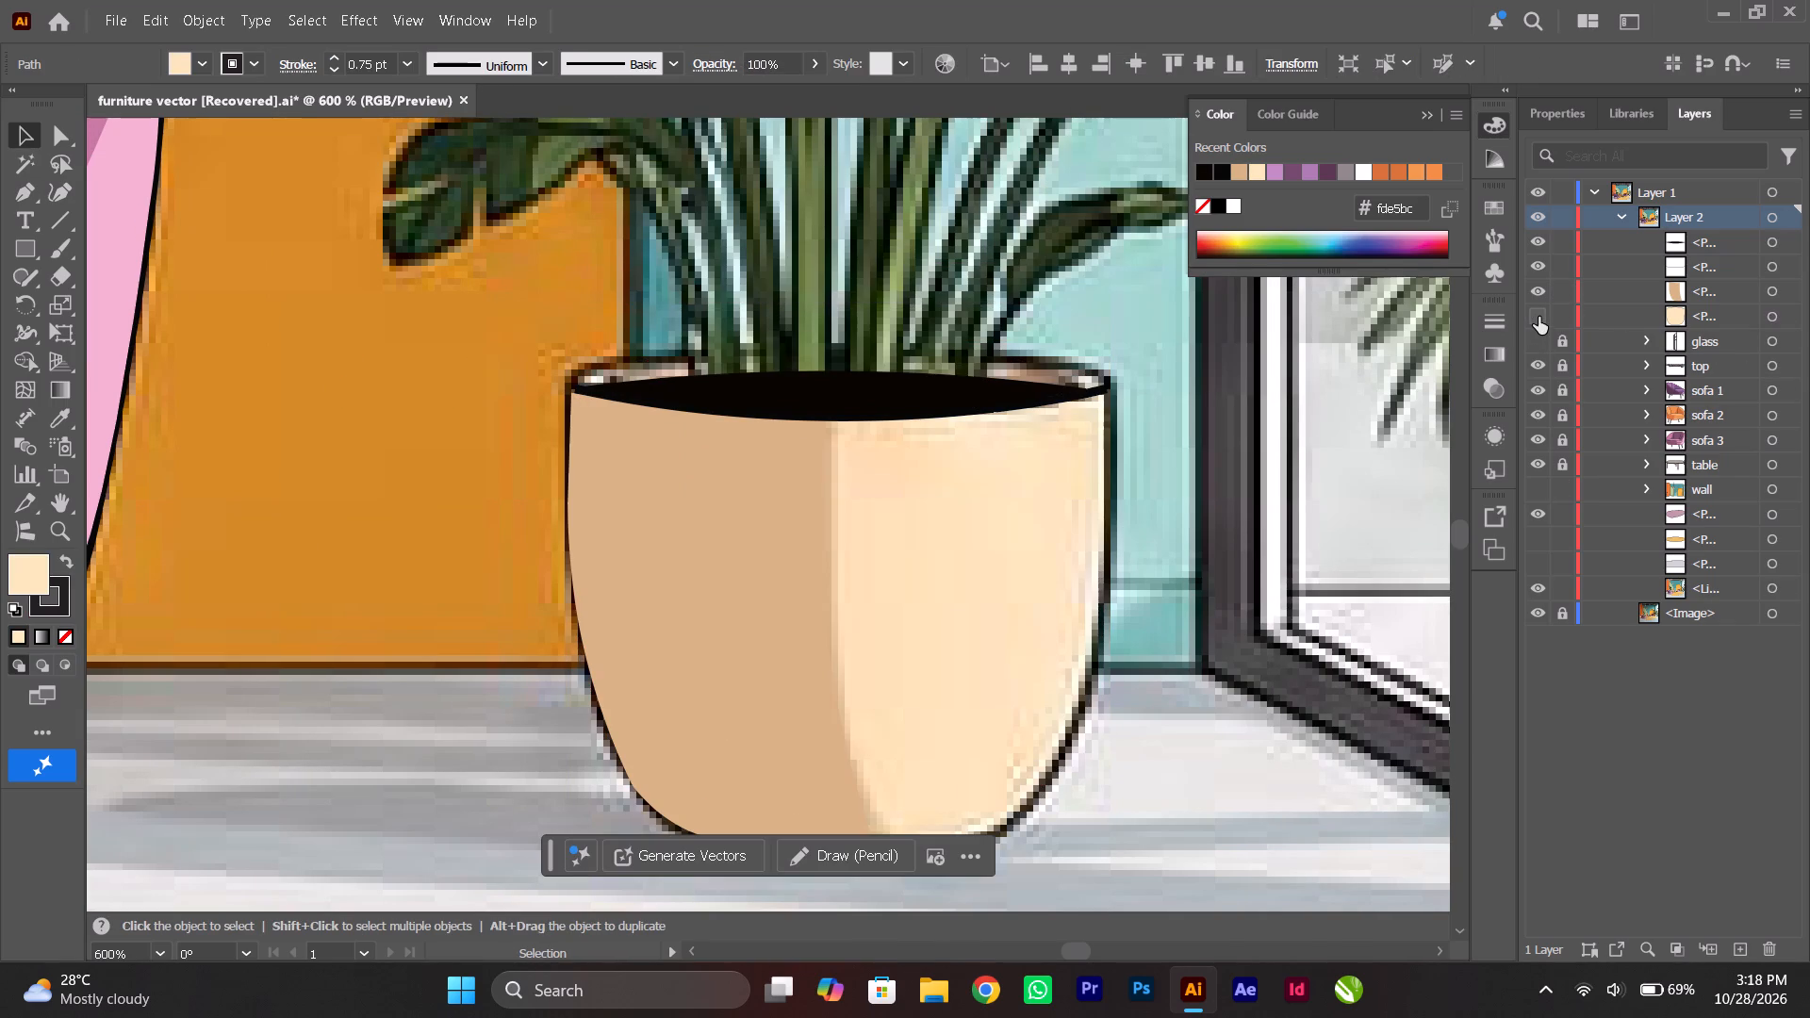
{"action": "left_click", "coordinate": [1535, 238]}
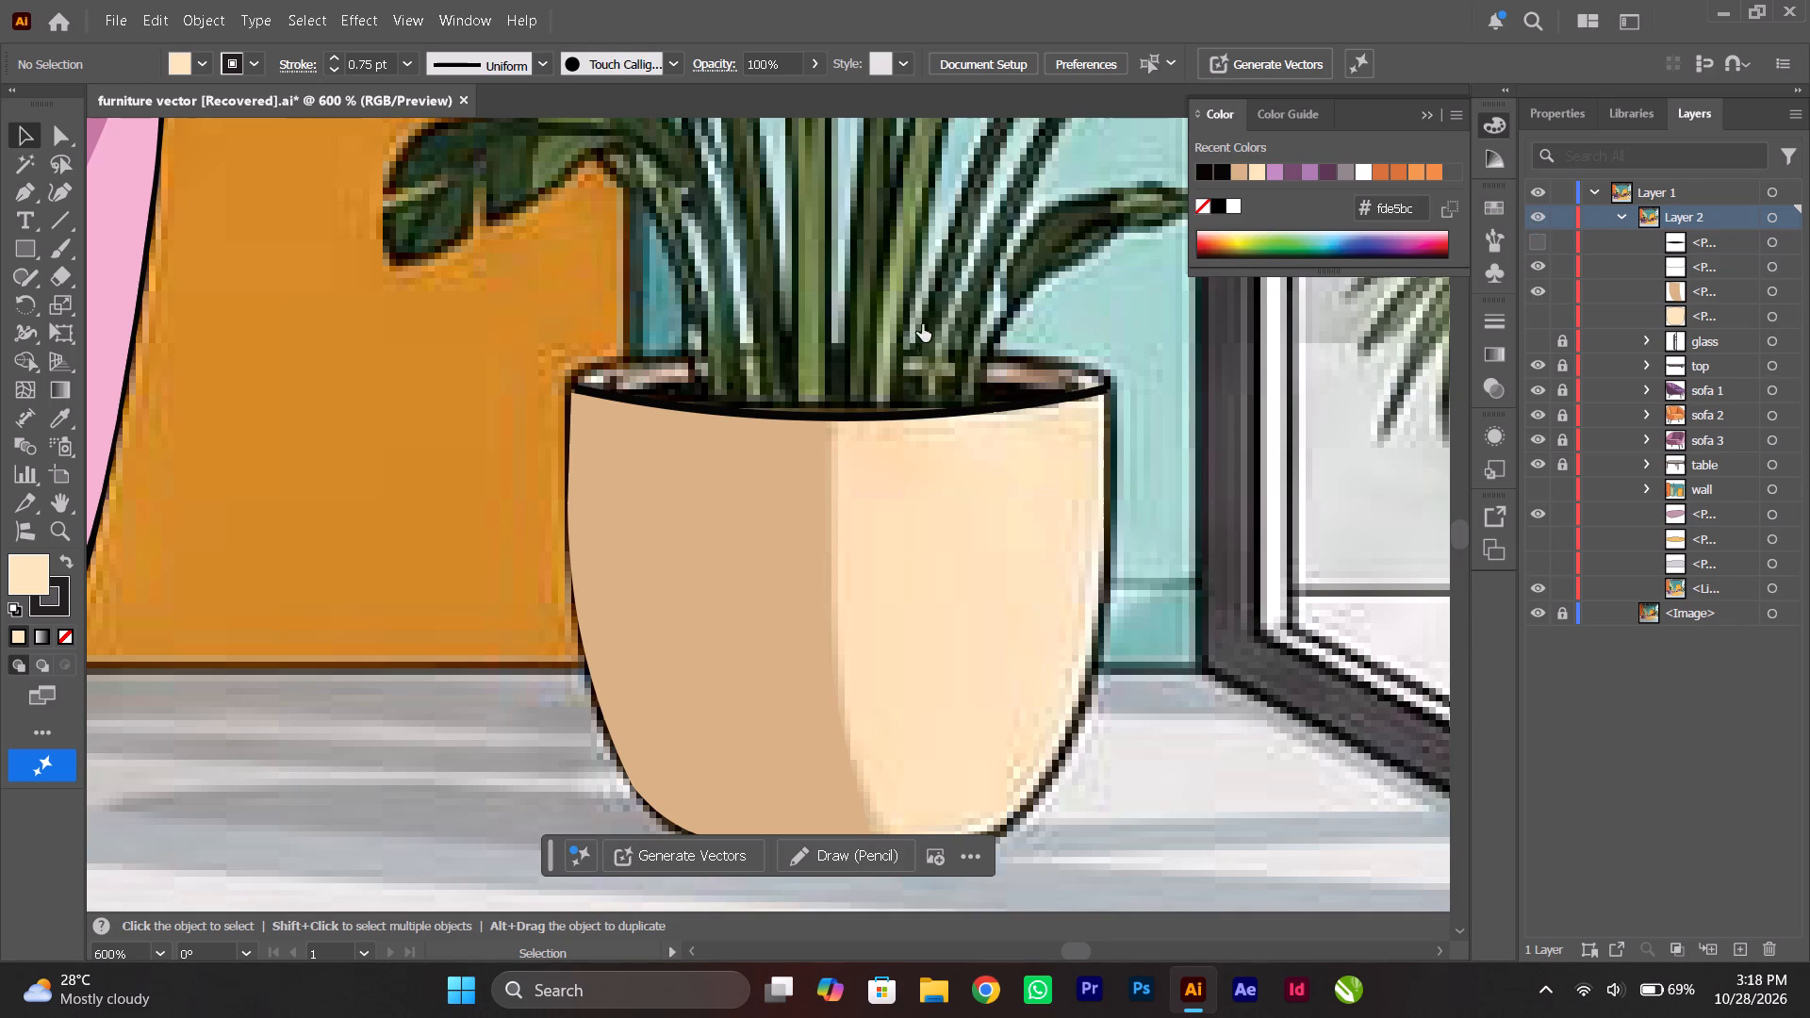
Start a Pen path at the pot's soil line and curve it up the central stem to the leaf base.
{"action": "scroll", "coordinate": [907, 330], "scroll_direction": "up", "scroll_amount": 15}
{"action": "scroll", "coordinate": [917, 340], "scroll_direction": "down", "scroll_amount": 3, "text": "alt"}
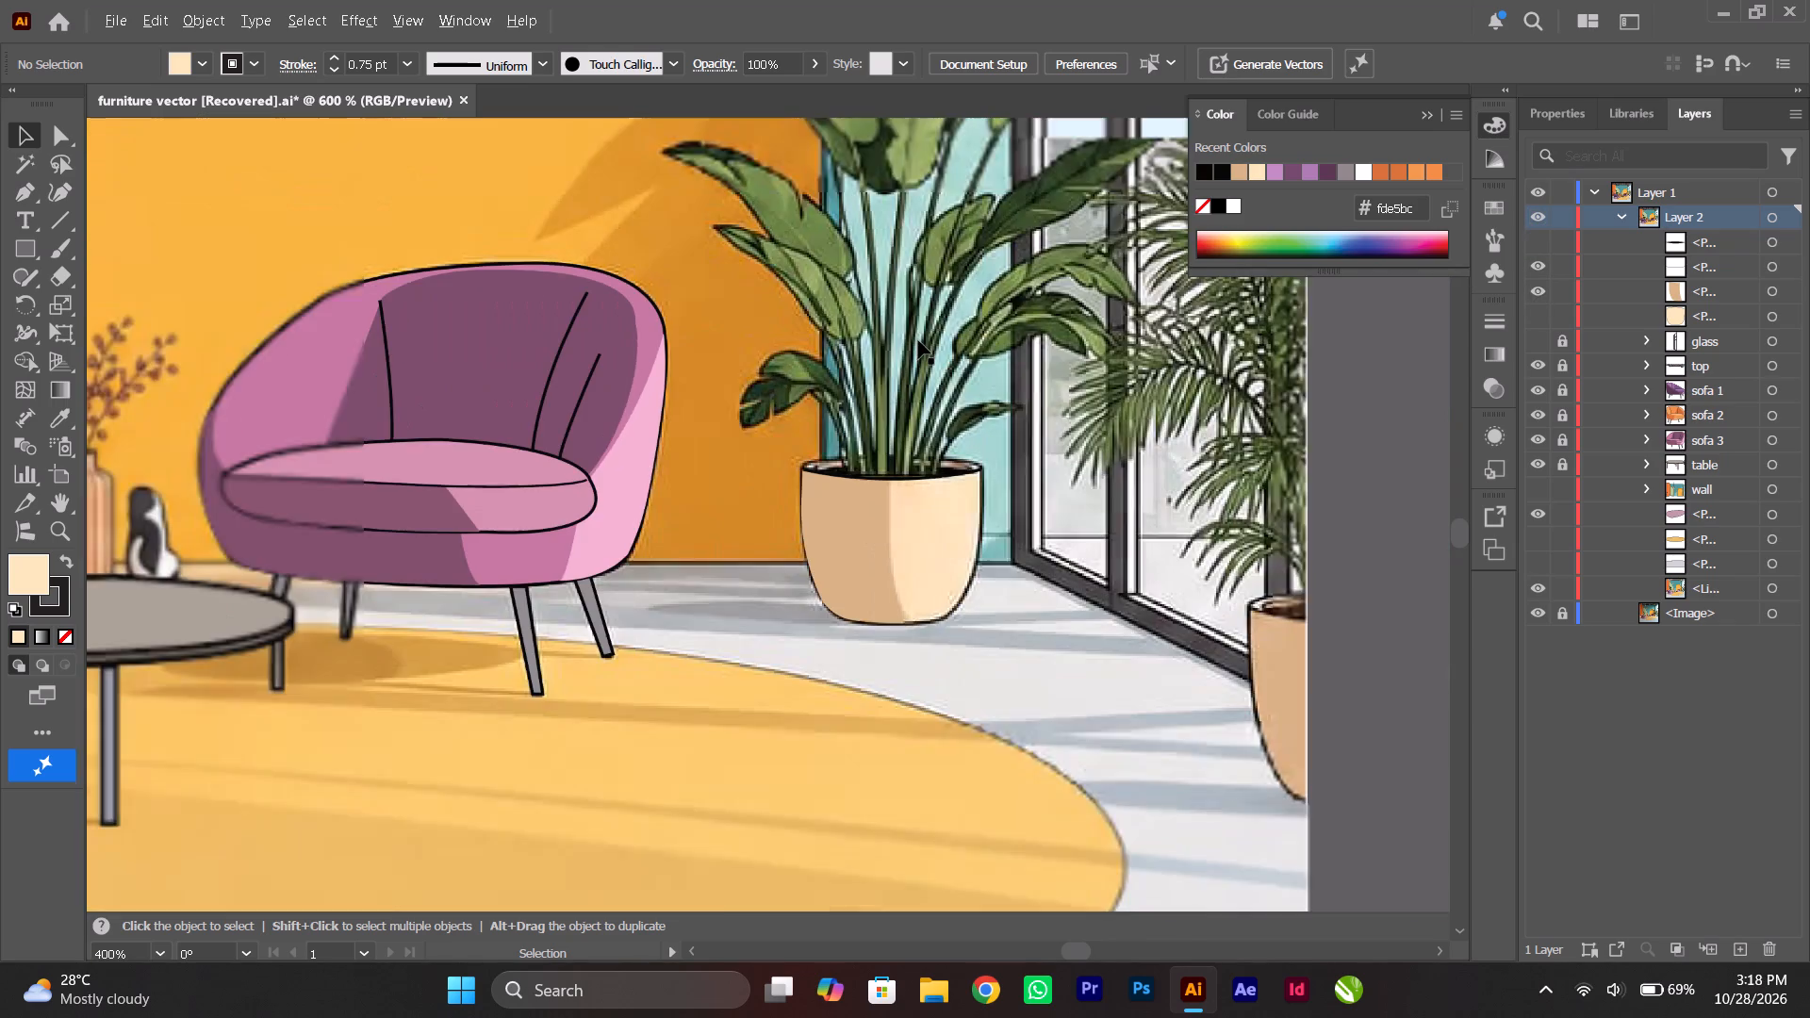
{"action": "scroll", "coordinate": [918, 340], "scroll_direction": "up", "scroll_amount": 6}
{"action": "scroll", "coordinate": [933, 409], "scroll_direction": "down", "scroll_amount": 2, "text": "ctrl"}
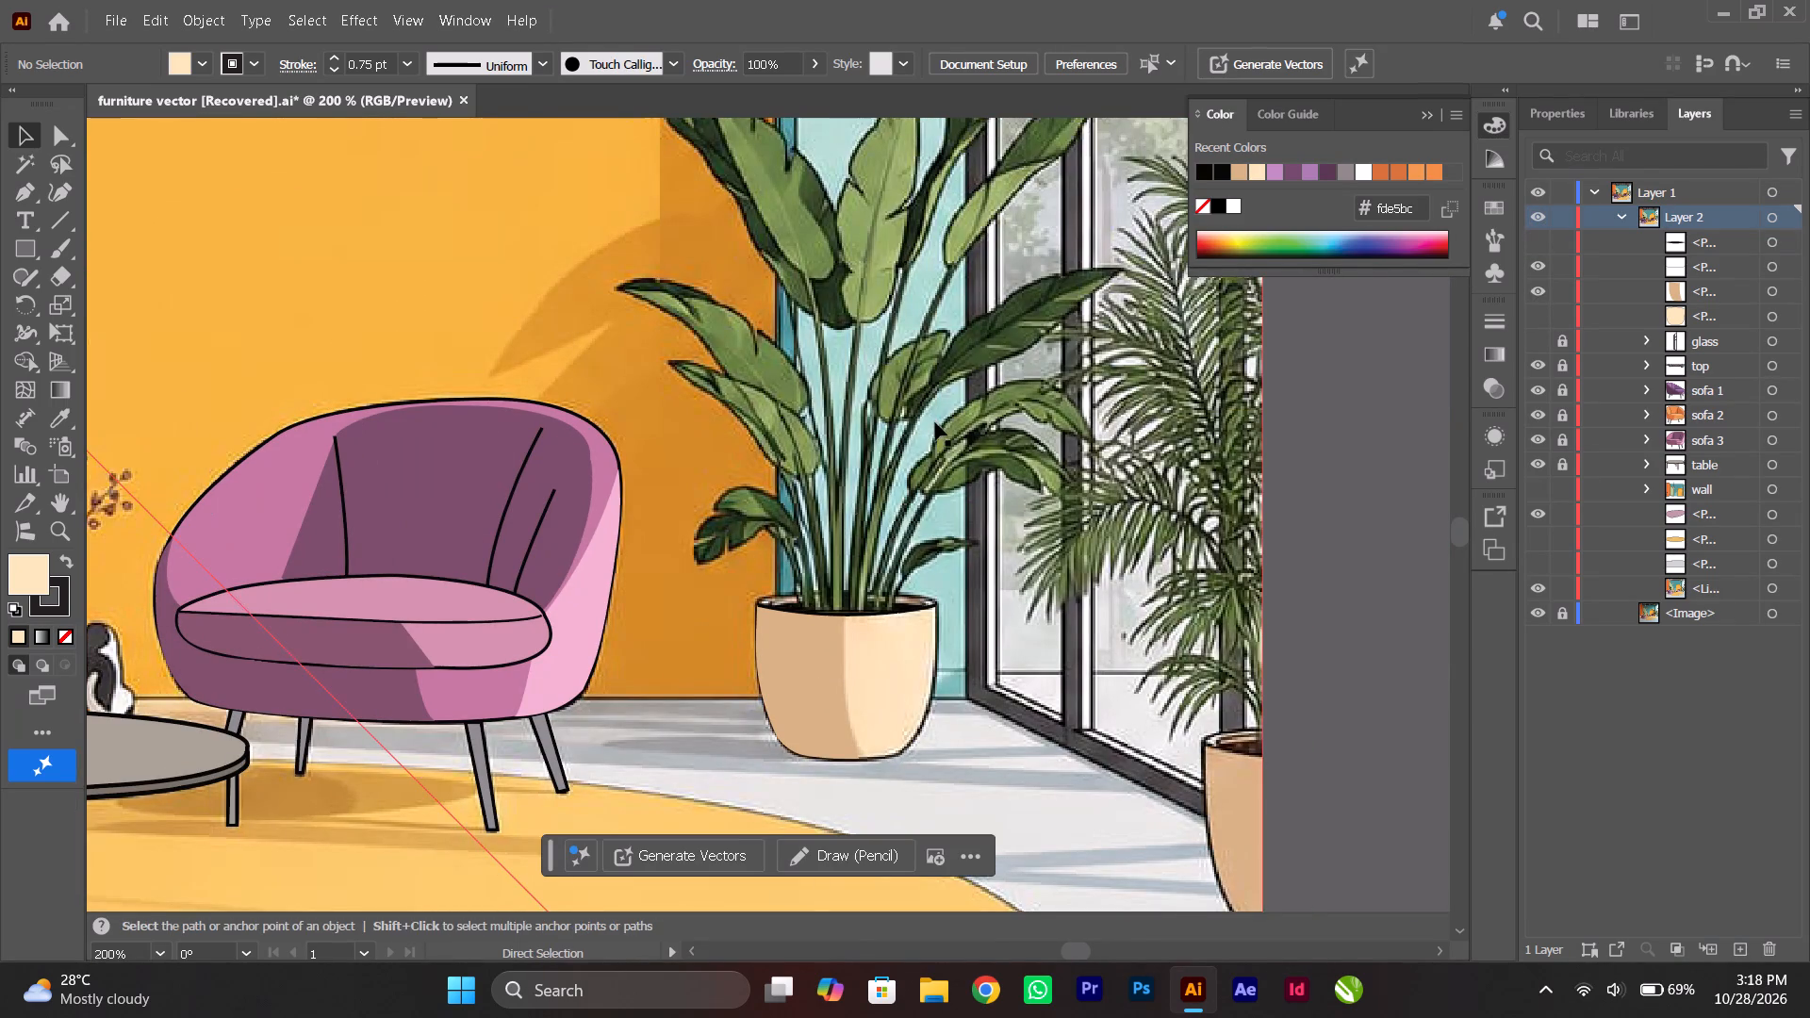
{"action": "scroll", "coordinate": [854, 559], "scroll_direction": "up", "scroll_amount": 1, "text": "alt"}
{"action": "scroll", "coordinate": [858, 600], "scroll_direction": "down", "scroll_amount": 4, "text": "ctrl"}
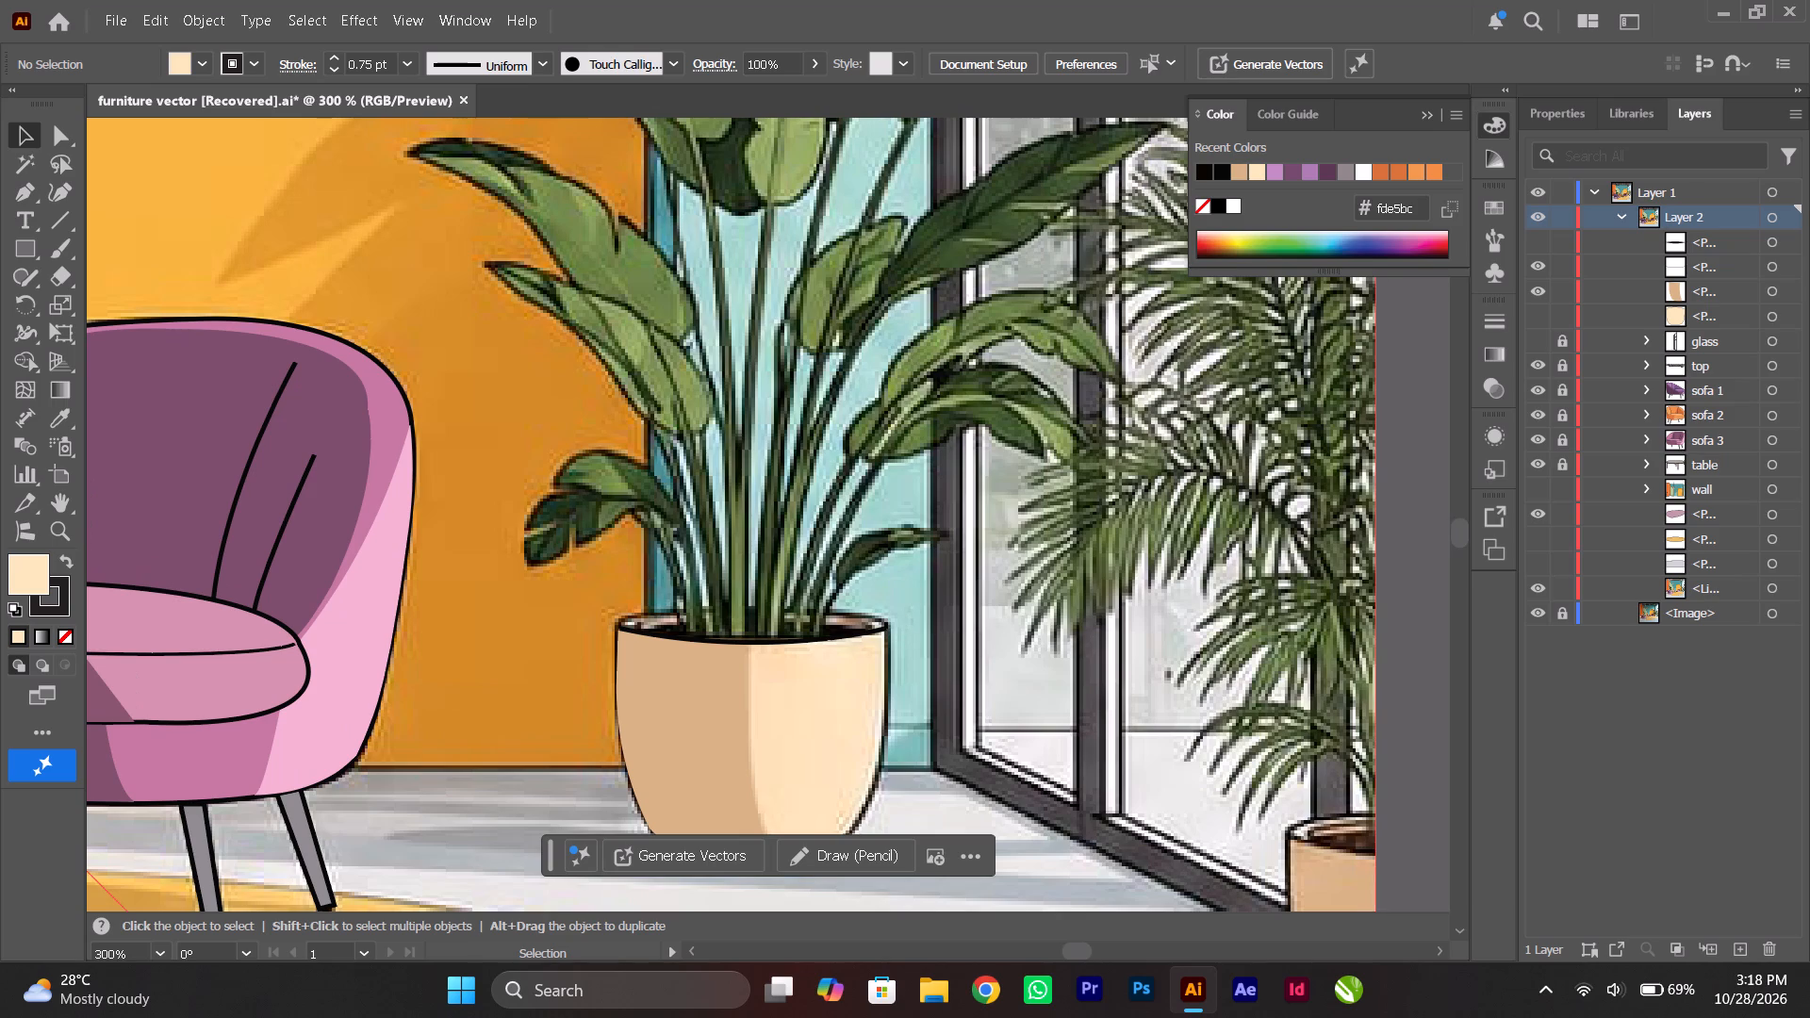
{"action": "left_click", "coordinate": [26, 194]}
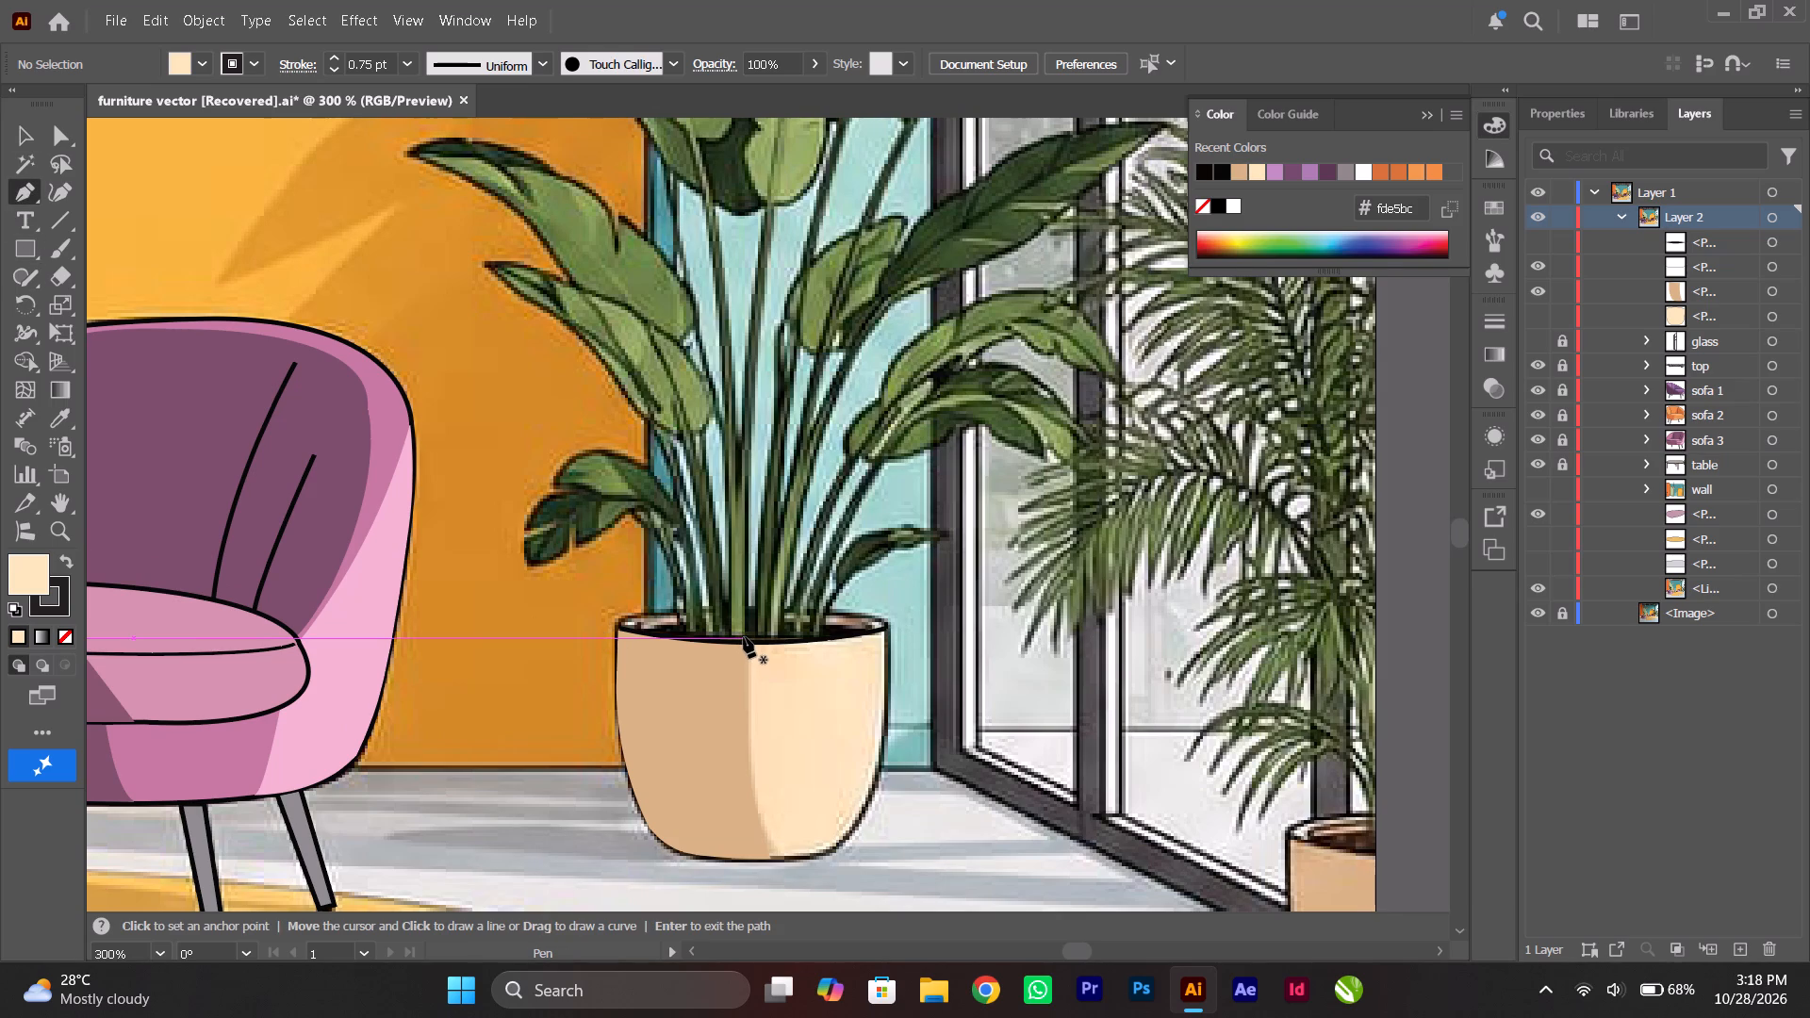
{"action": "left_click", "coordinate": [744, 637]}
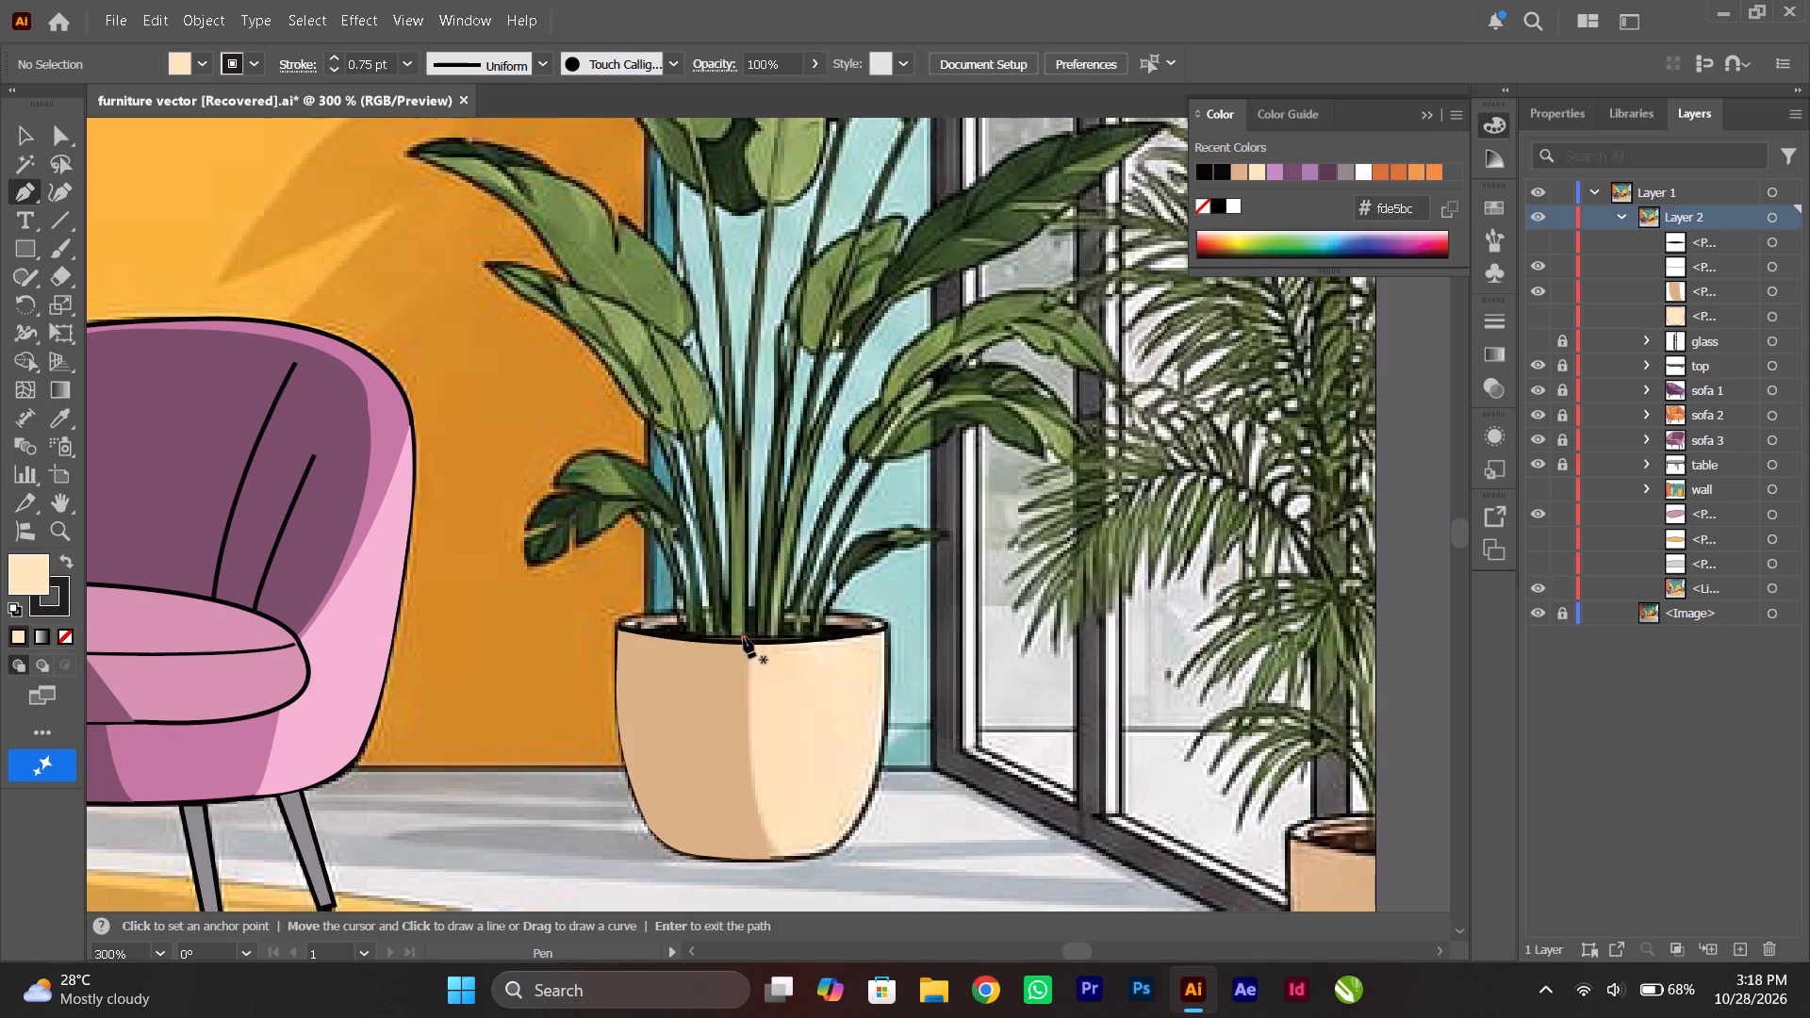
{"action": "scroll", "coordinate": [744, 637], "scroll_direction": "up", "scroll_amount": 7}
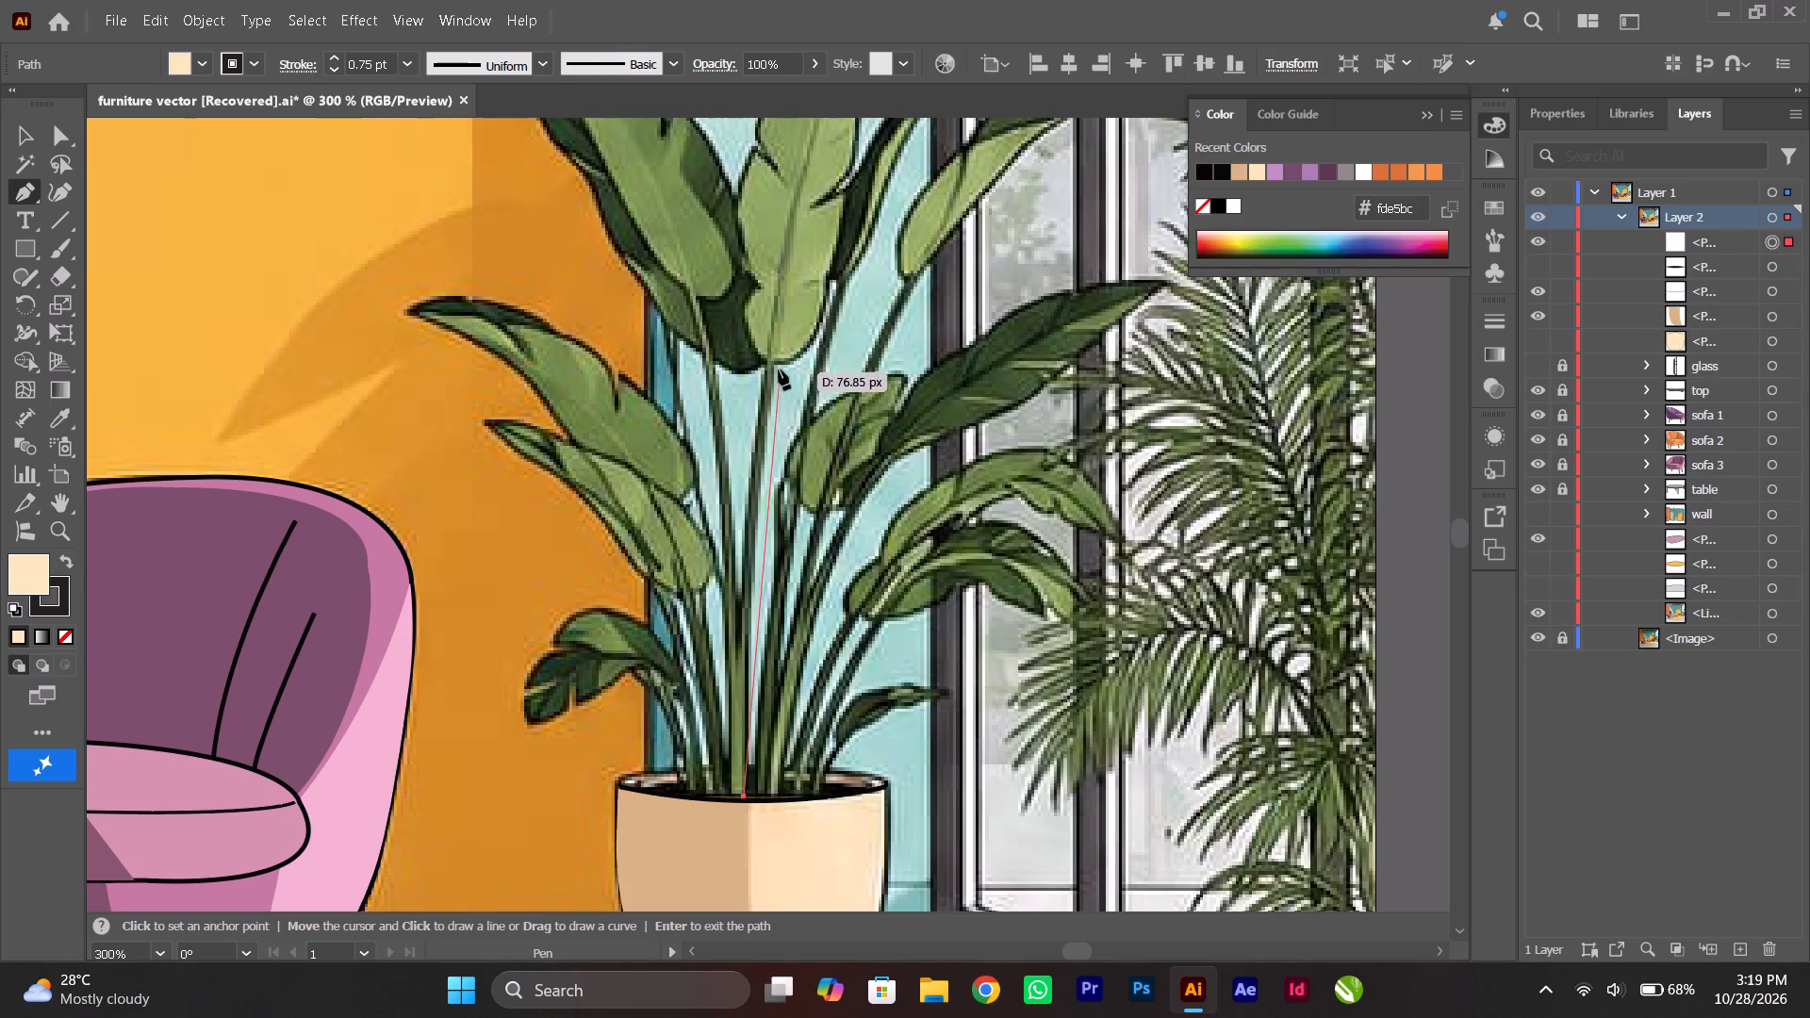
{"action": "left_click_drag", "start_coordinate": [775, 362], "coordinate": [793, 296]}
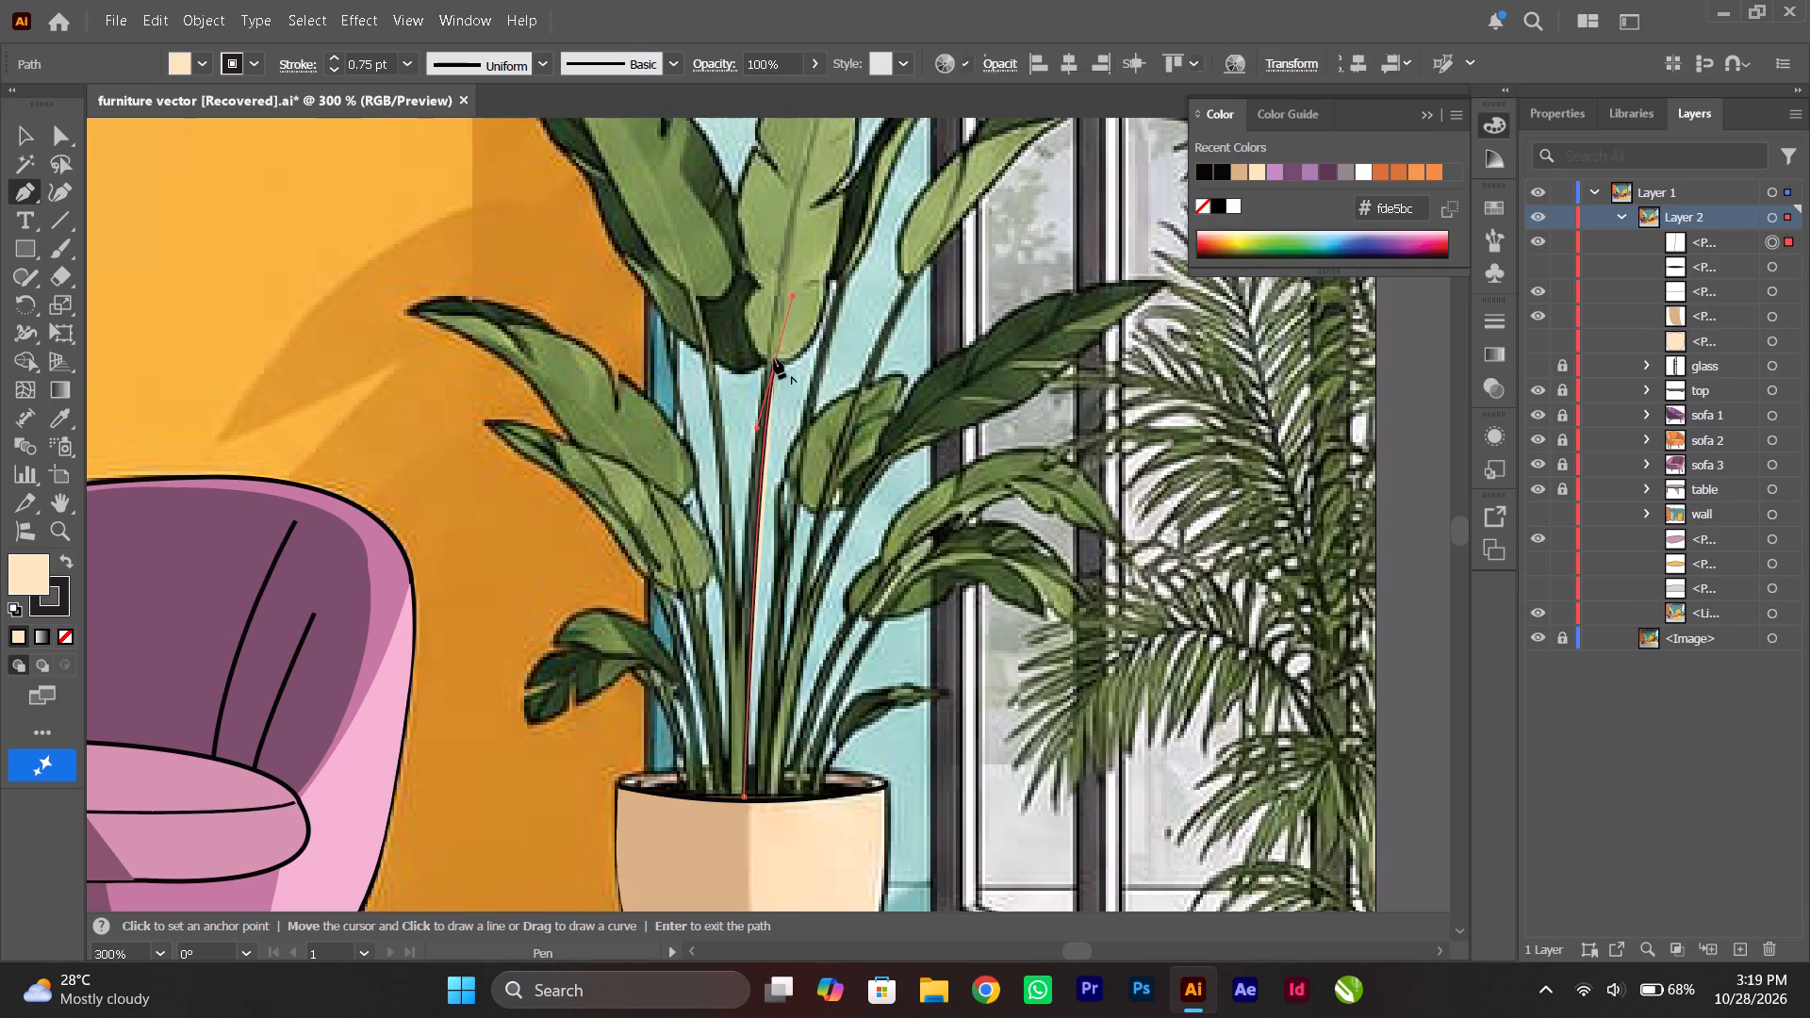
{"action": "left_click", "coordinate": [774, 362]}
Continue the path around the lower right curve of the central leaf, ending with a corner point.
{"action": "scroll", "coordinate": [781, 364], "scroll_direction": "up", "scroll_amount": 2, "text": "alt"}
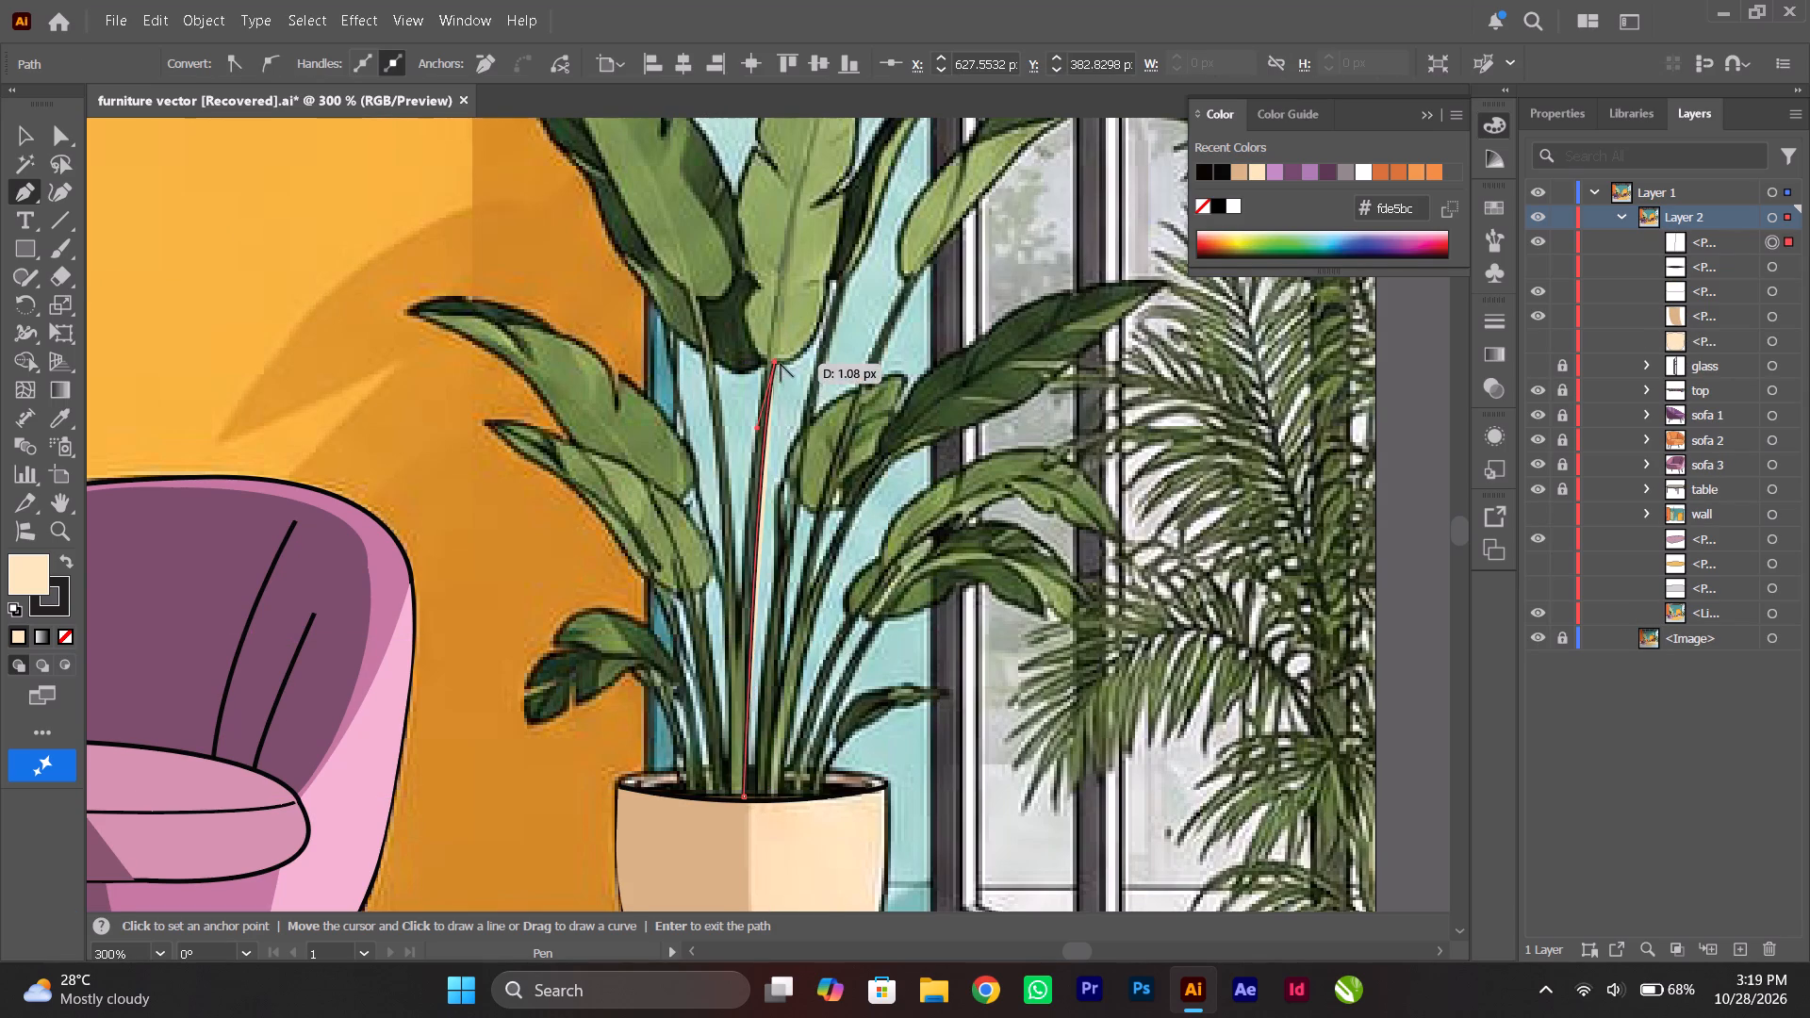
{"action": "scroll", "coordinate": [781, 364], "scroll_direction": "up", "scroll_amount": 8}
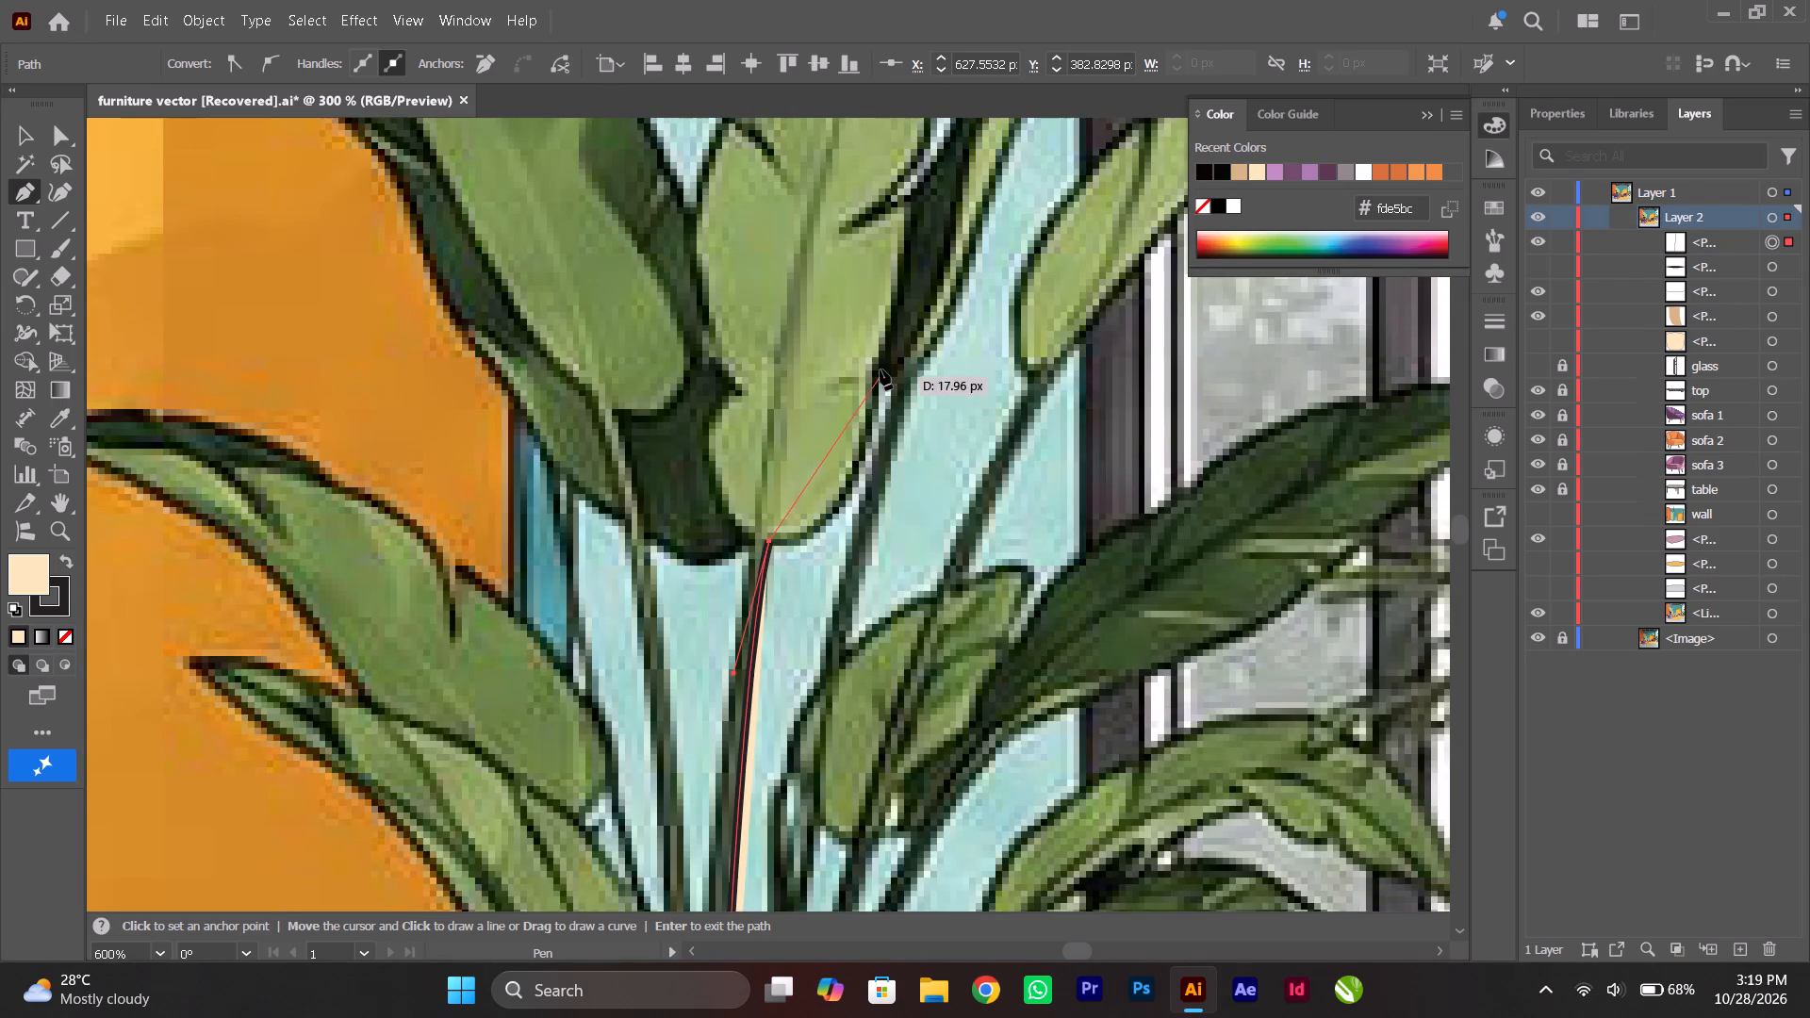
{"action": "left_click_drag", "start_coordinate": [876, 369], "coordinate": [888, 198]}
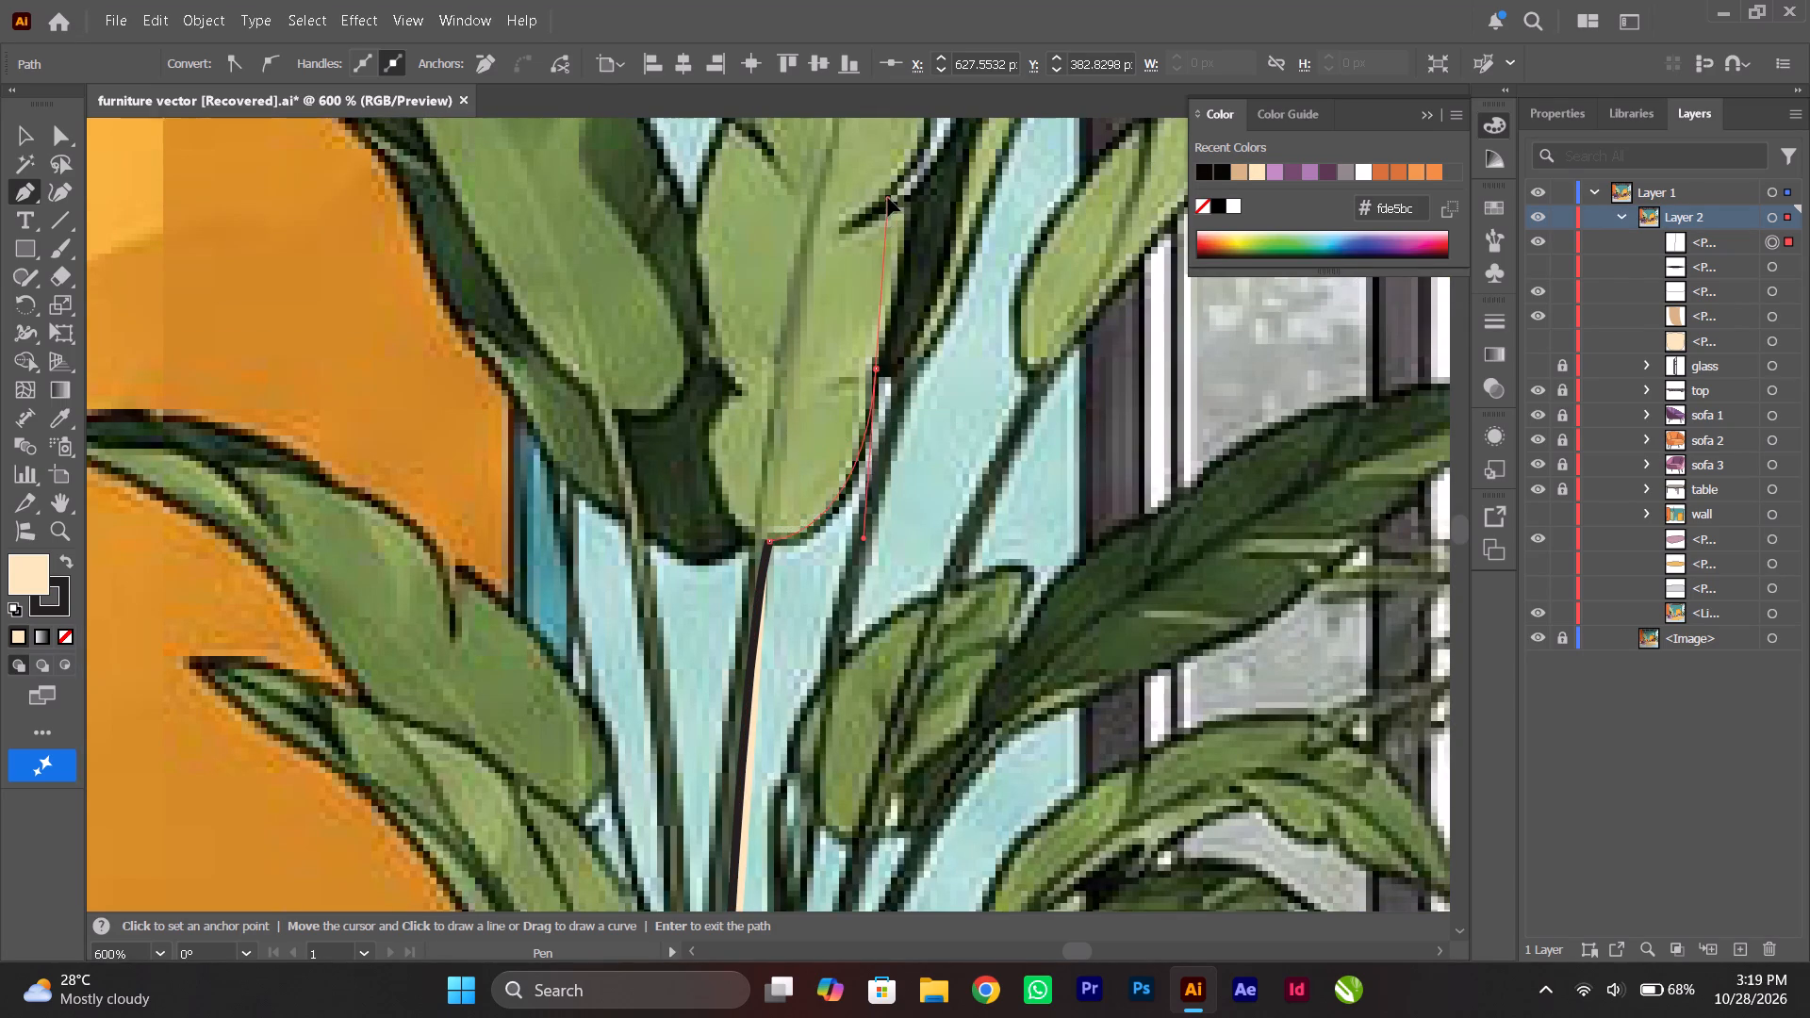
{"action": "left_click_drag", "start_coordinate": [888, 198], "coordinate": [890, 177]}
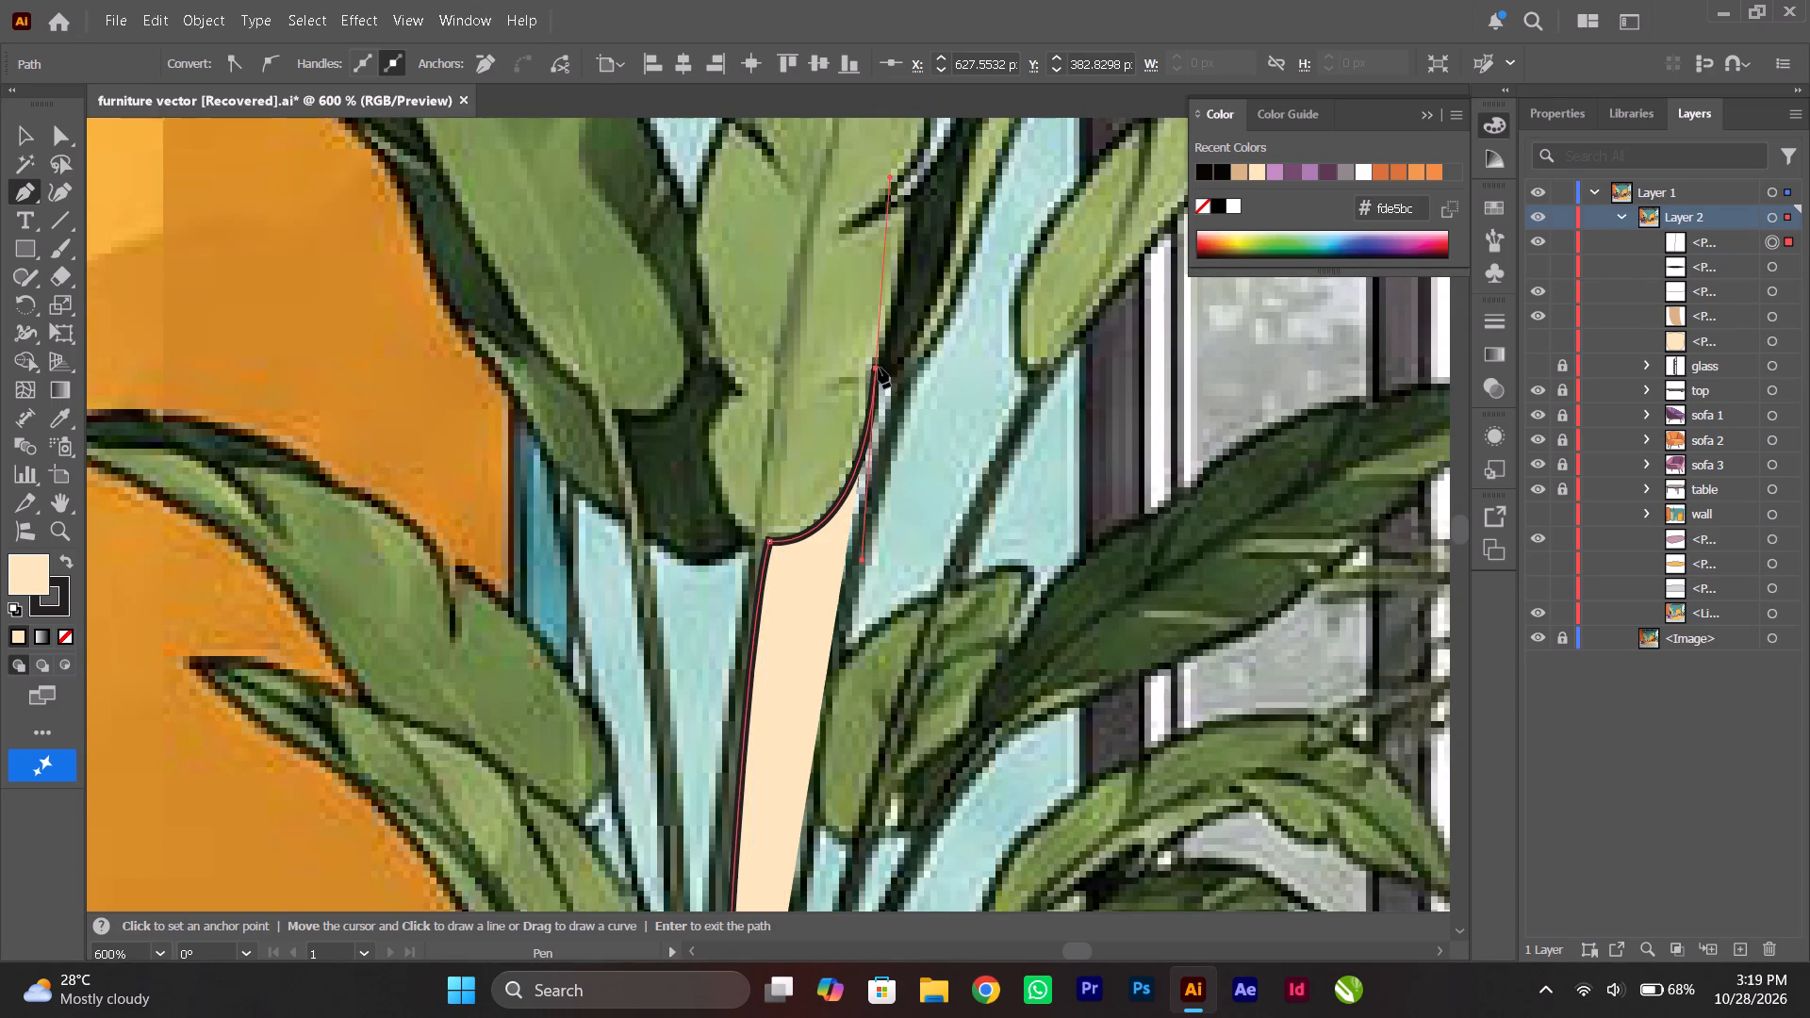
{"action": "left_click", "coordinate": [876, 369]}
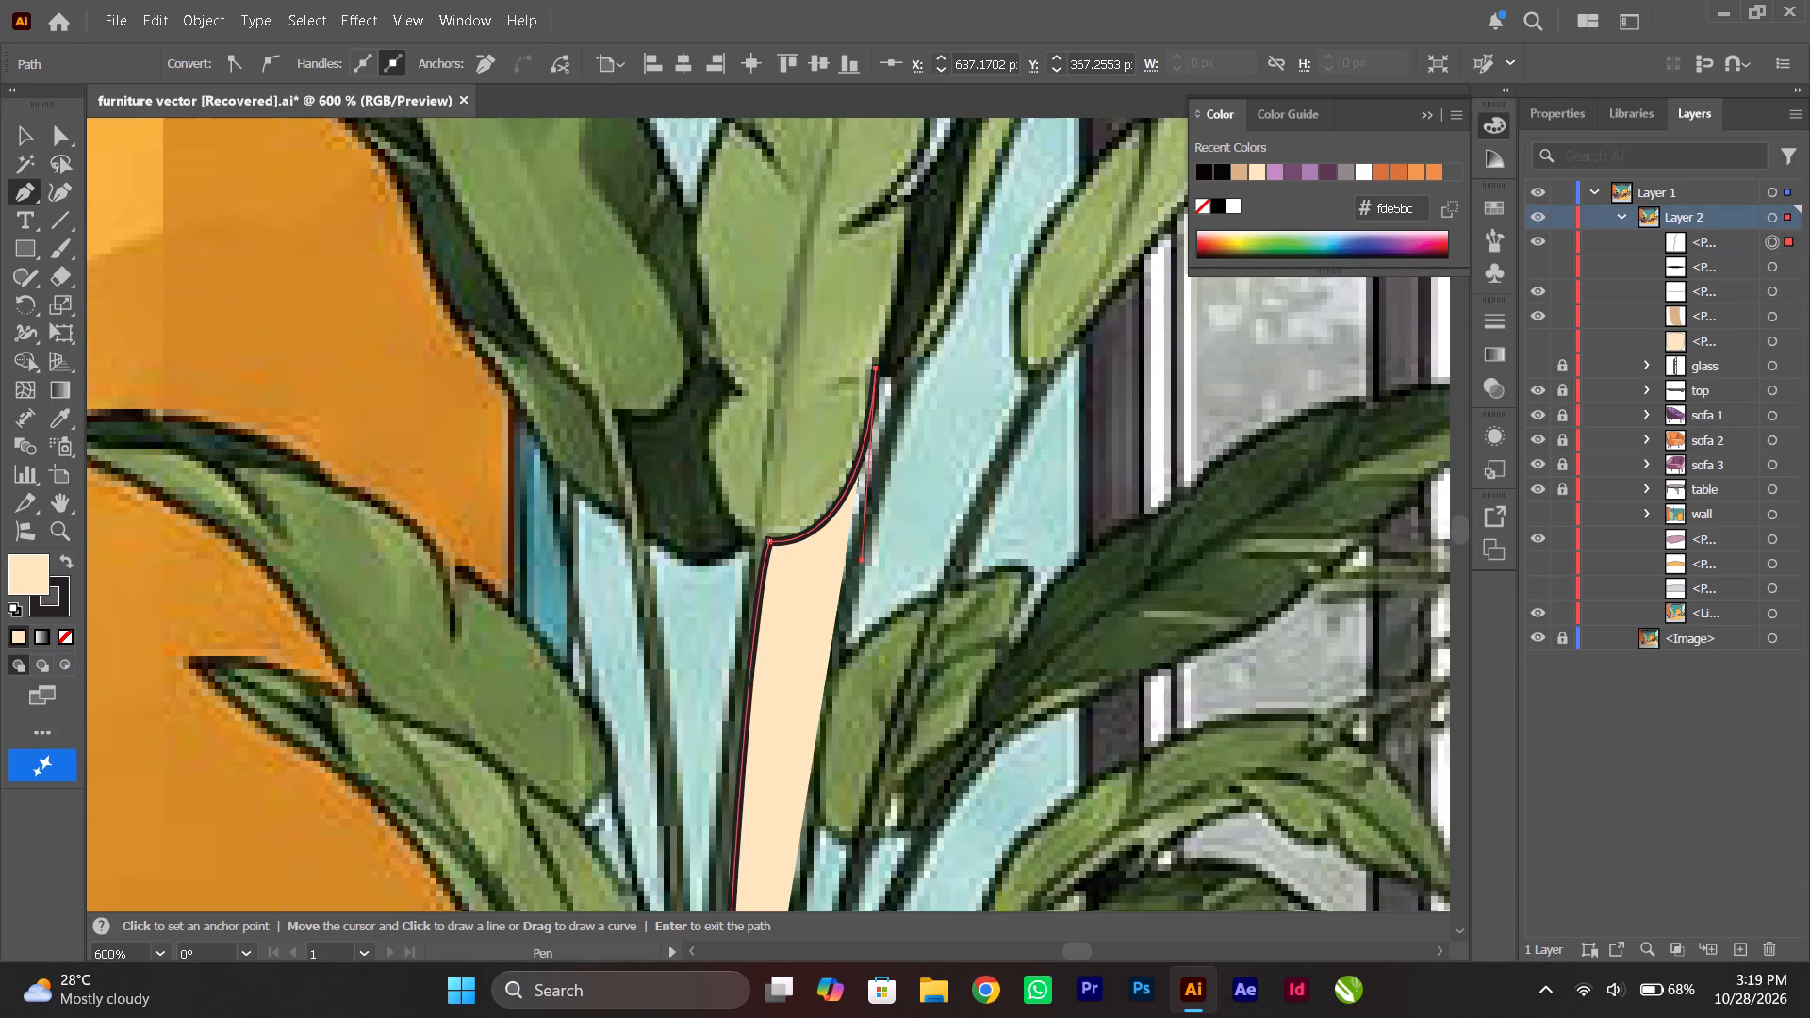
Remove the fill from the leaf path, keeping its stroke.
{"action": "left_click", "coordinate": [63, 638]}
Extend the outline up the central leaf's right edge and into the inner point of its notch.
{"action": "scroll", "coordinate": [911, 527], "scroll_direction": "up", "scroll_amount": 10}
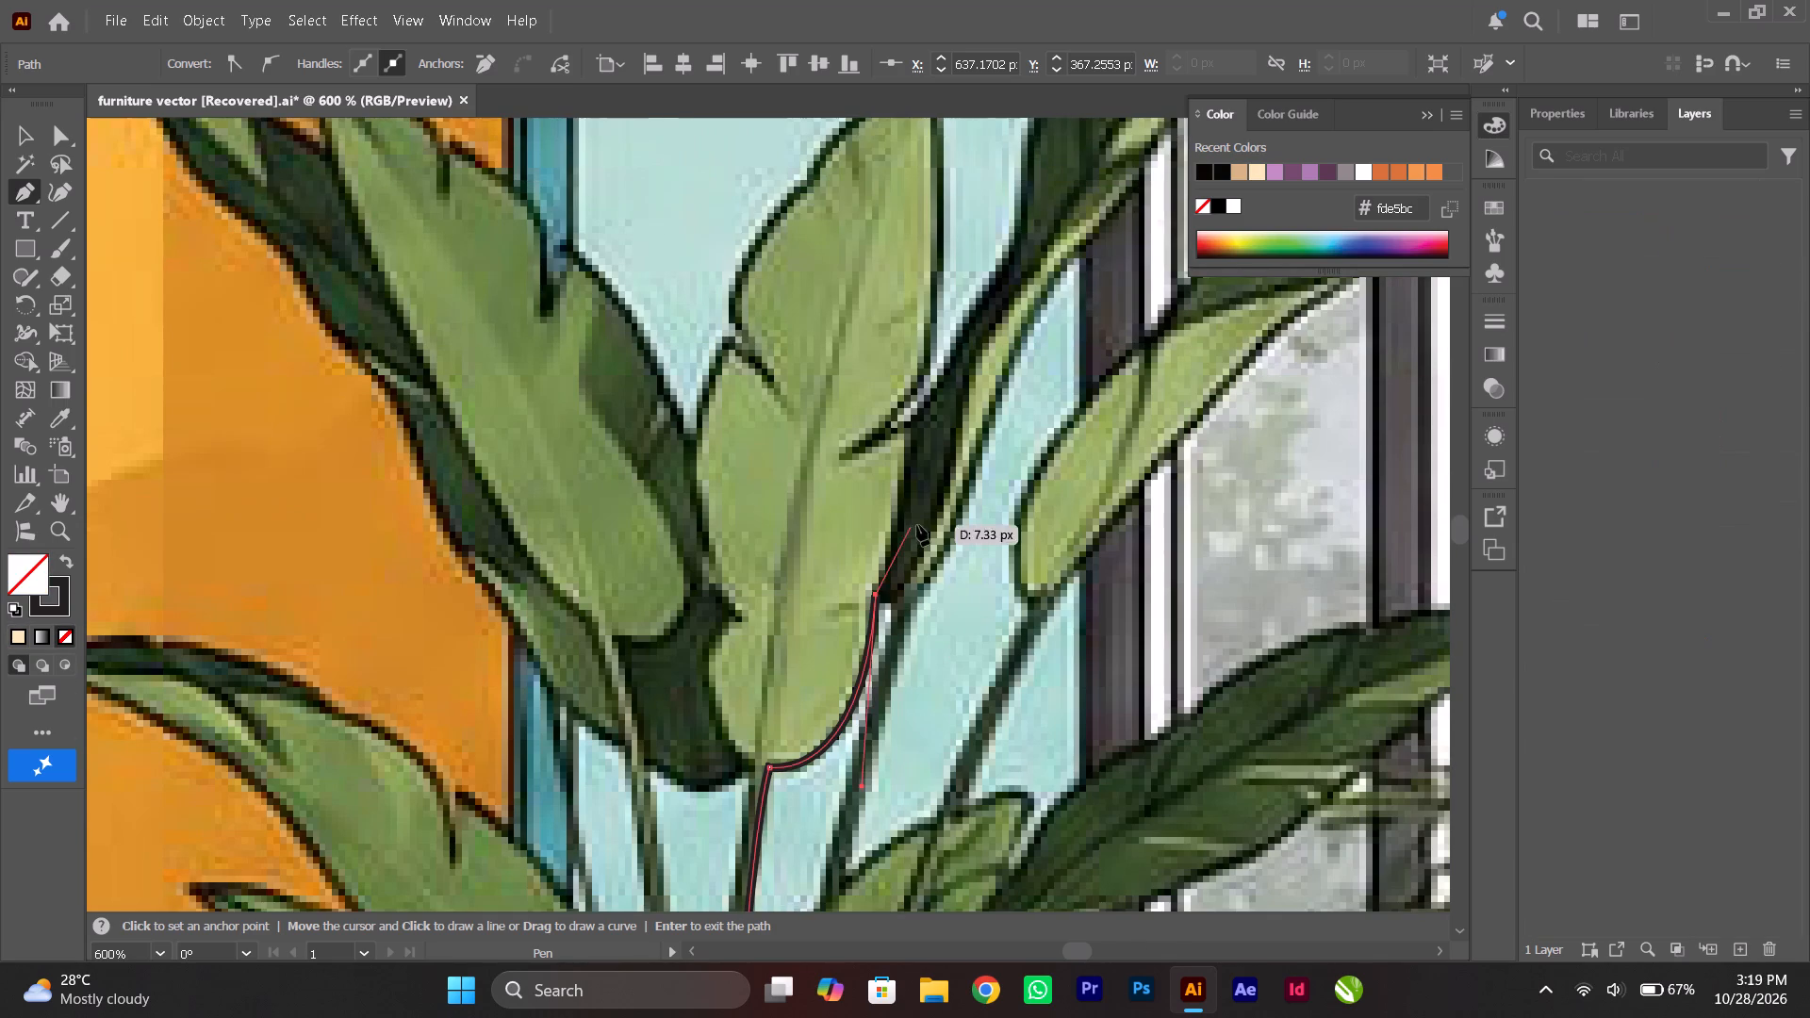
{"action": "left_click_drag", "start_coordinate": [913, 424], "coordinate": [916, 404]}
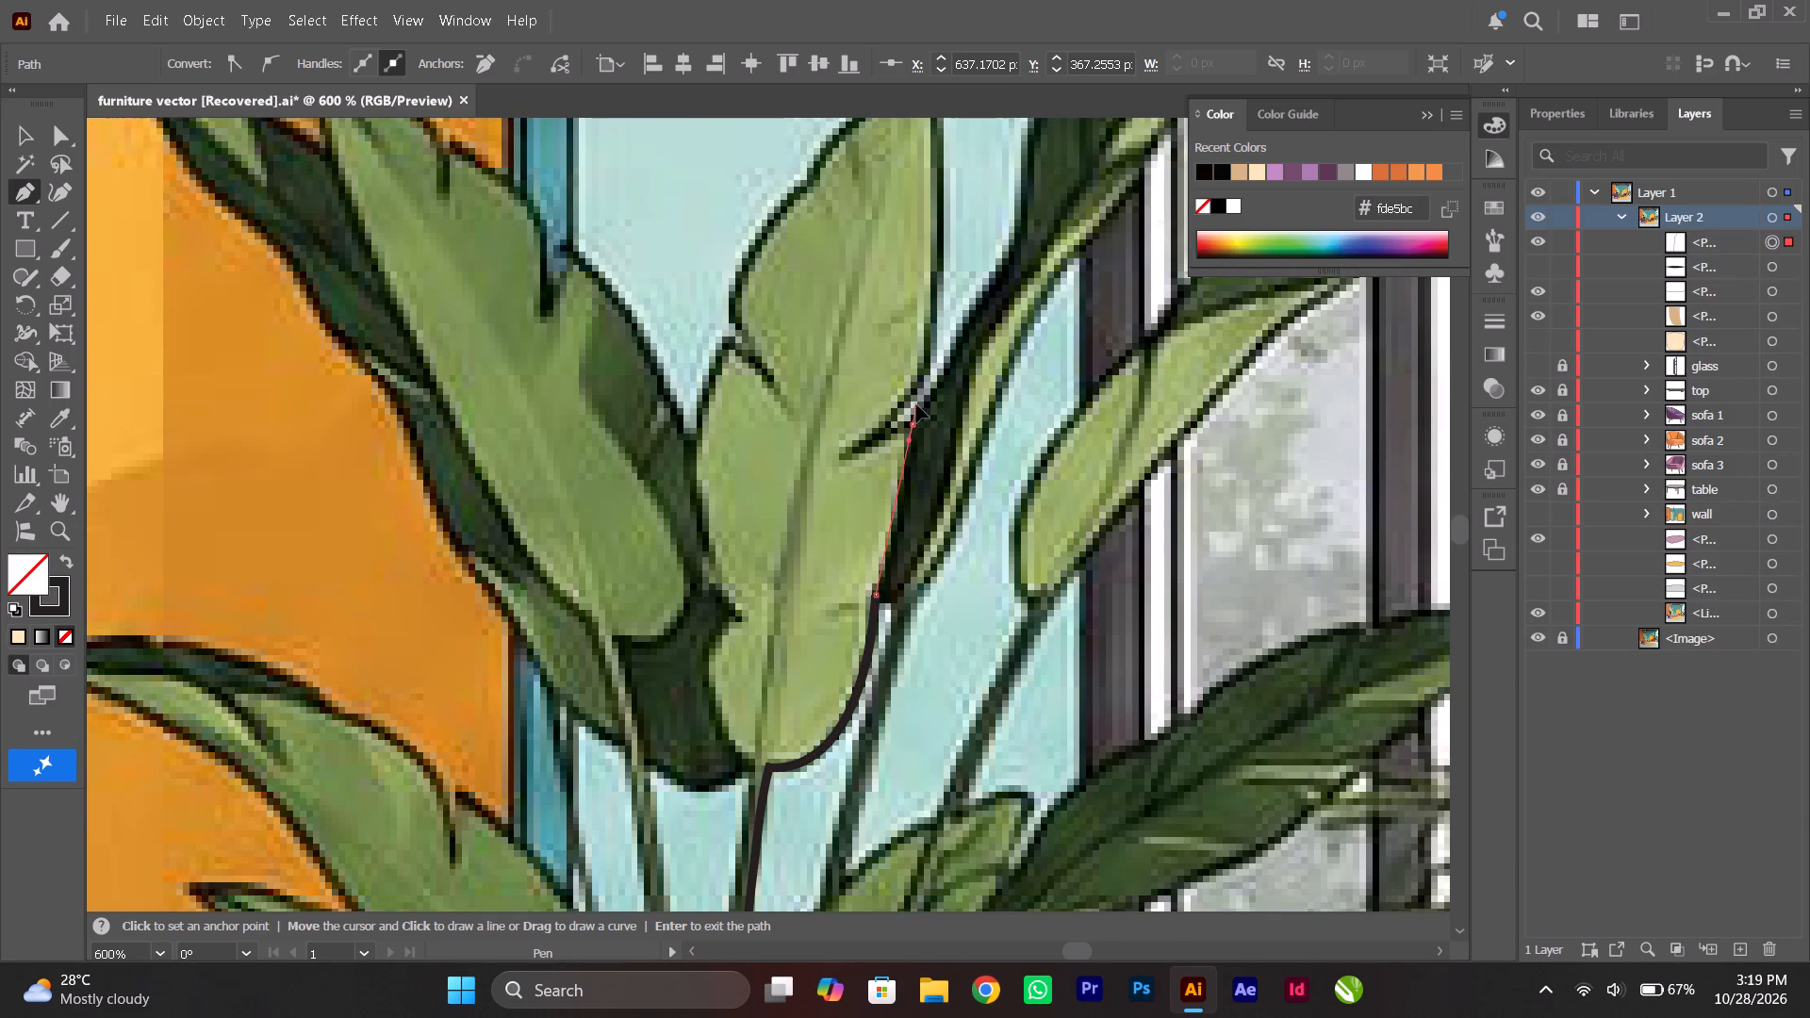
{"action": "left_click_drag", "start_coordinate": [916, 404], "coordinate": [918, 372]}
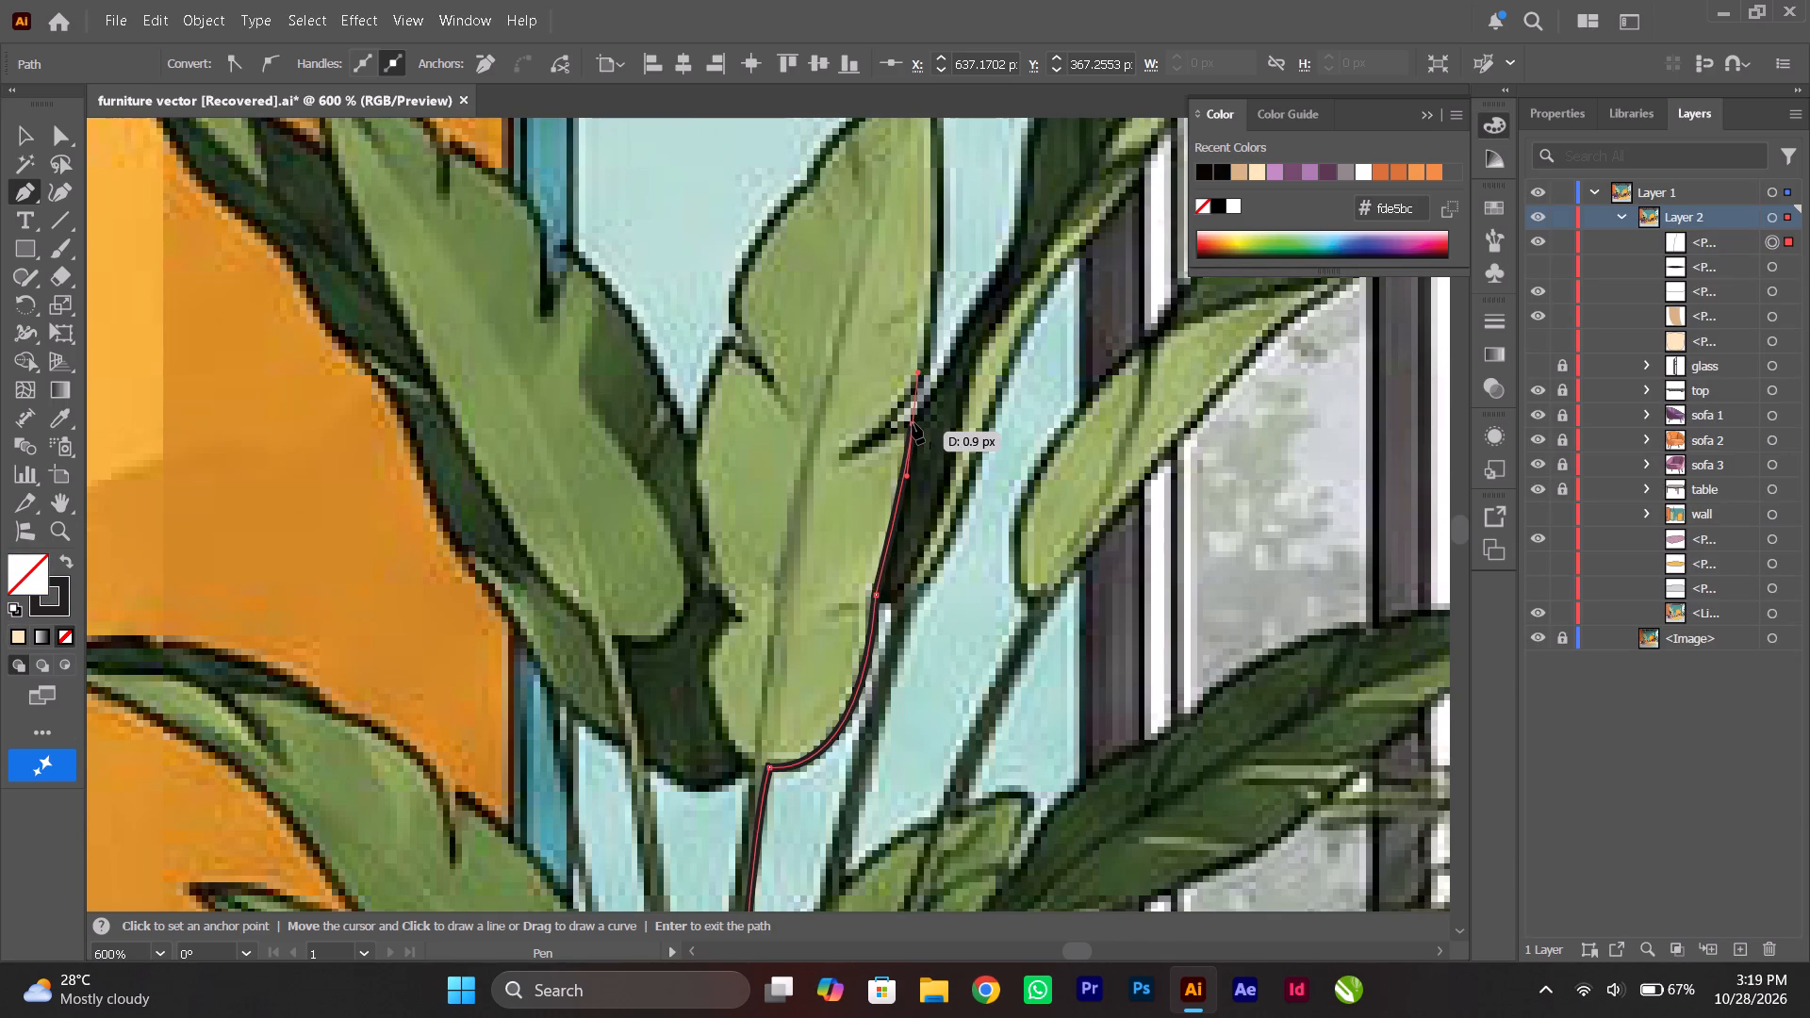
{"action": "left_click", "coordinate": [913, 423]}
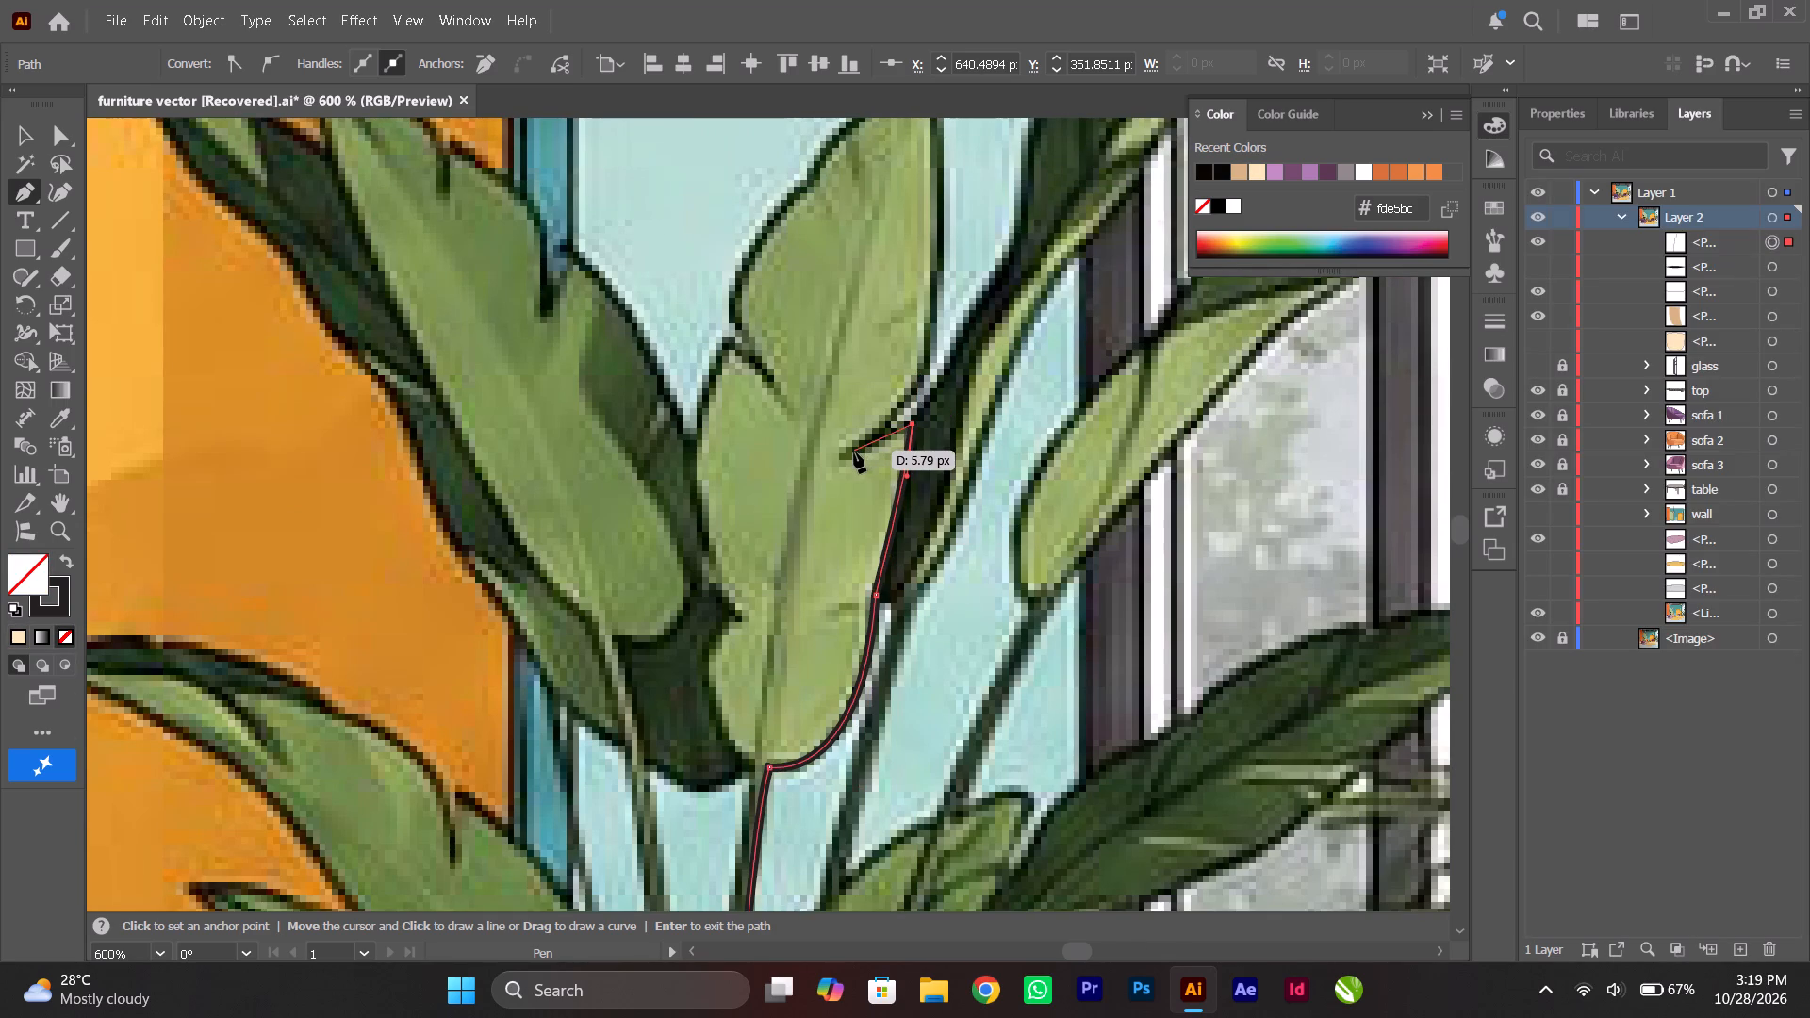
{"action": "left_click", "coordinate": [854, 452]}
Trace the central leaf's right edge from the notch up to a corner point at the tip.
{"action": "scroll", "coordinate": [854, 455], "scroll_direction": "up", "scroll_amount": 6}
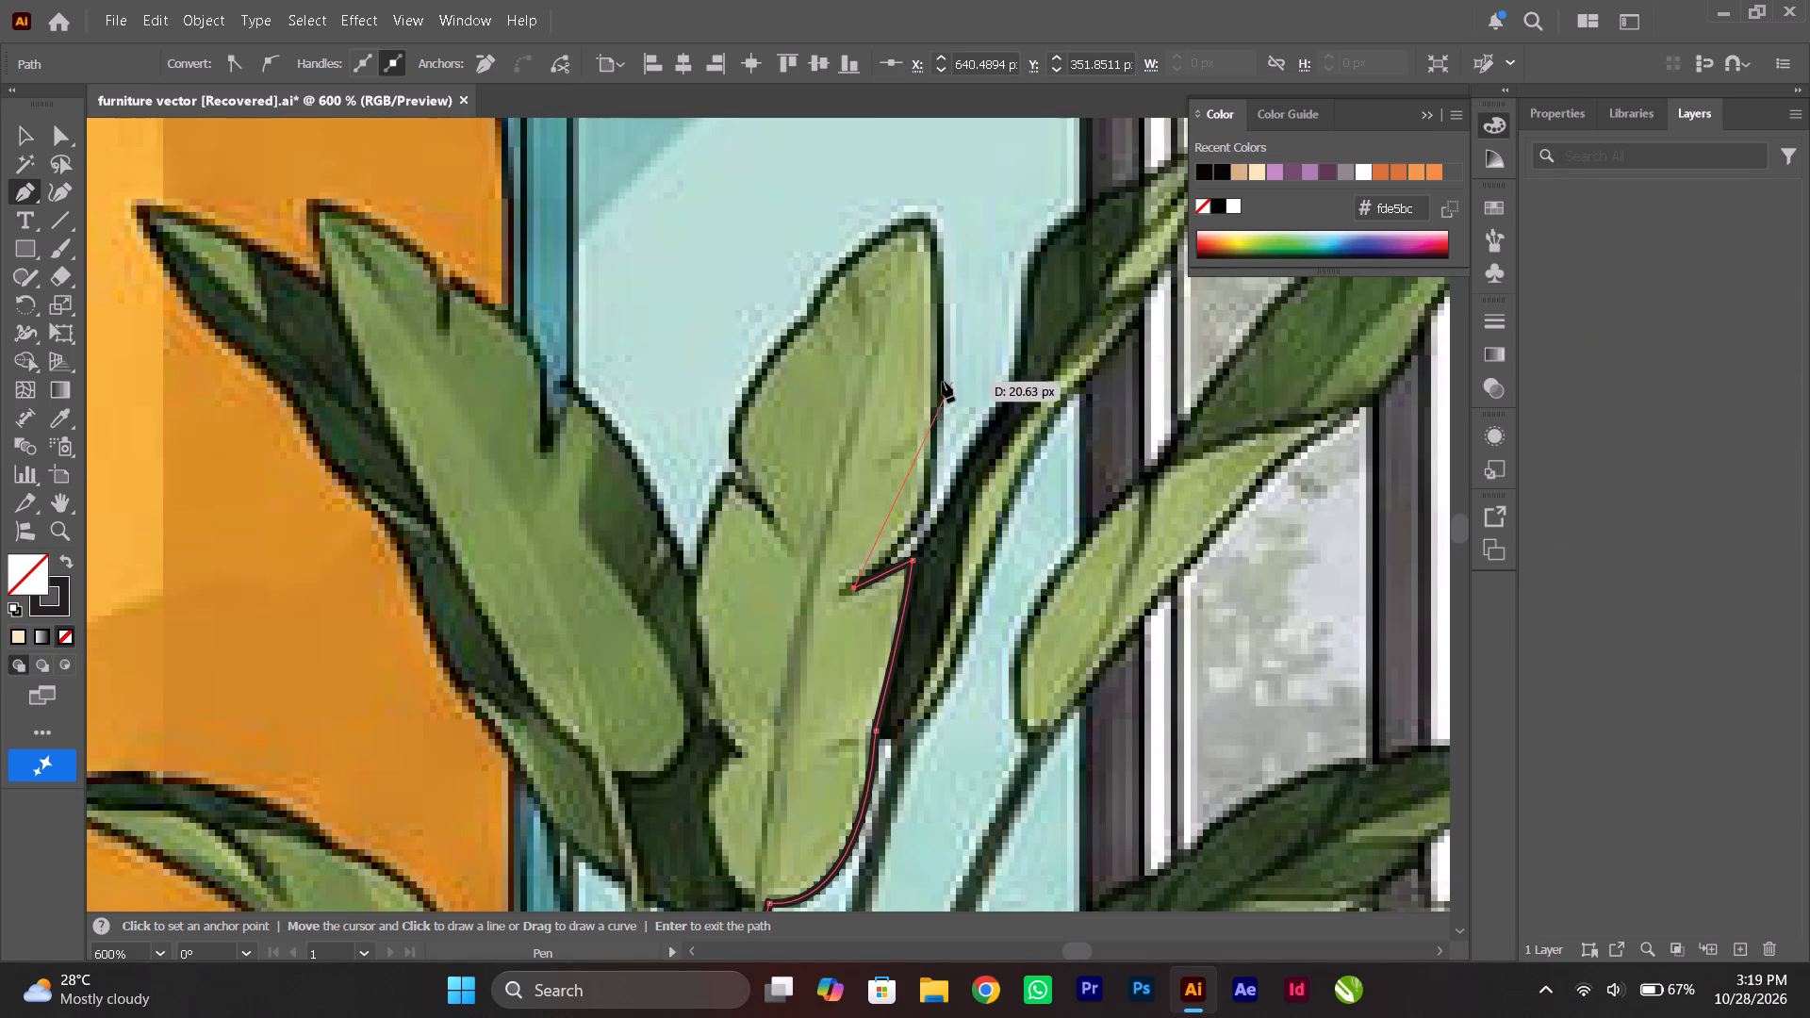
{"action": "left_click_drag", "start_coordinate": [937, 394], "coordinate": [918, 240]}
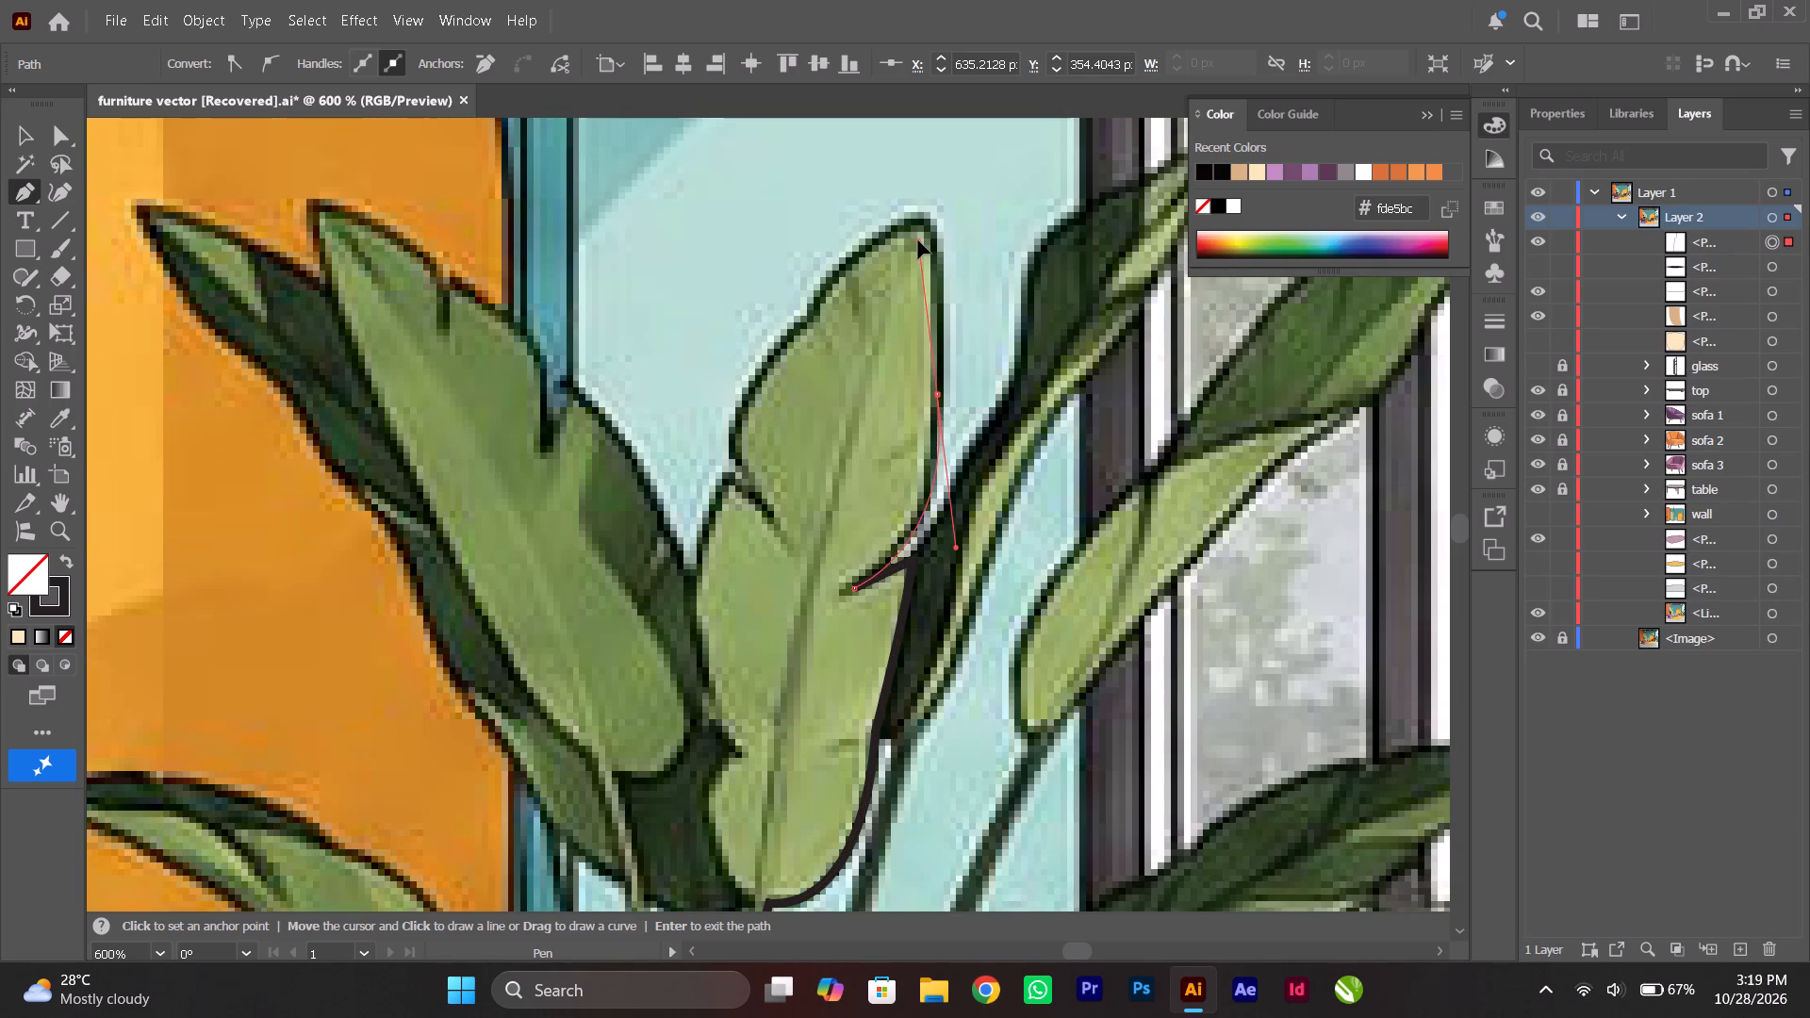
{"action": "left_click_drag", "start_coordinate": [918, 240], "coordinate": [927, 249]}
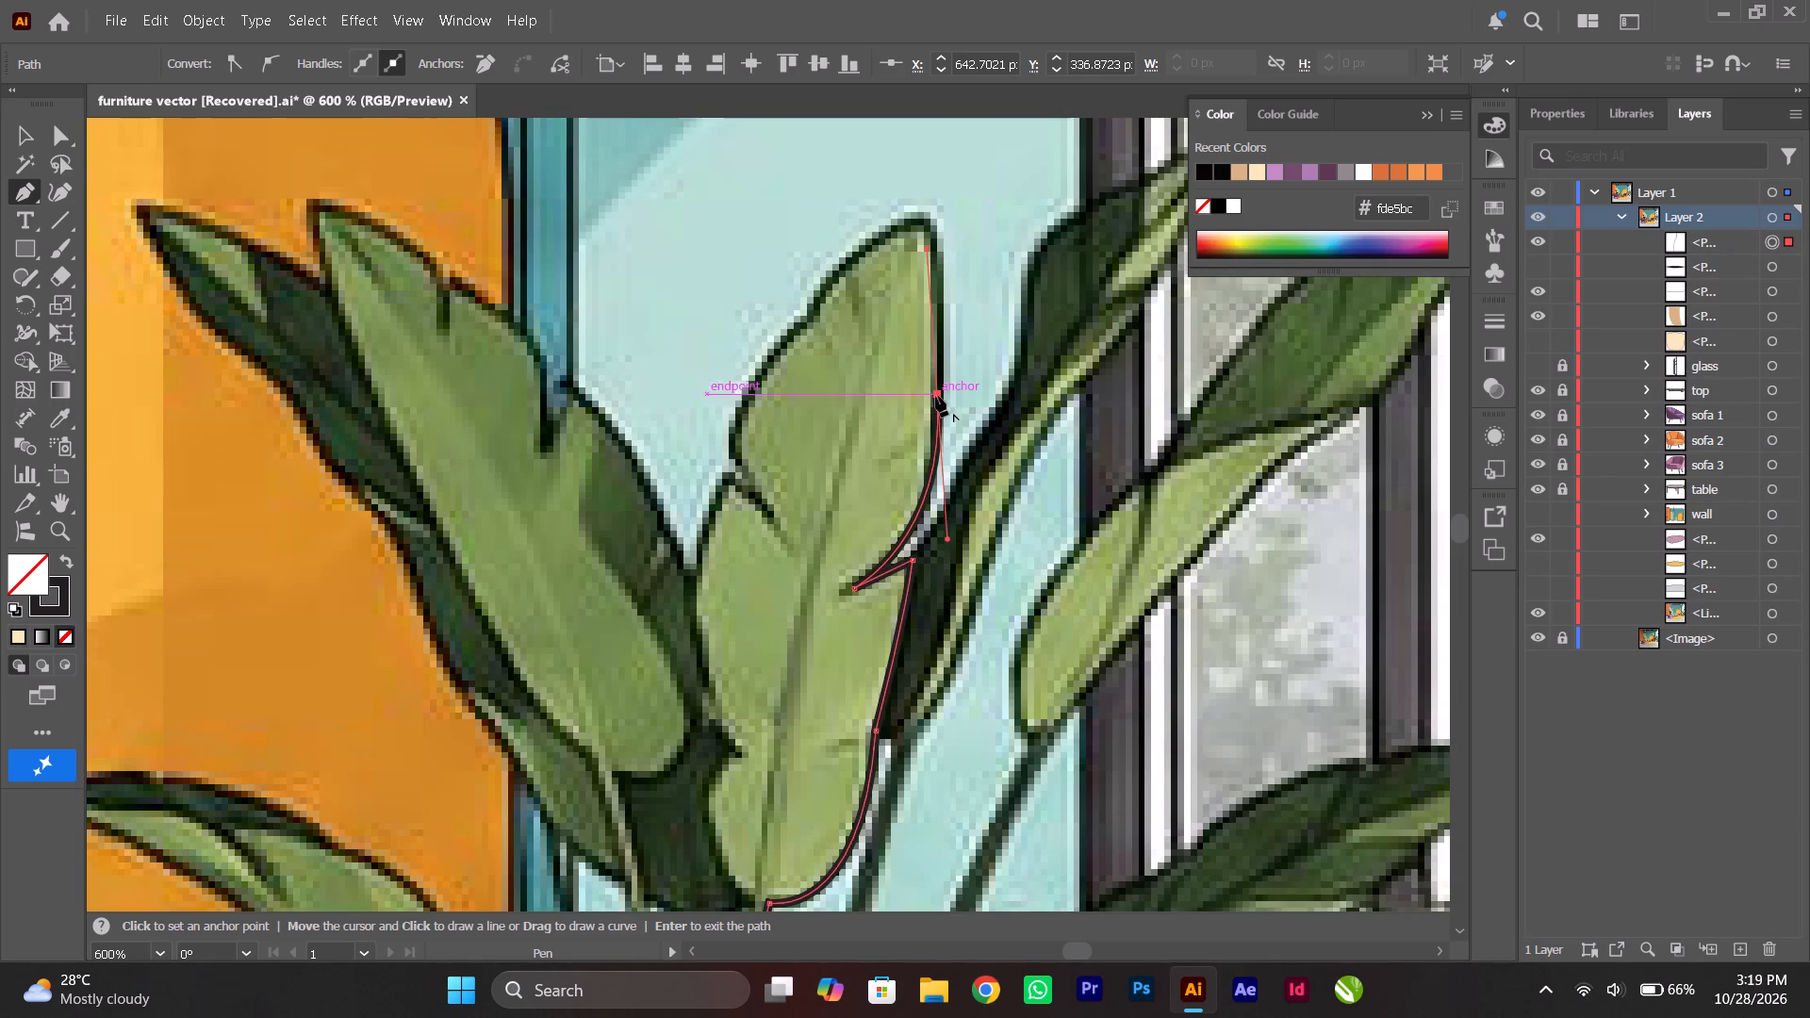
{"action": "left_click", "coordinate": [936, 396]}
{"action": "left_click_drag", "start_coordinate": [918, 222], "coordinate": [903, 209]}
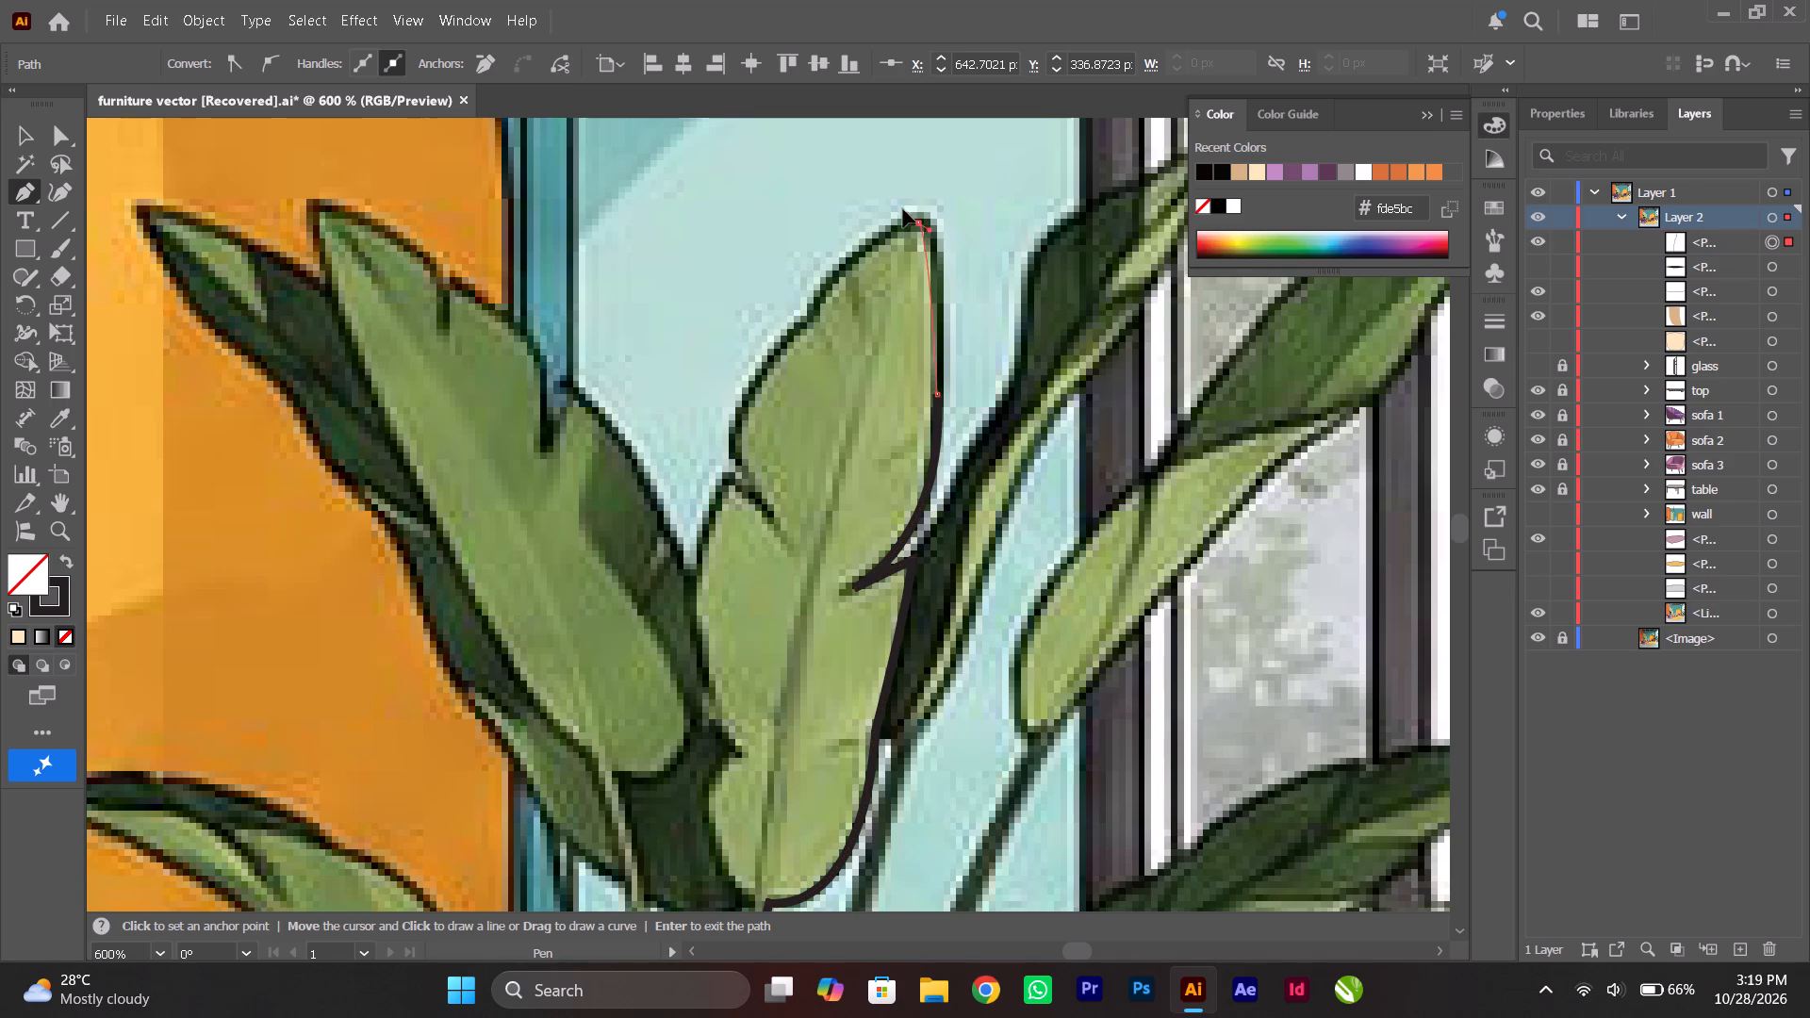
{"action": "left_click_drag", "start_coordinate": [903, 209], "coordinate": [884, 209]}
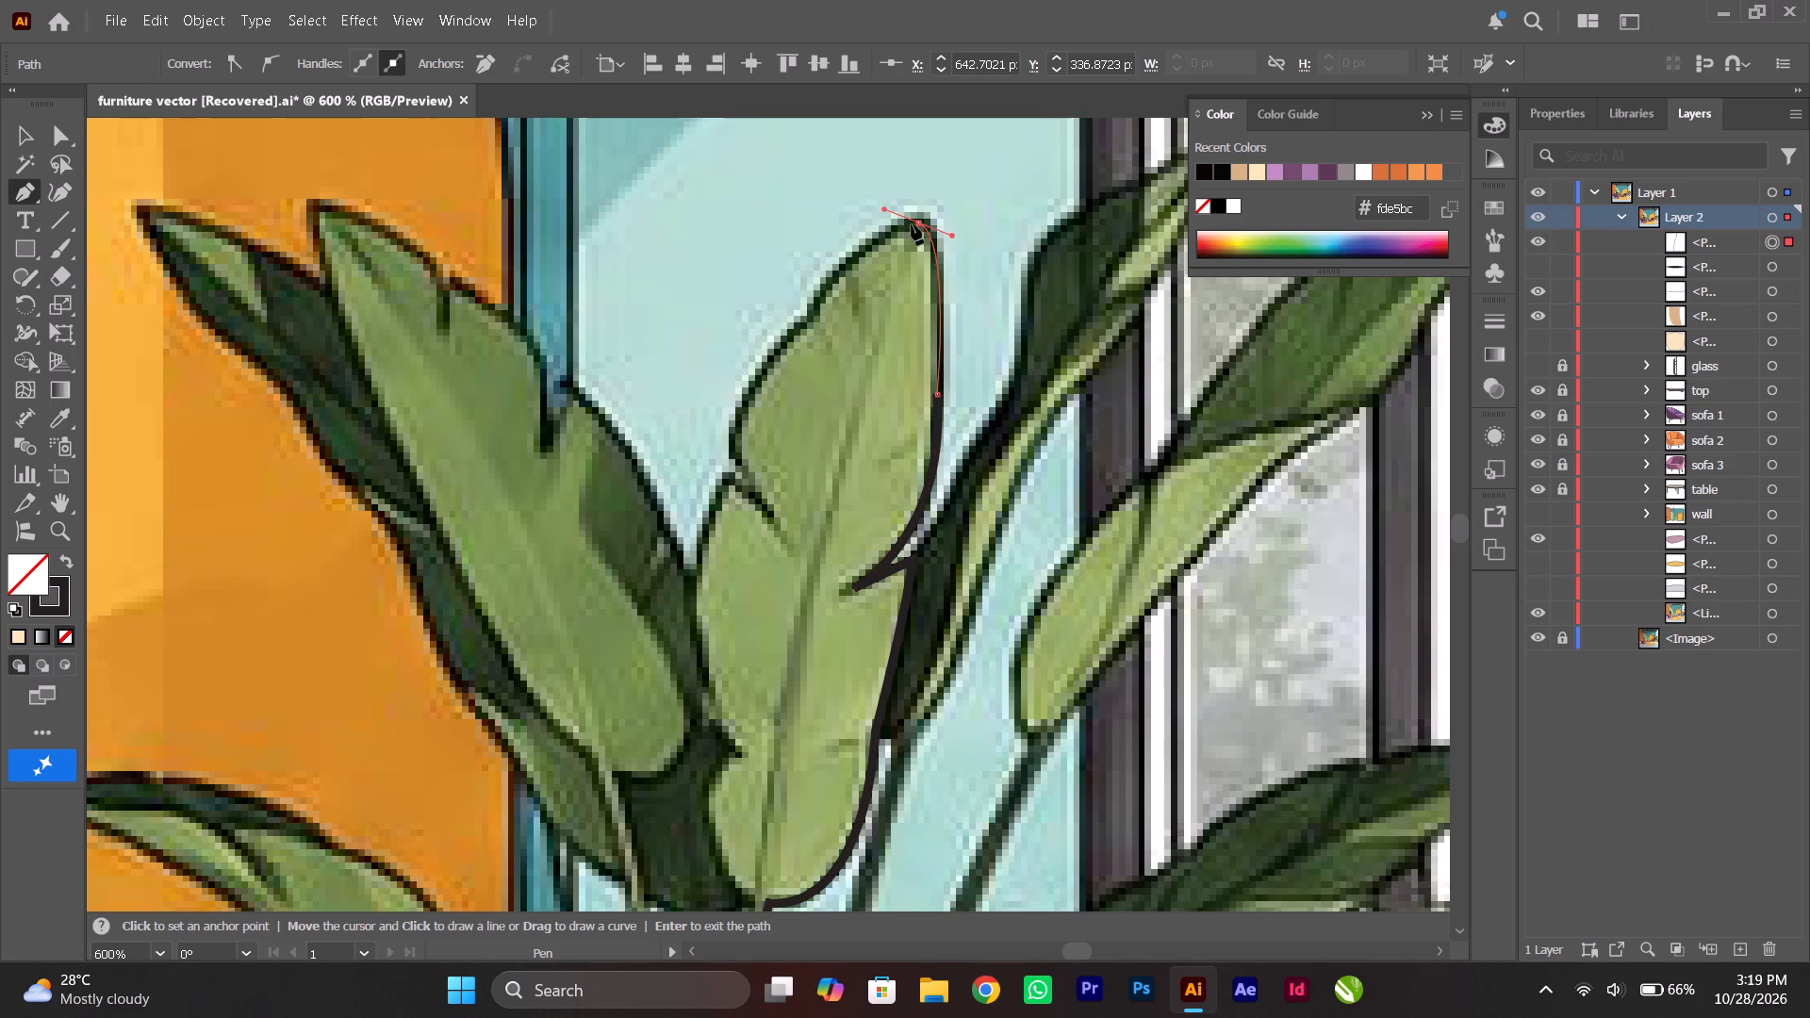
{"action": "left_click", "coordinate": [917, 224]}
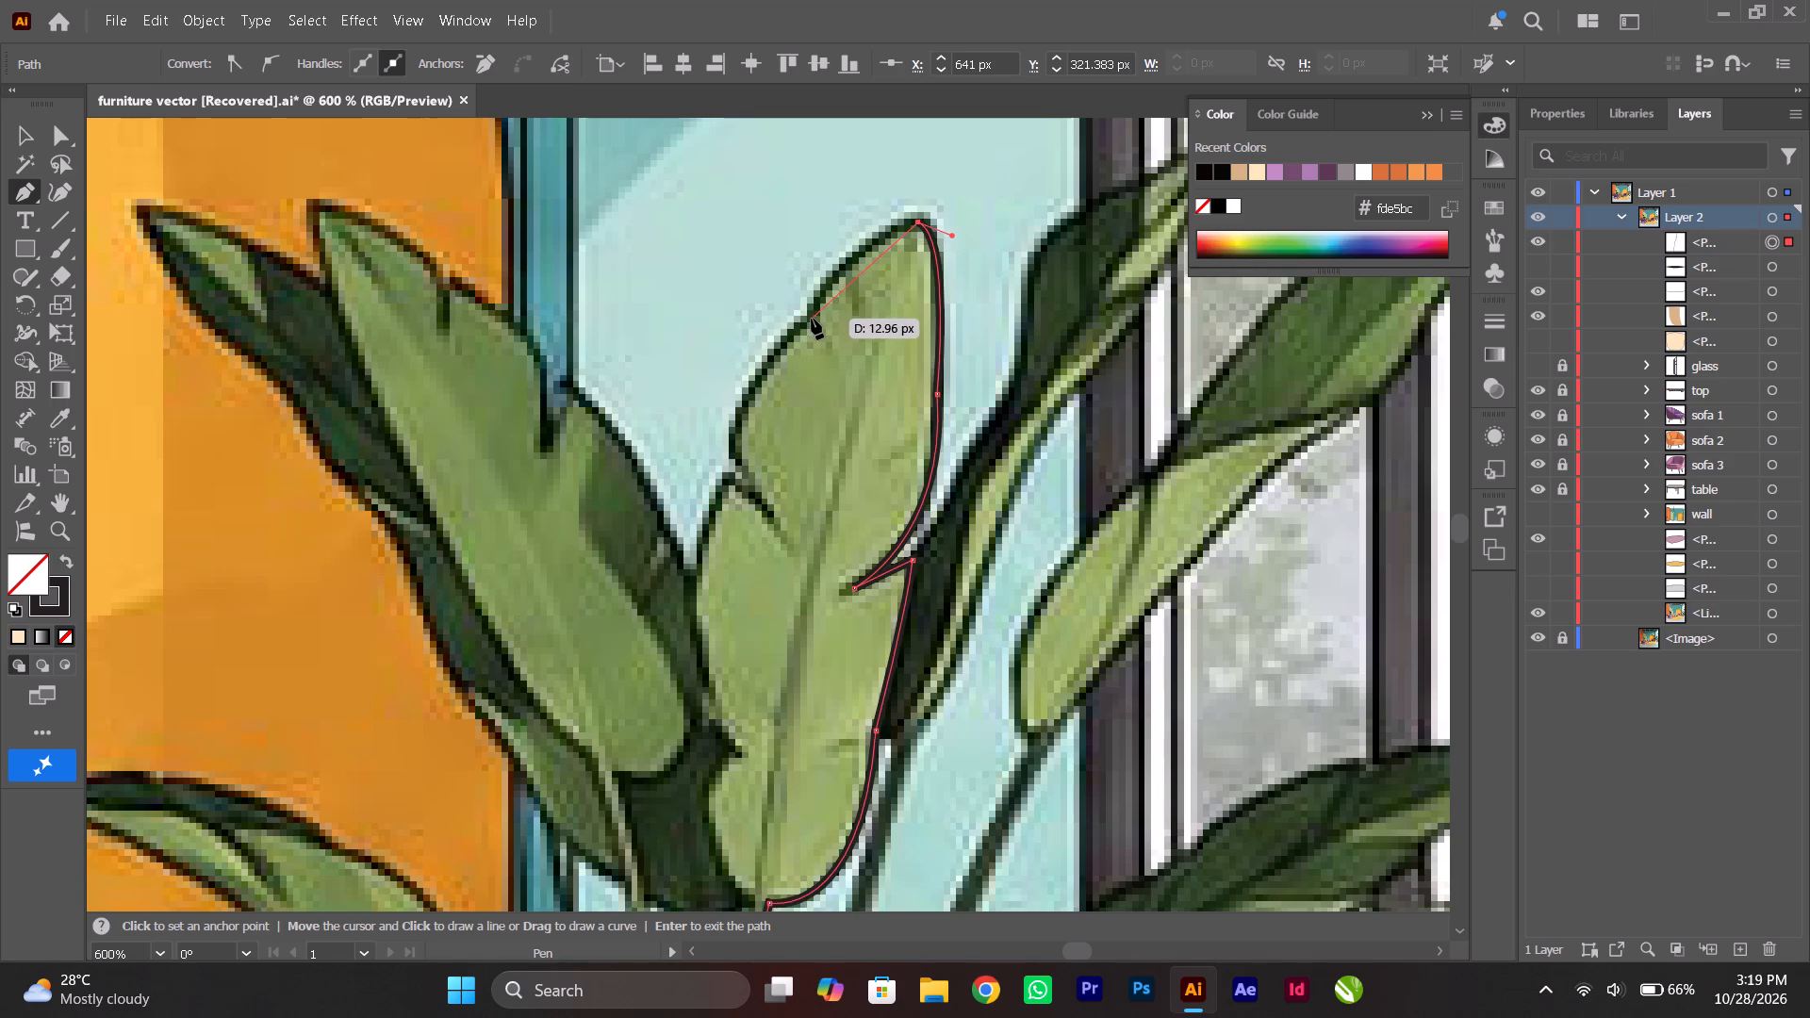
Trace the central leaf's upper left edge from the tip down, then in and out of its pointed notch with corner points.
{"action": "left_click_drag", "start_coordinate": [812, 319], "coordinate": [798, 348]}
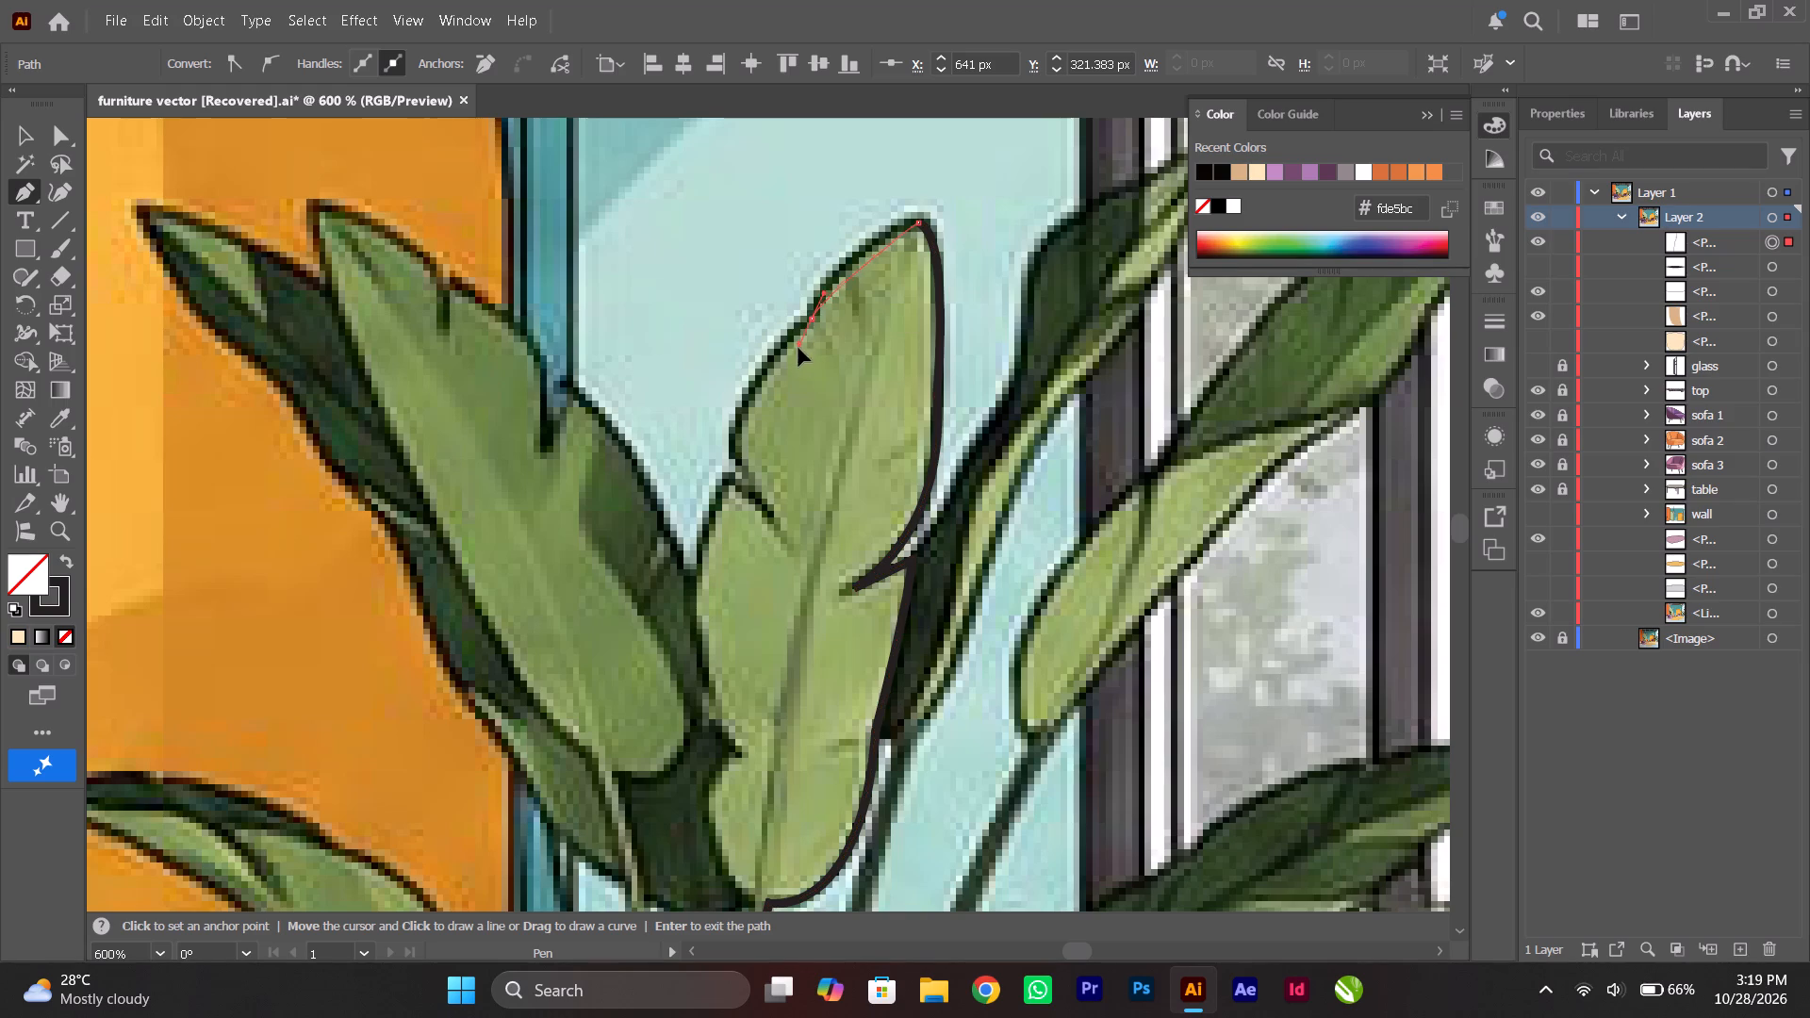
{"action": "left_click_drag", "start_coordinate": [798, 348], "coordinate": [796, 385]}
{"action": "left_click", "coordinate": [810, 318]}
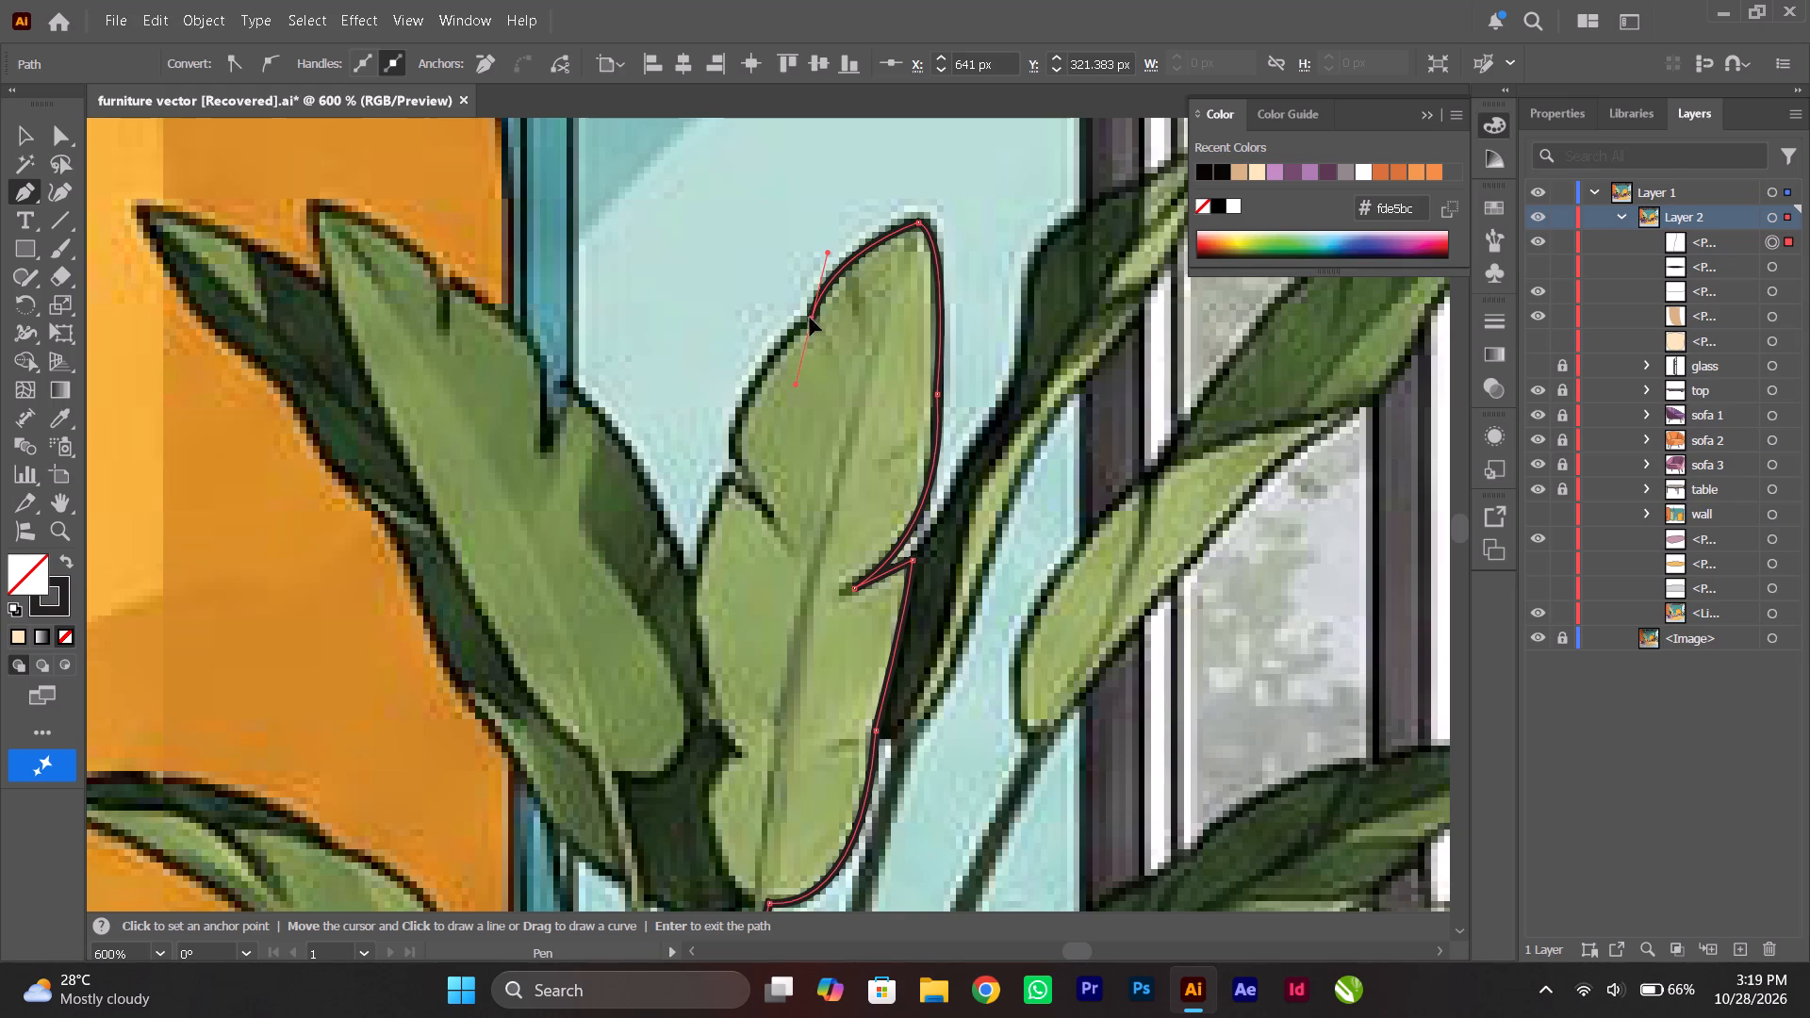
{"action": "left_click_drag", "start_coordinate": [732, 451], "coordinate": [726, 535]}
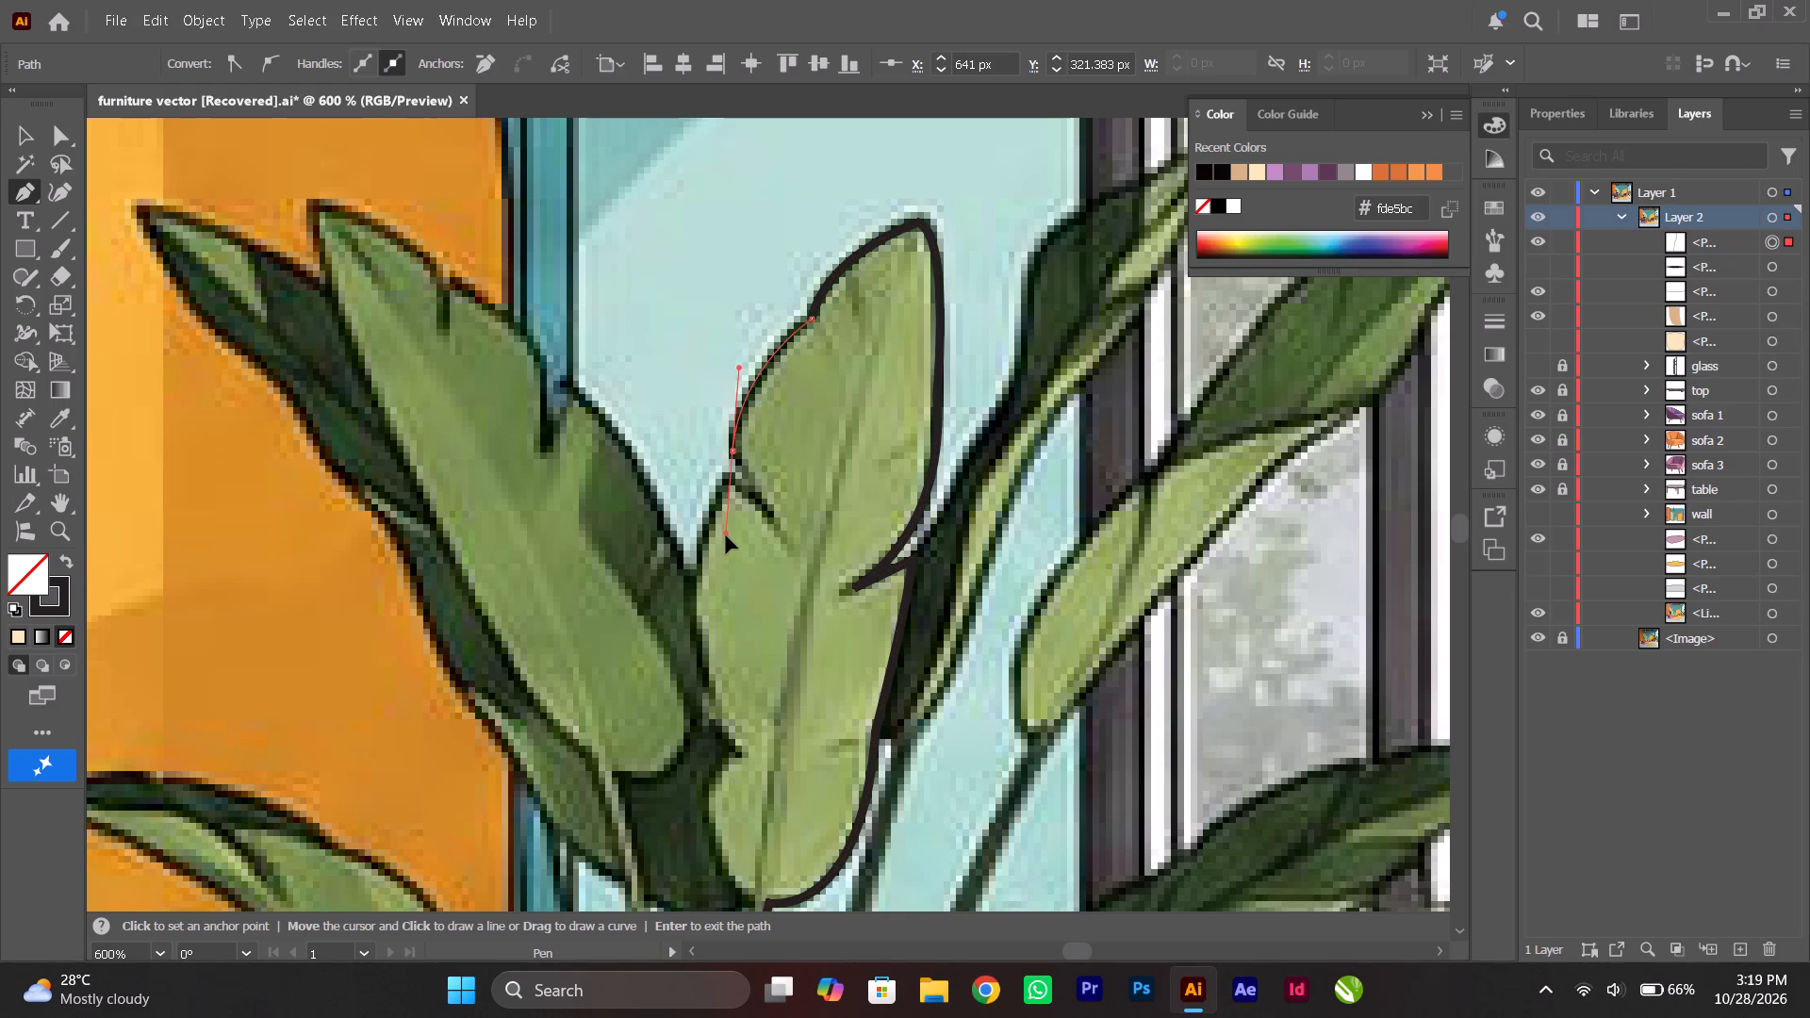
{"action": "left_click_drag", "start_coordinate": [726, 535], "coordinate": [720, 536]}
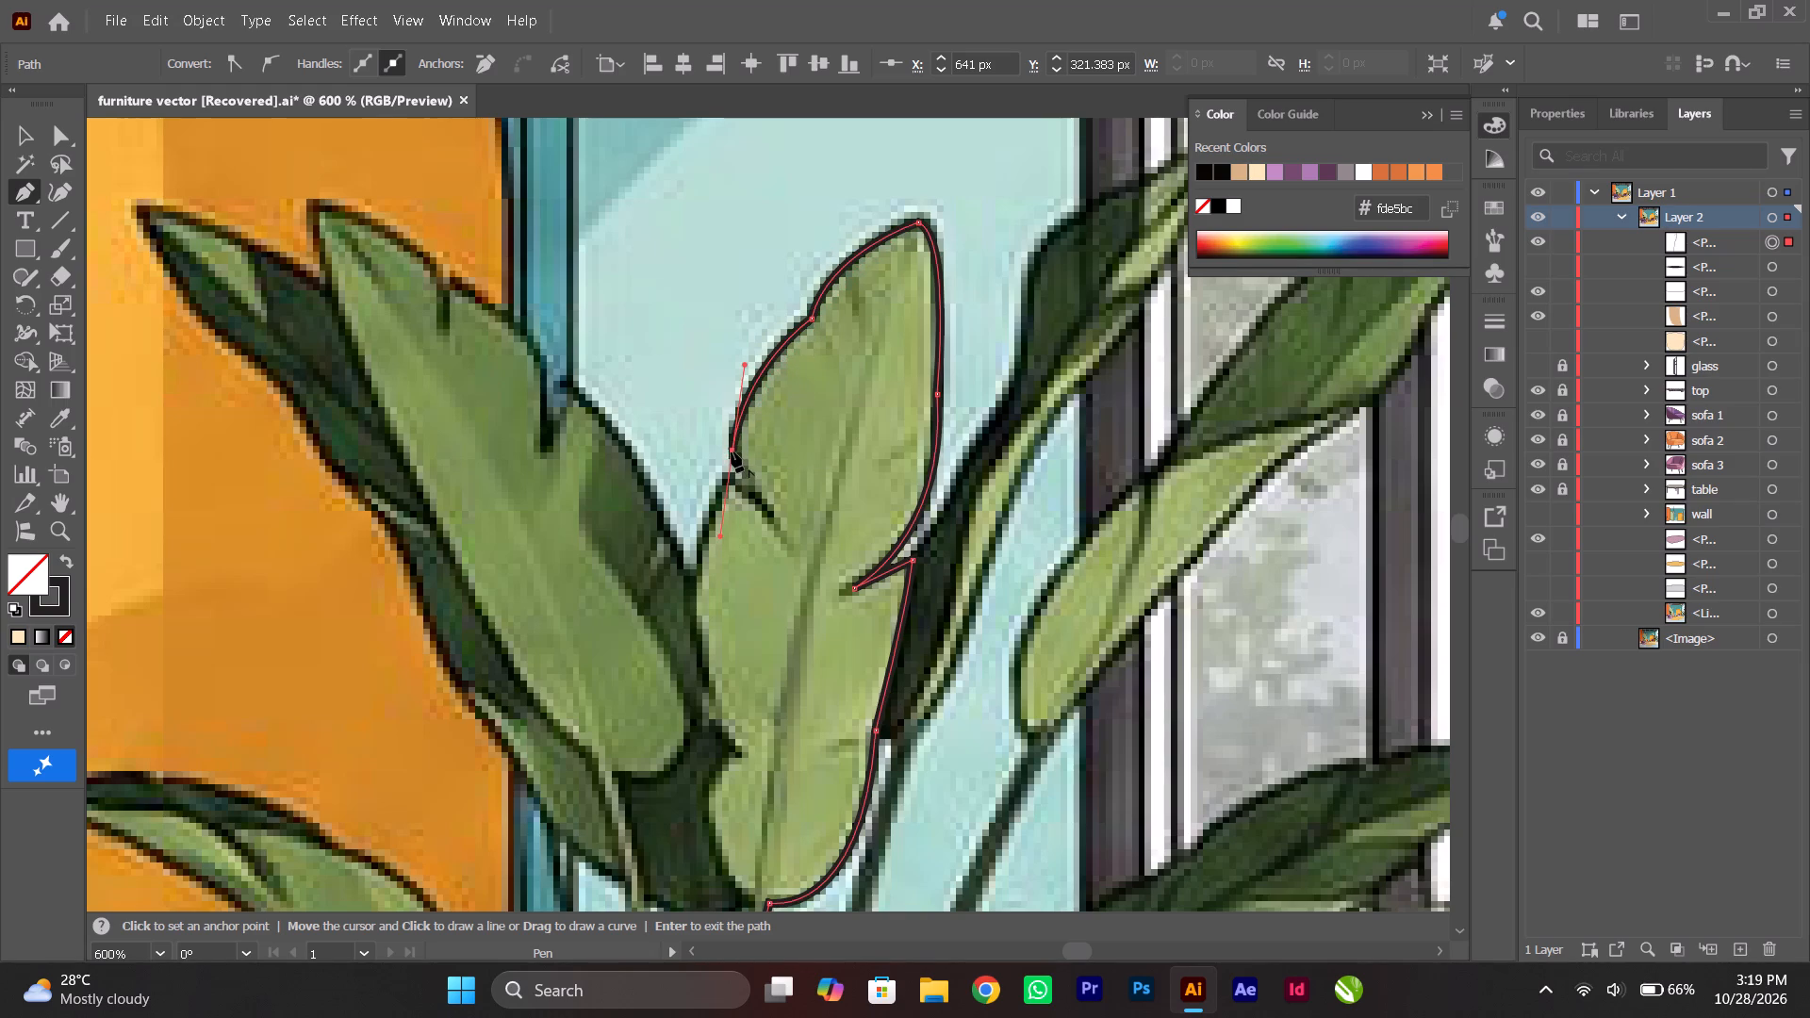
{"action": "left_click", "coordinate": [732, 452]}
{"action": "left_click", "coordinate": [768, 517]}
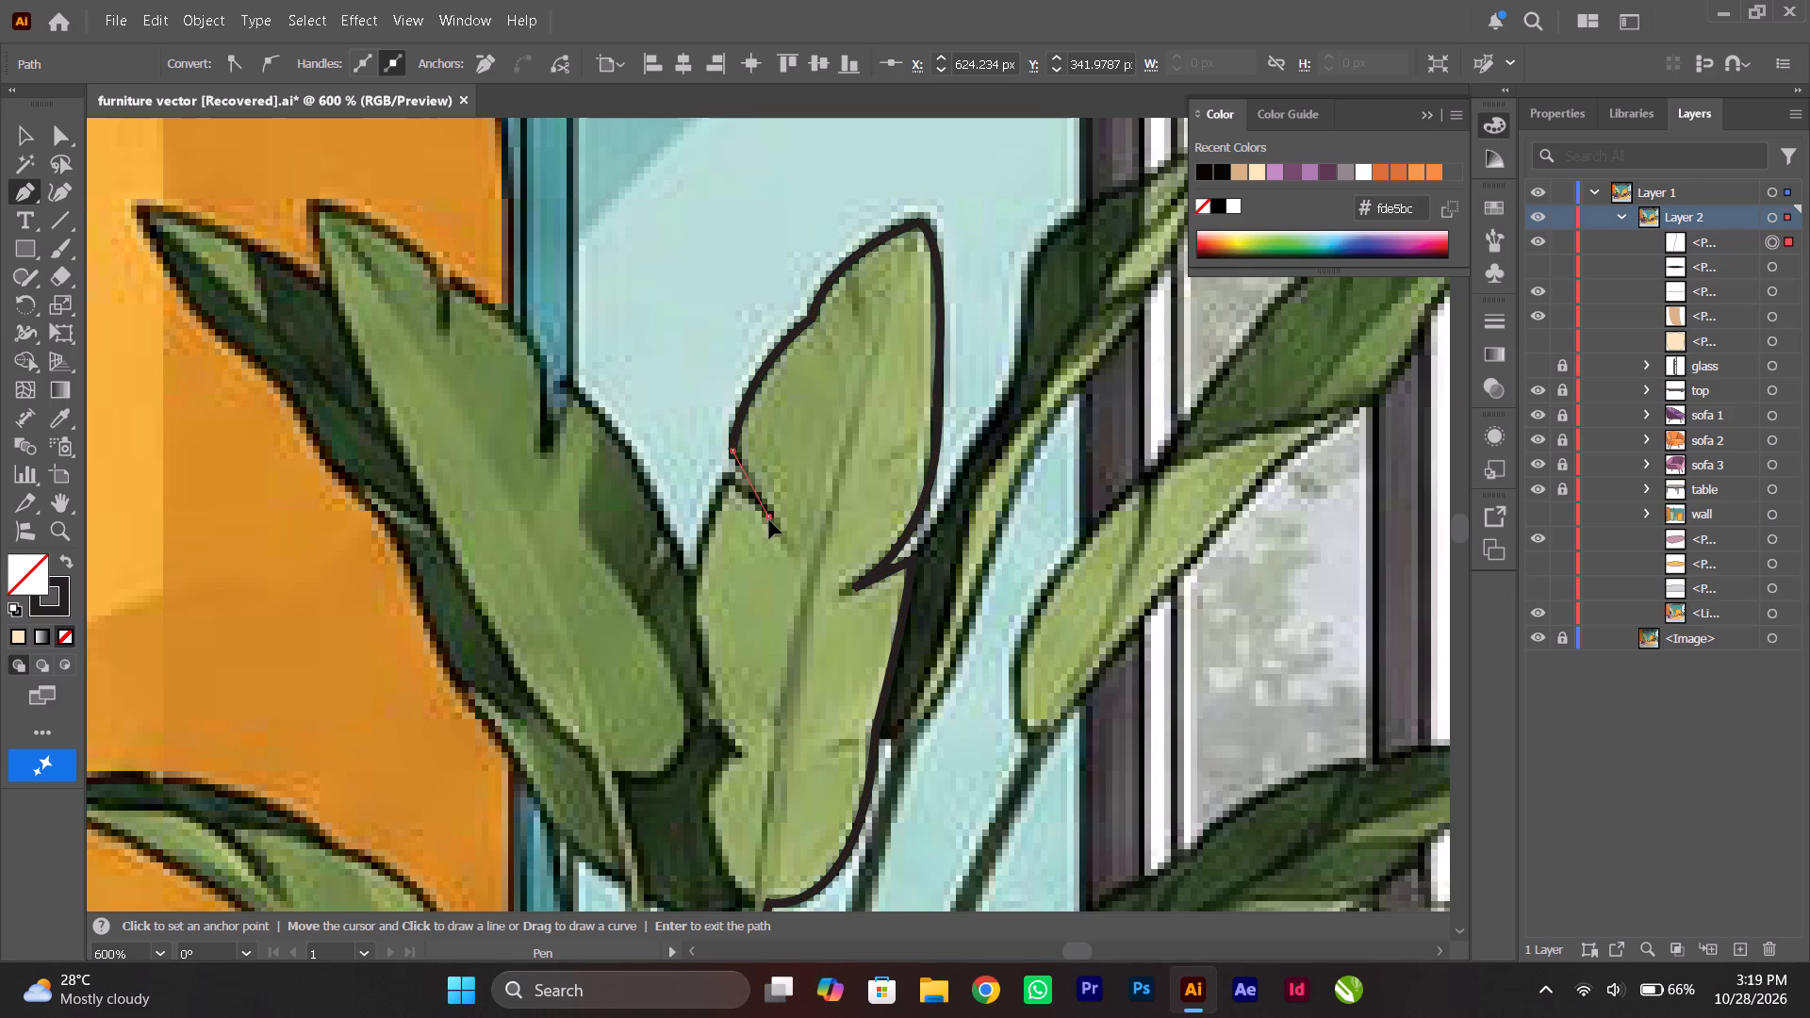
{"action": "left_click", "coordinate": [728, 480]}
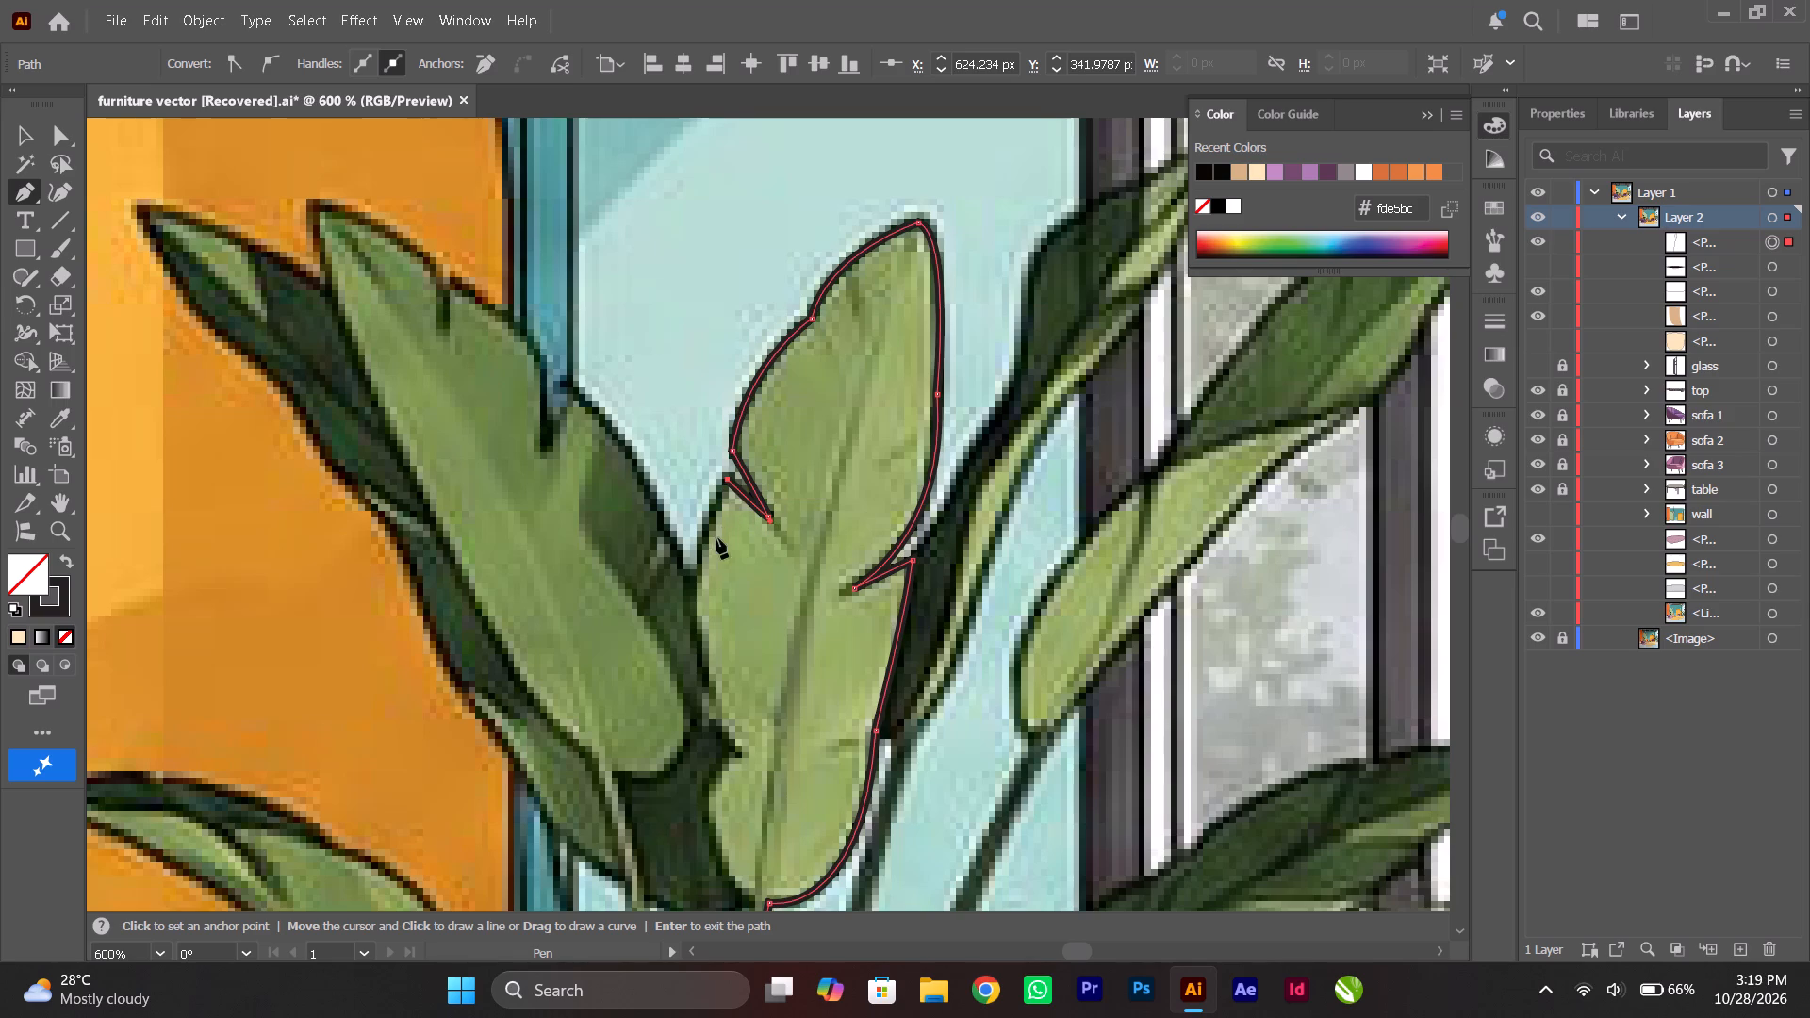
Continue the outline down the central leaf's lower left edge, through the small indent, to a corner point where the leaf meets its stem.
{"action": "left_click_drag", "start_coordinate": [704, 675], "coordinate": [706, 675]}
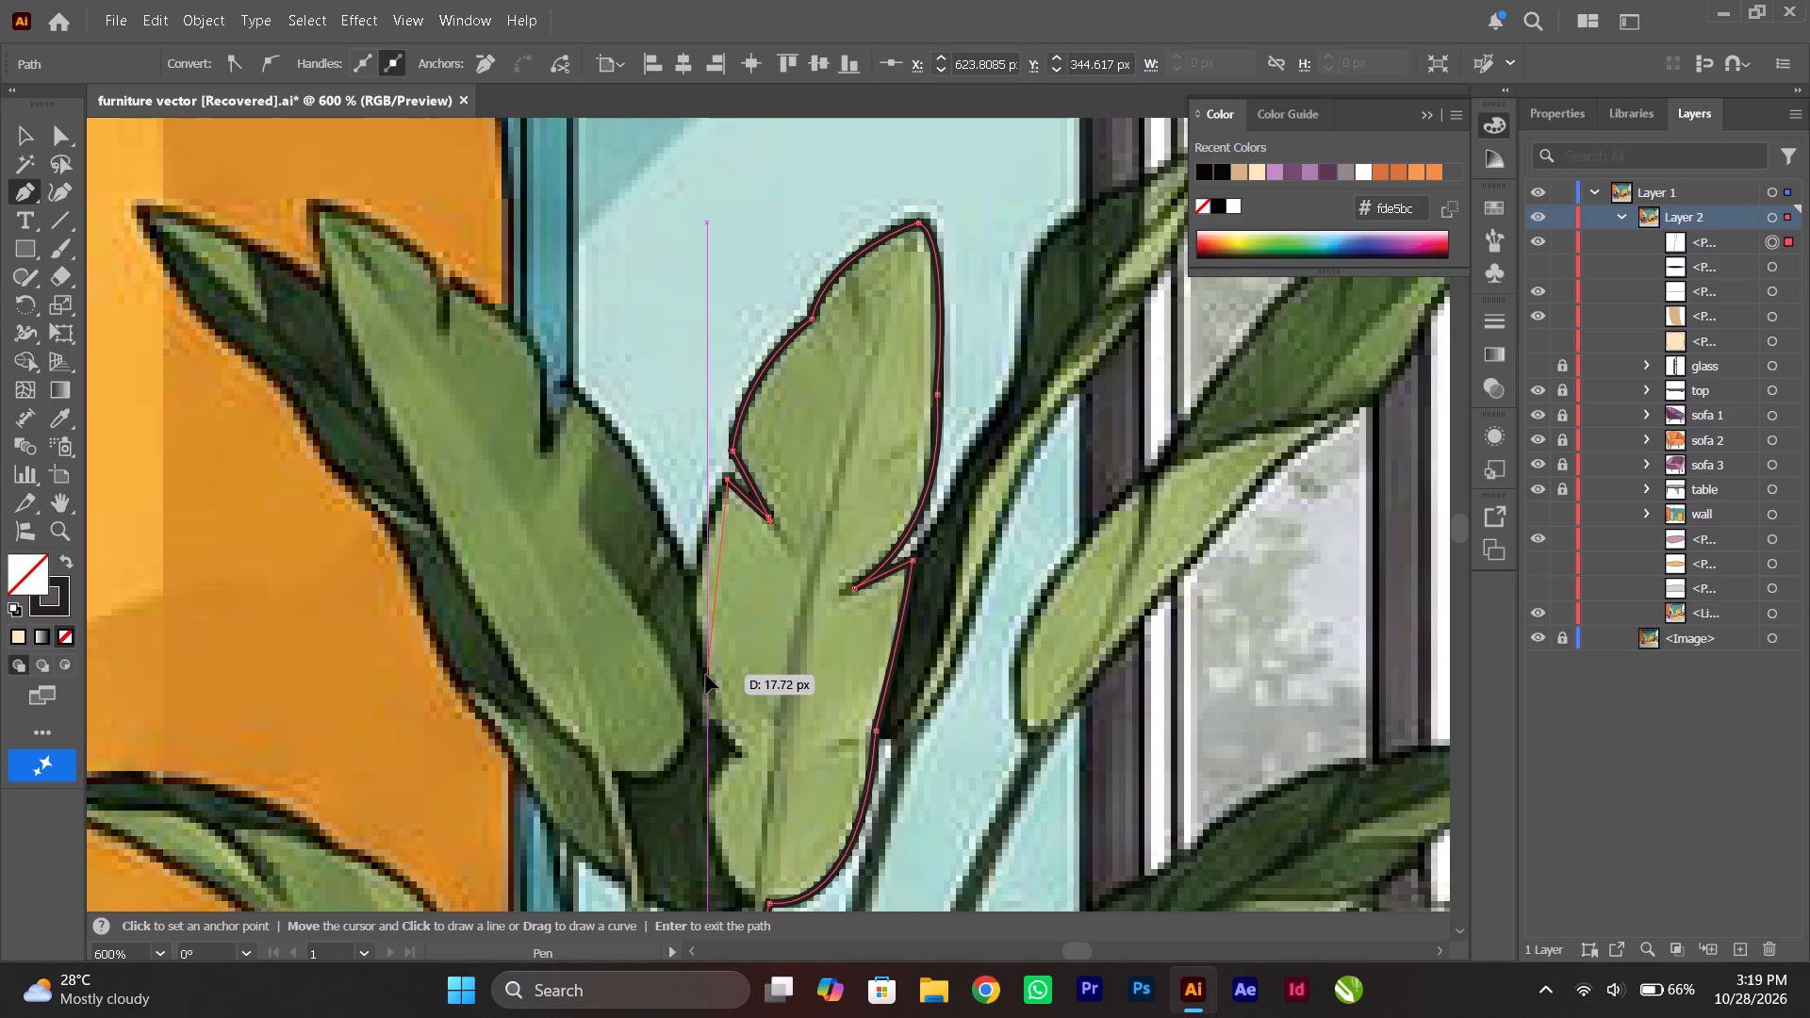
{"action": "left_click_drag", "start_coordinate": [706, 675], "coordinate": [737, 799]}
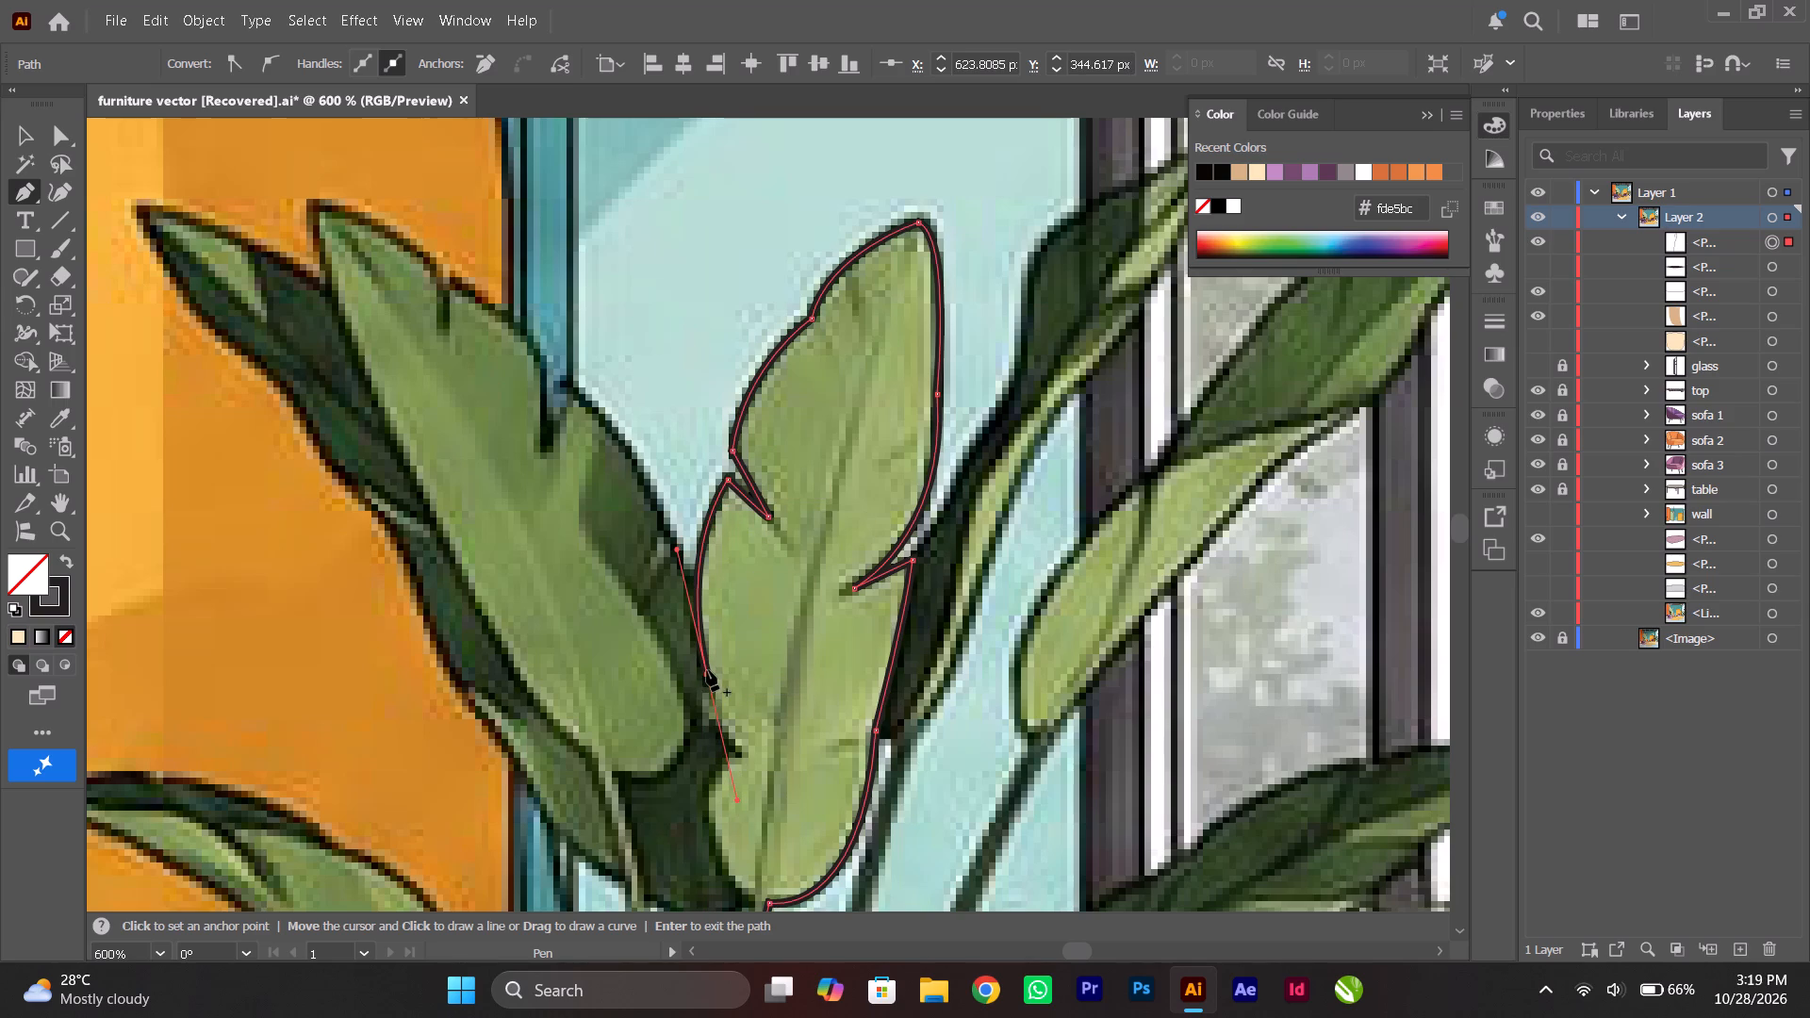
{"action": "left_click", "coordinate": [706, 676]}
{"action": "scroll", "coordinate": [707, 676], "scroll_direction": "down", "scroll_amount": 5}
{"action": "left_click_drag", "start_coordinate": [743, 640], "coordinate": [755, 648]}
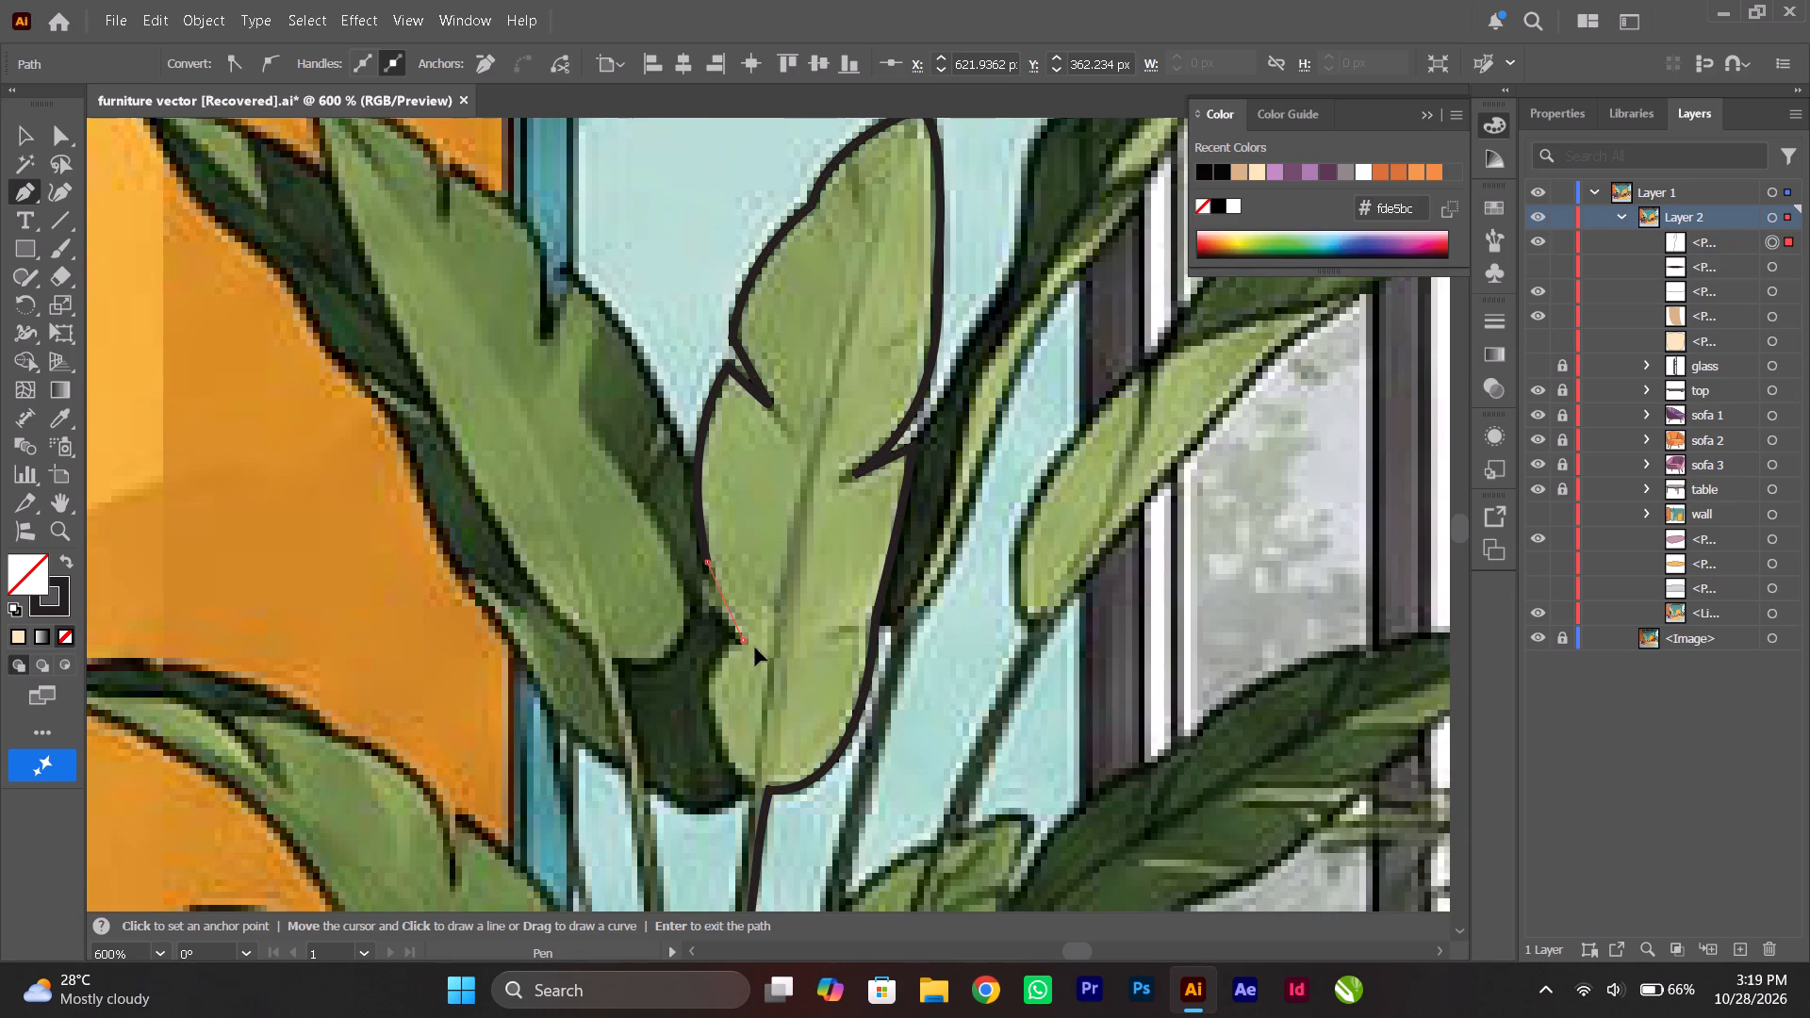
{"action": "left_click_drag", "start_coordinate": [755, 648], "coordinate": [778, 676]}
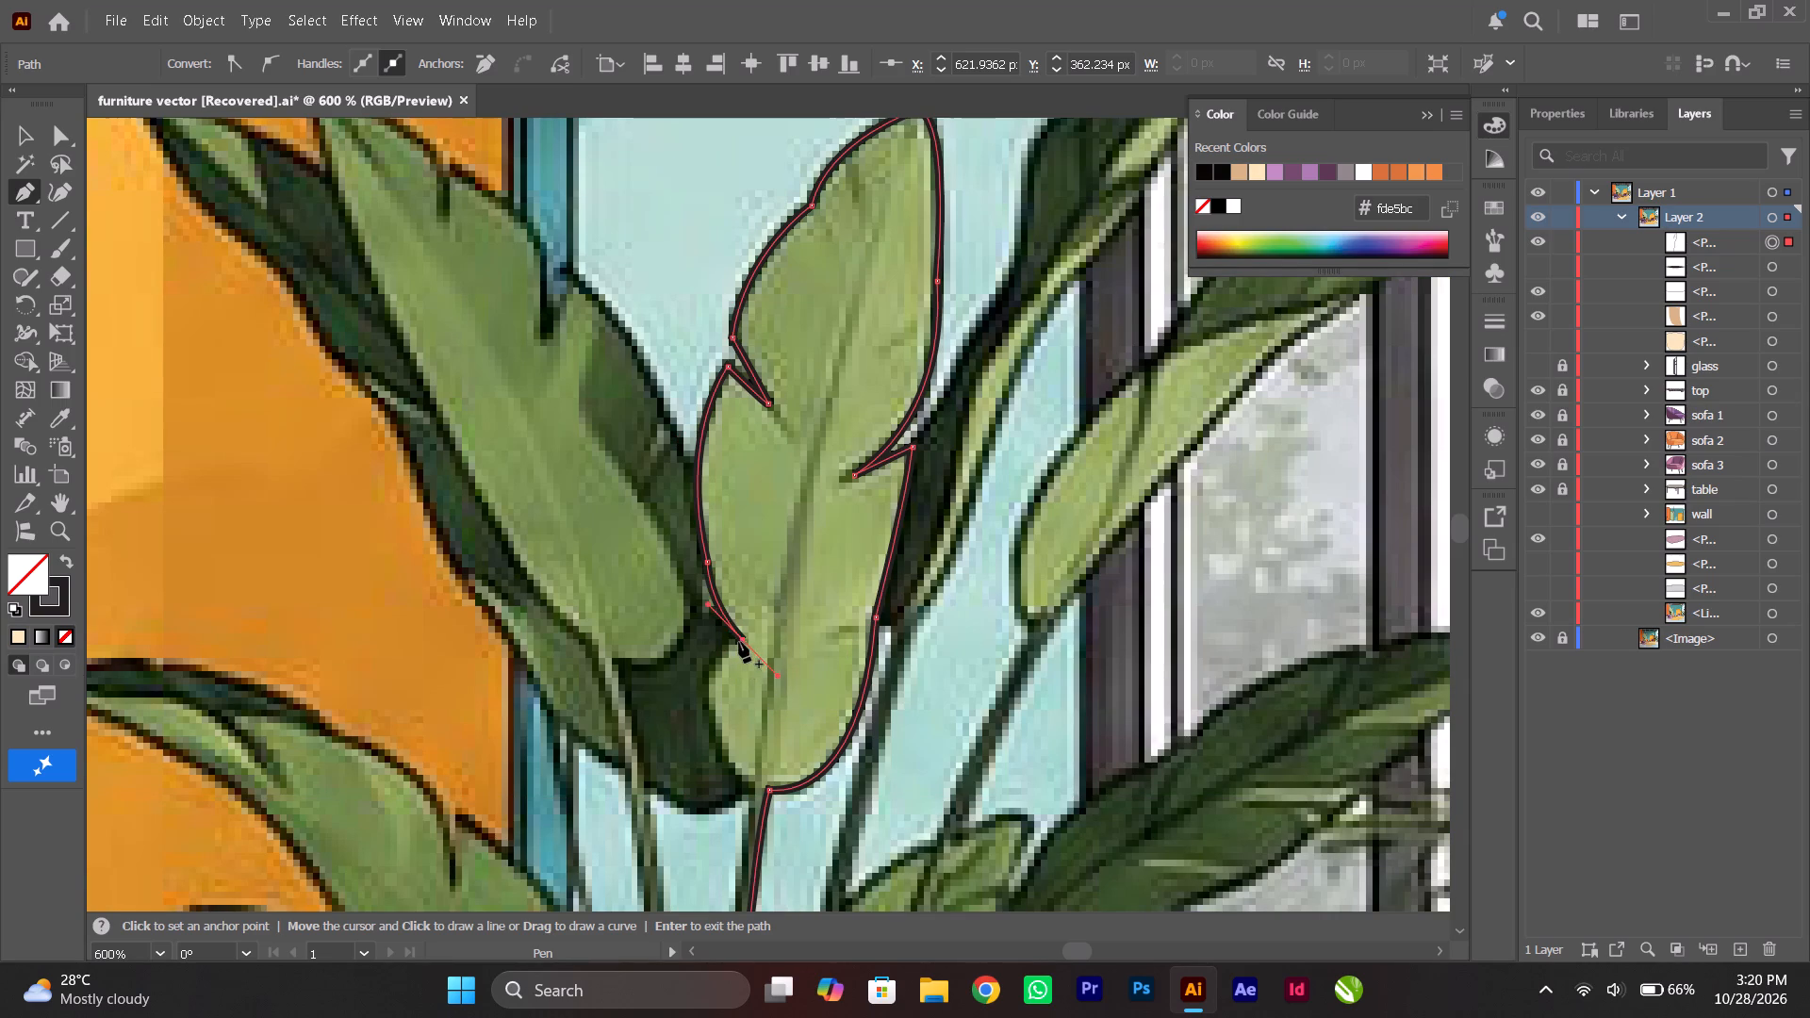
{"action": "left_click", "coordinate": [742, 642]}
{"action": "scroll", "coordinate": [742, 642], "scroll_direction": "down", "scroll_amount": 6}
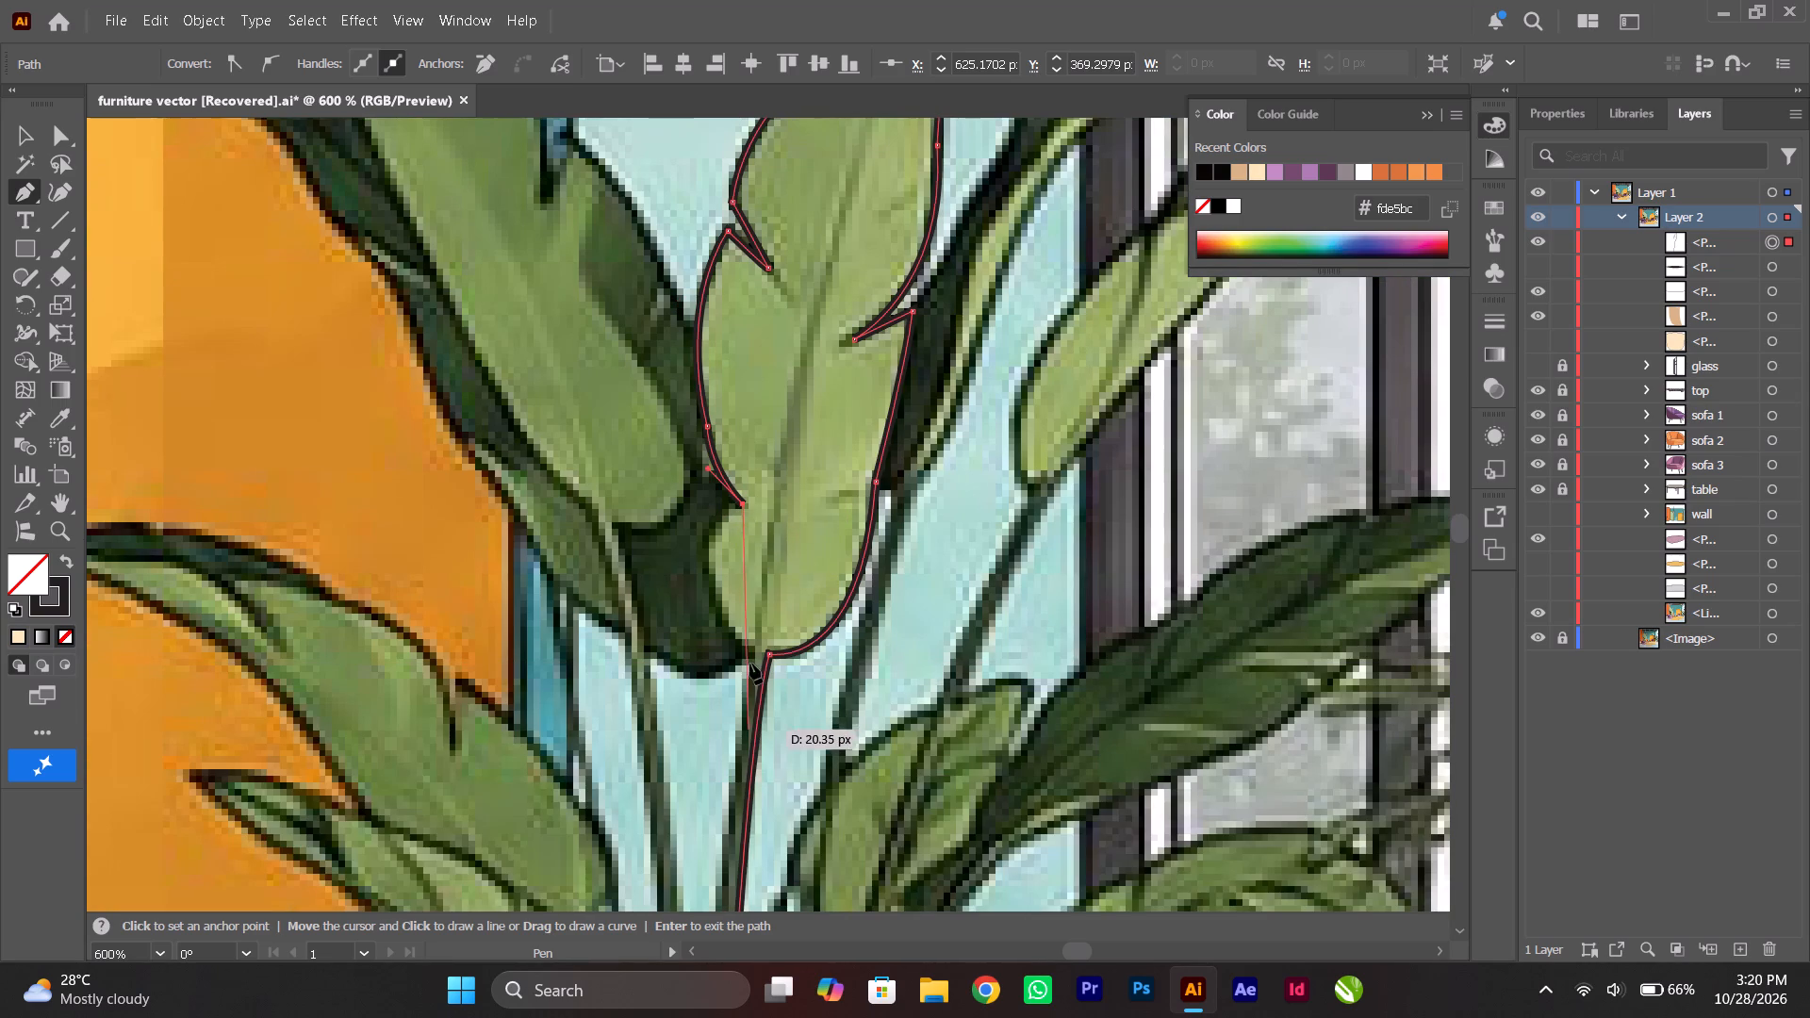
{"action": "left_click_drag", "start_coordinate": [751, 649], "coordinate": [840, 713]}
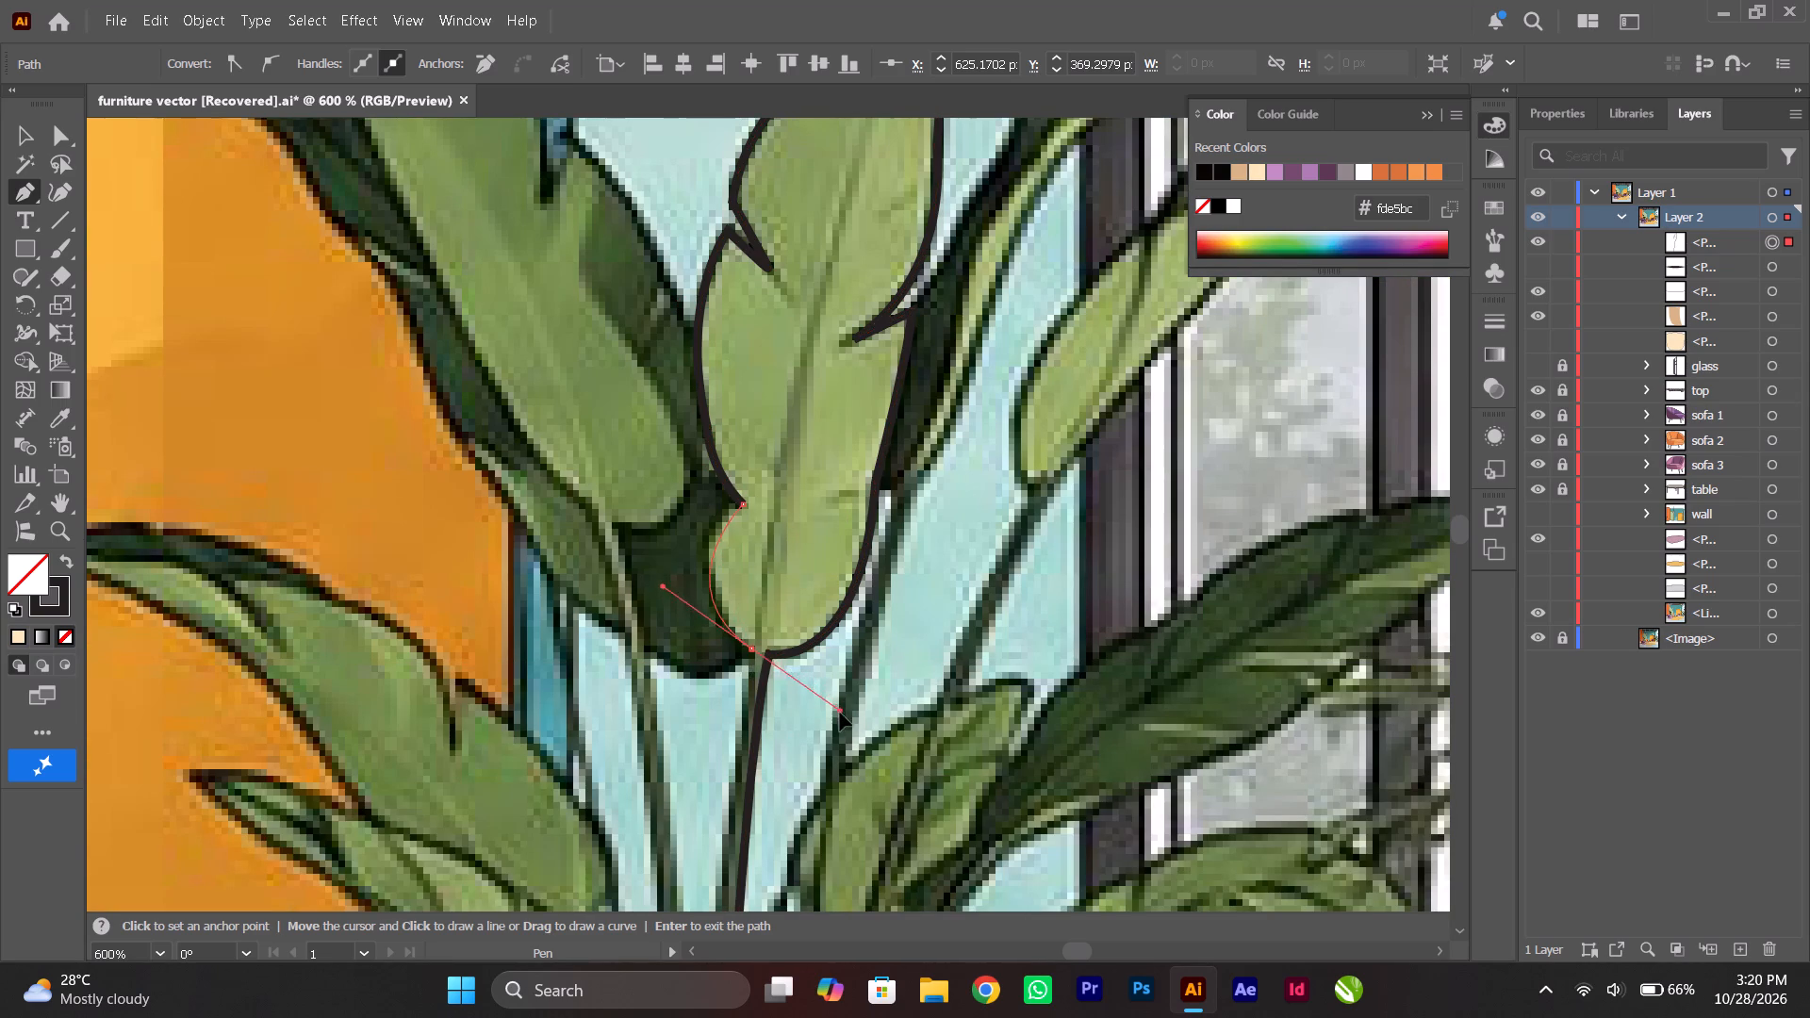
{"action": "left_click_drag", "start_coordinate": [840, 713], "coordinate": [840, 740]}
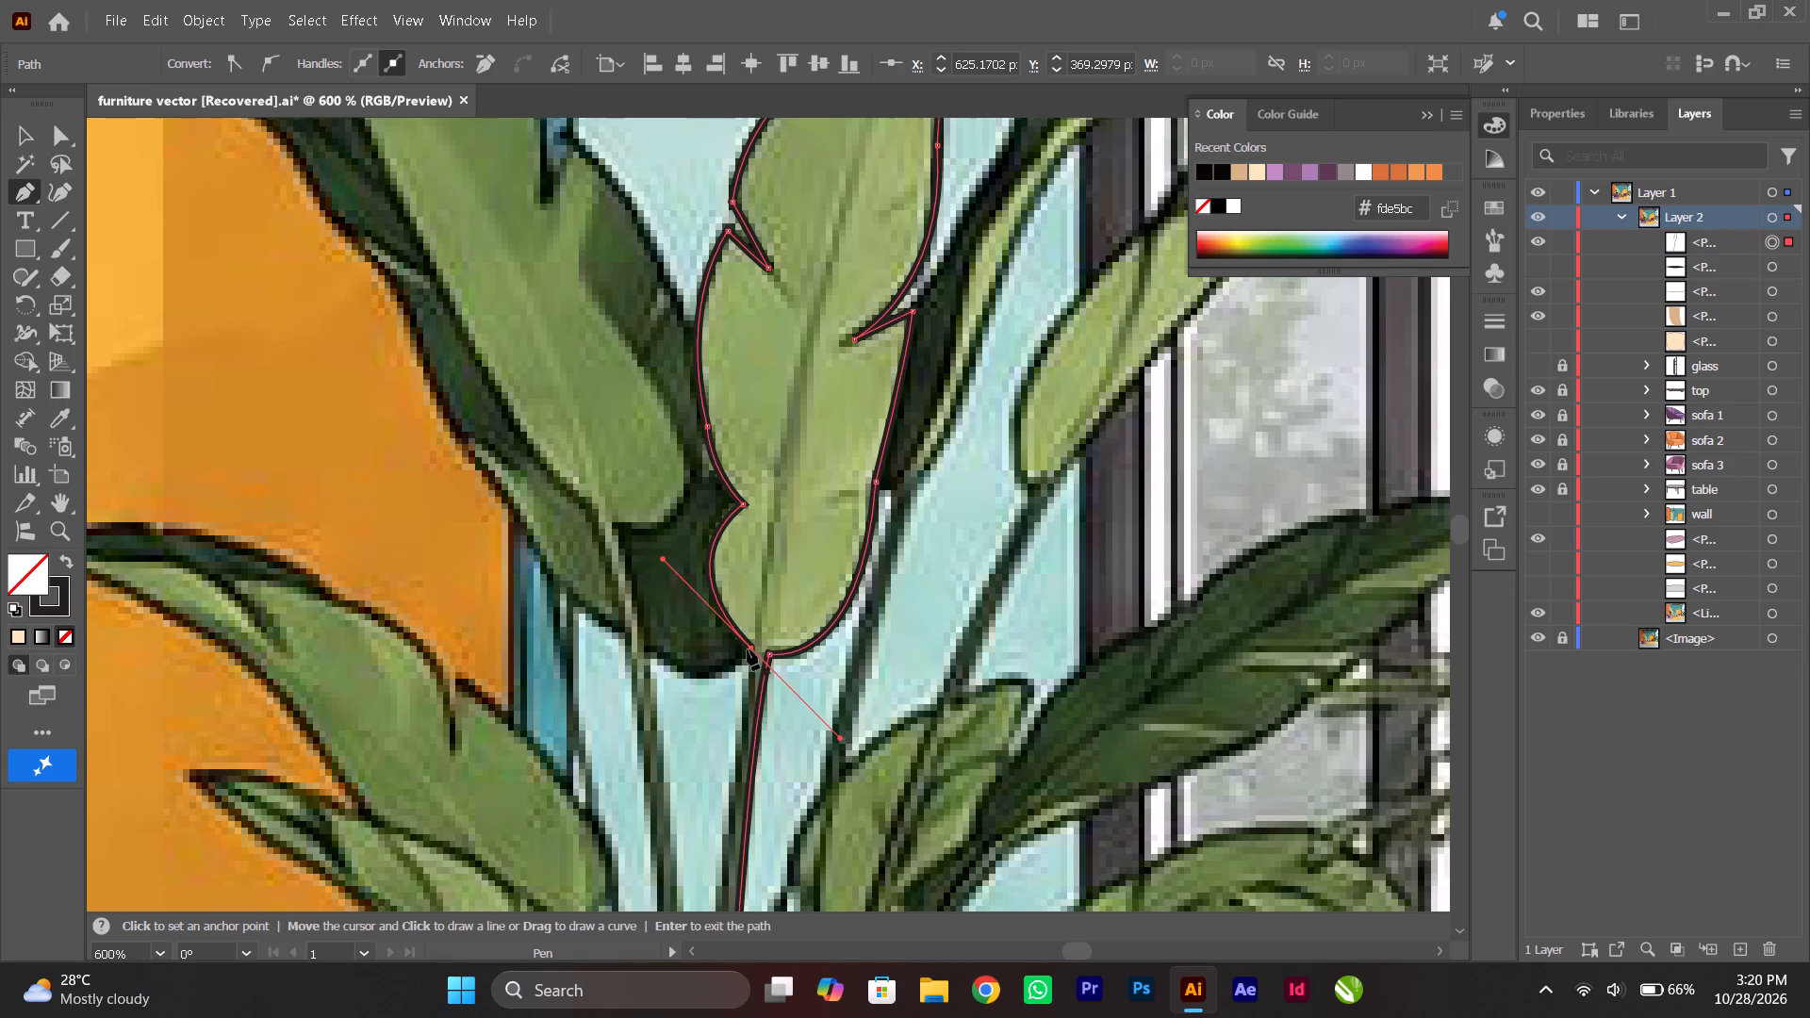
{"action": "left_click", "coordinate": [750, 651]}
Trace the left side of the central leaf's stem down to a corner point where it meets the neighbouring stem.
{"action": "scroll", "coordinate": [750, 651], "scroll_direction": "down", "scroll_amount": 15}
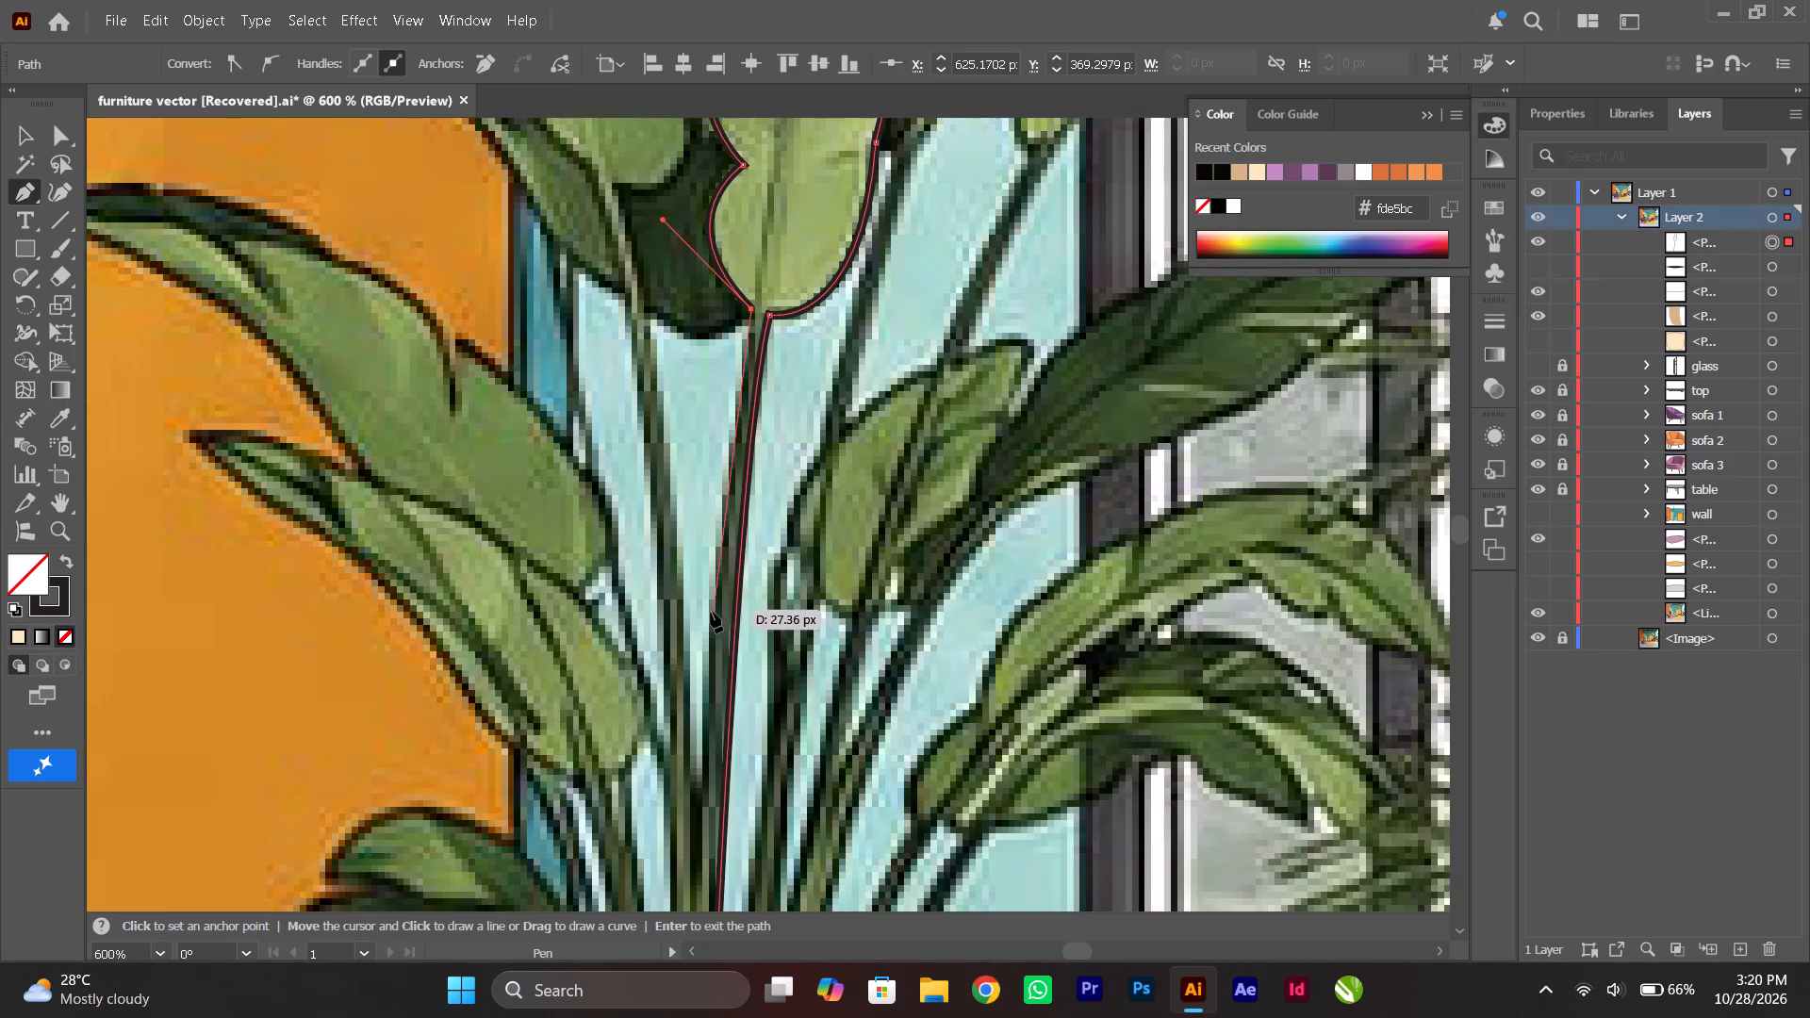
{"action": "left_click_drag", "start_coordinate": [713, 612], "coordinate": [714, 625]}
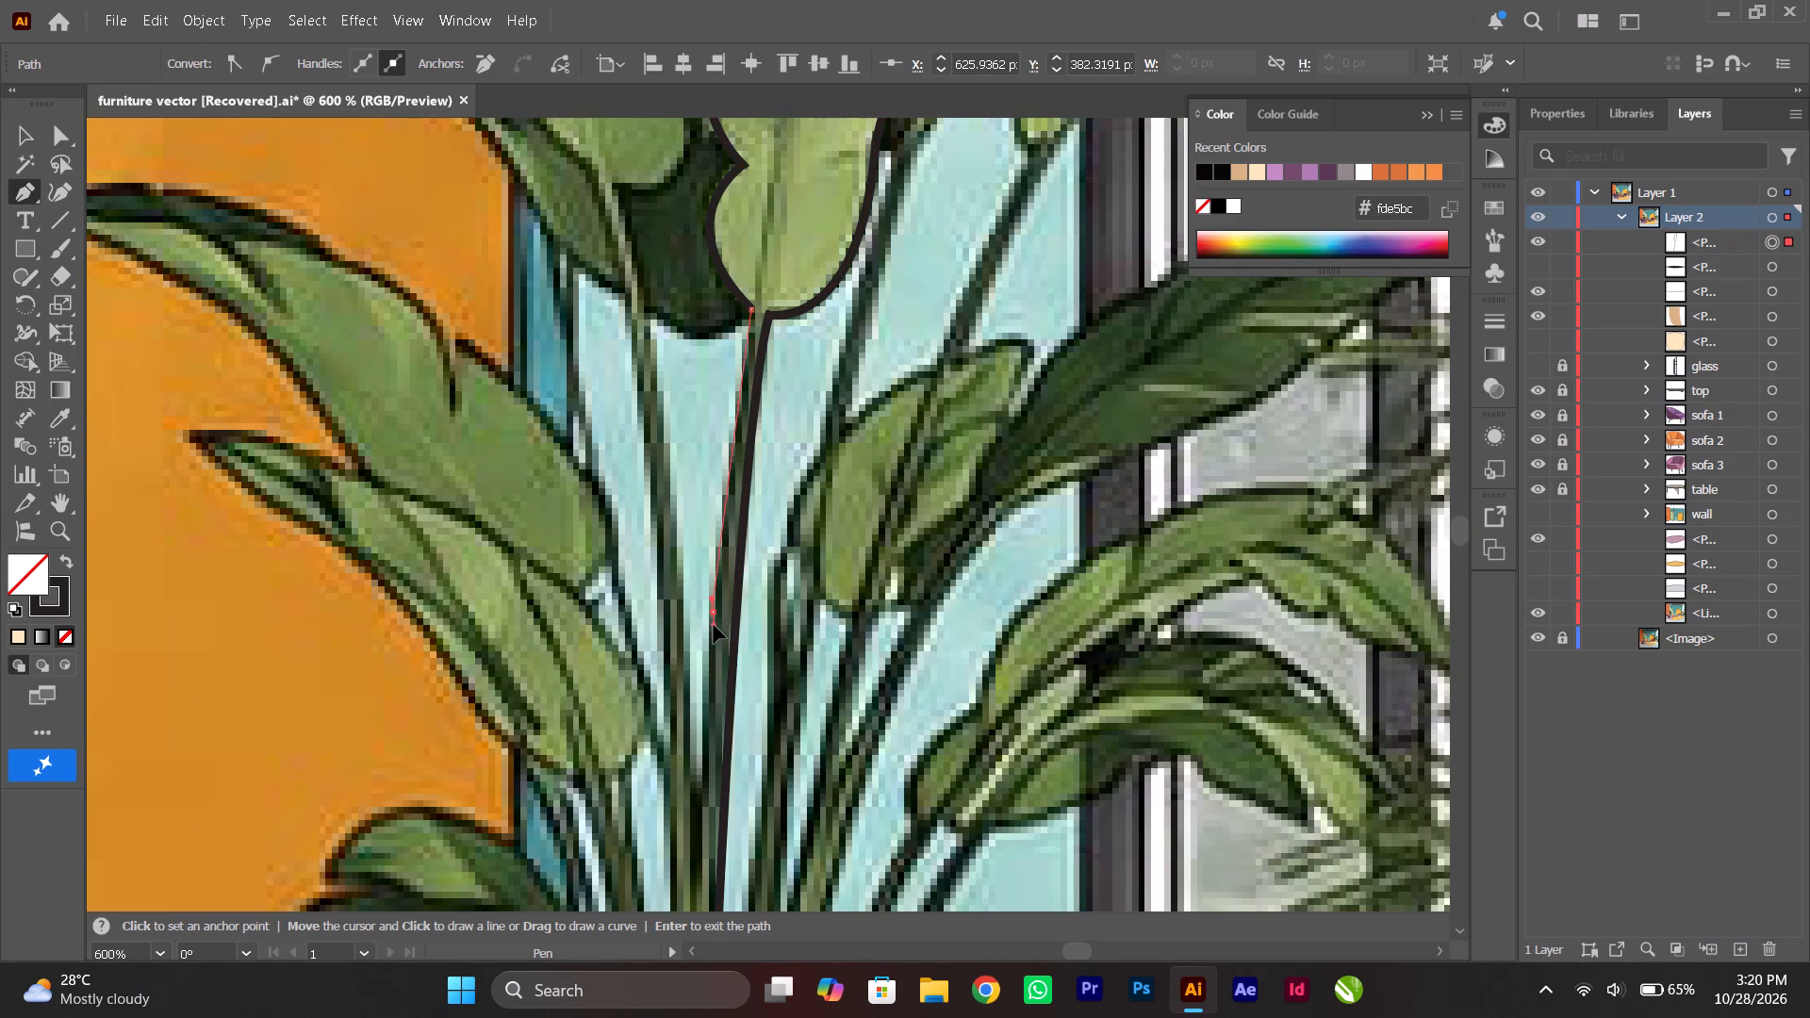
{"action": "left_click_drag", "start_coordinate": [714, 625], "coordinate": [713, 626]}
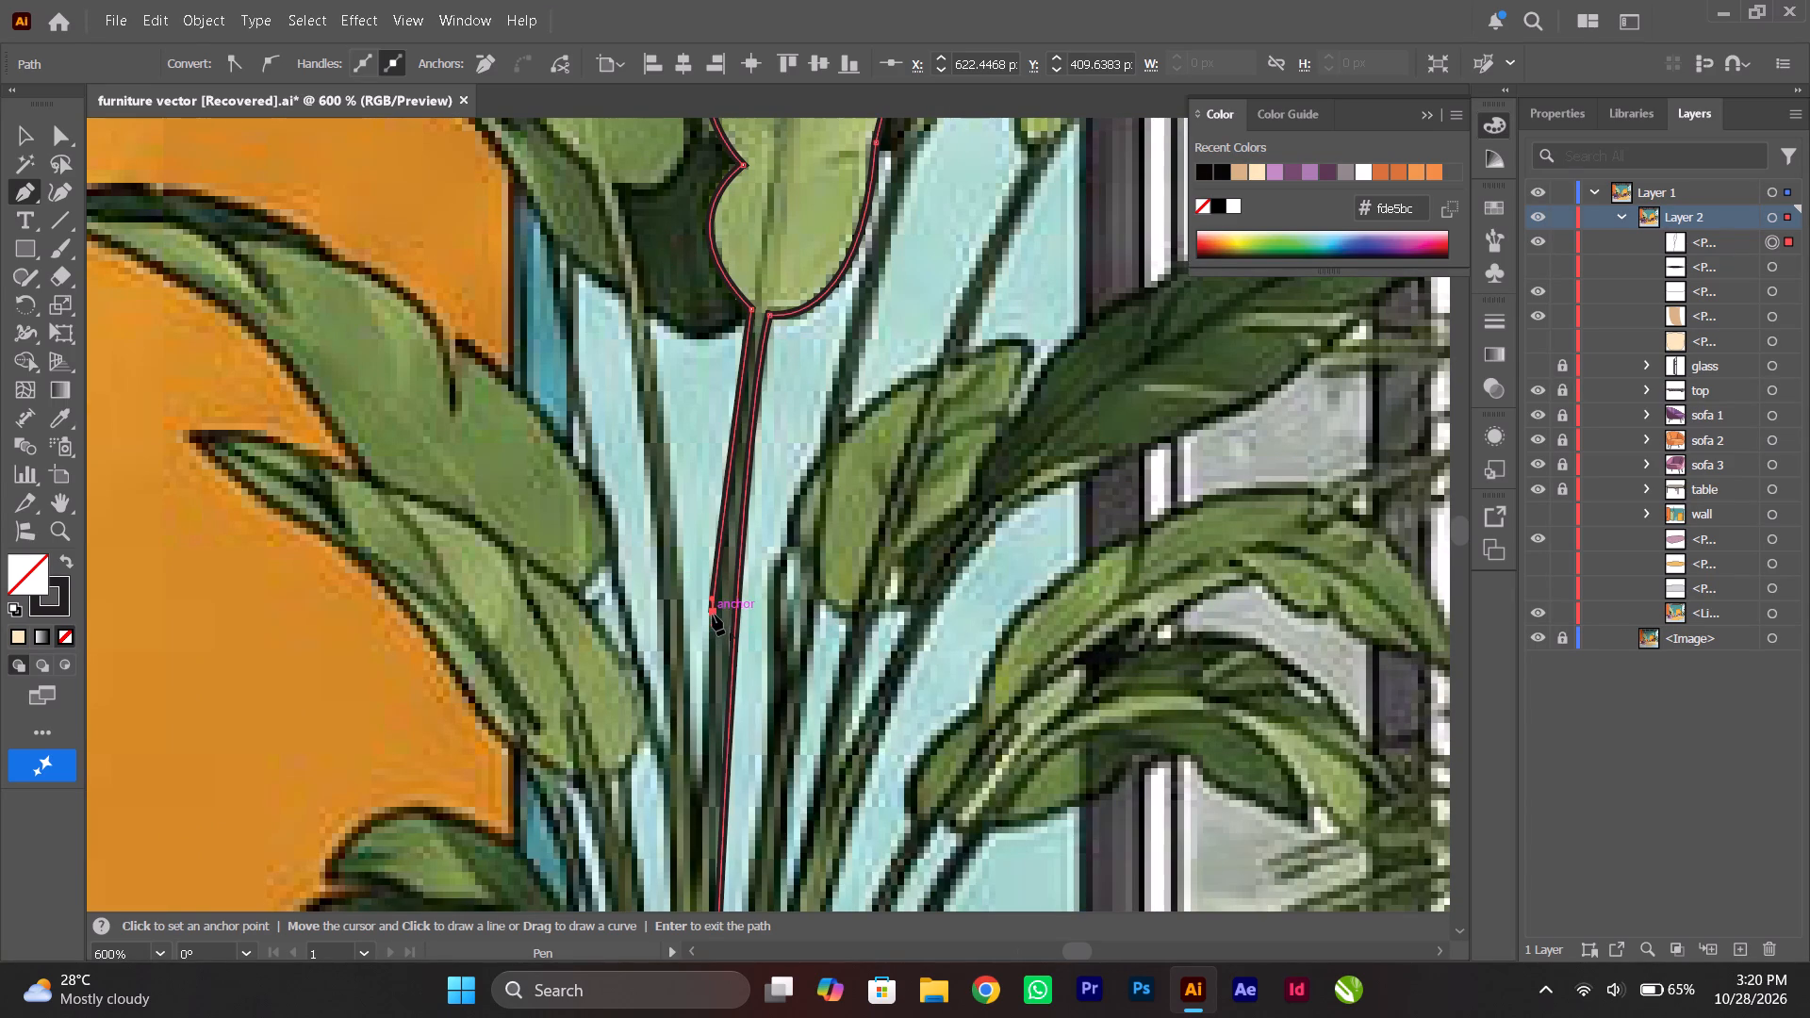
{"action": "left_click", "coordinate": [713, 615]}
{"action": "scroll", "coordinate": [713, 615], "scroll_direction": "down", "scroll_amount": 13}
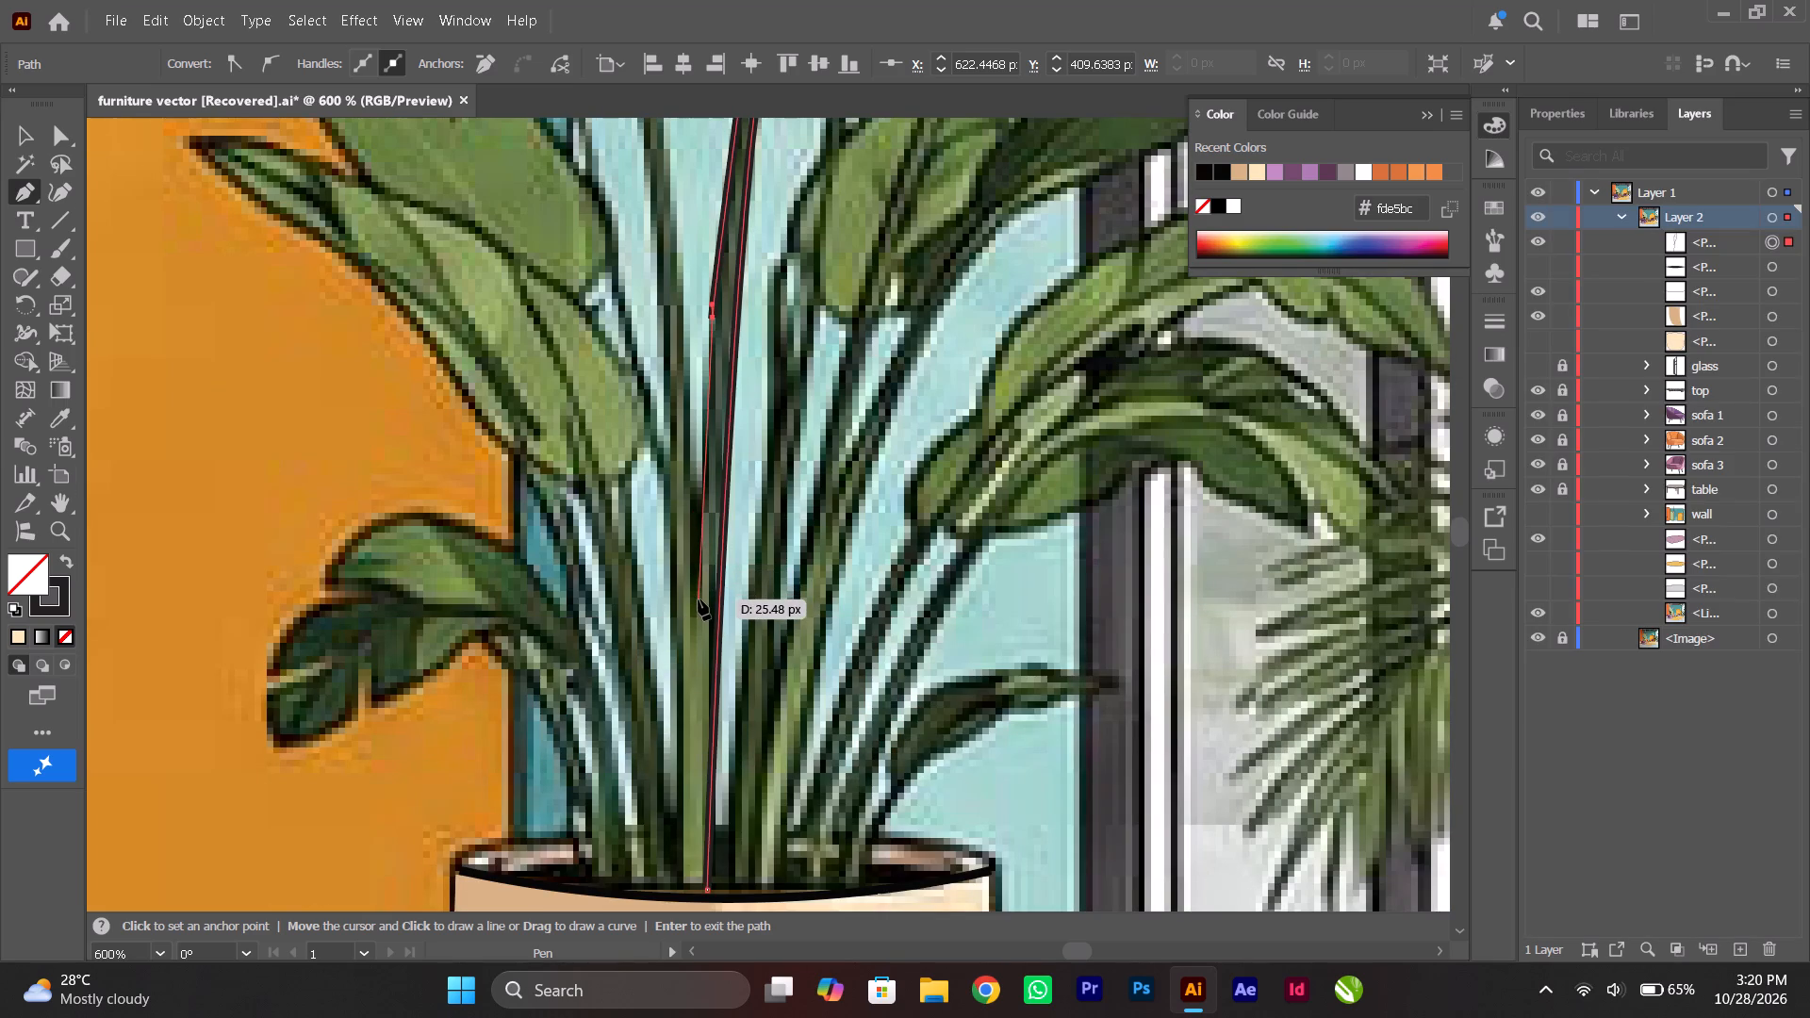
{"action": "left_click_drag", "start_coordinate": [699, 599], "coordinate": [697, 623]}
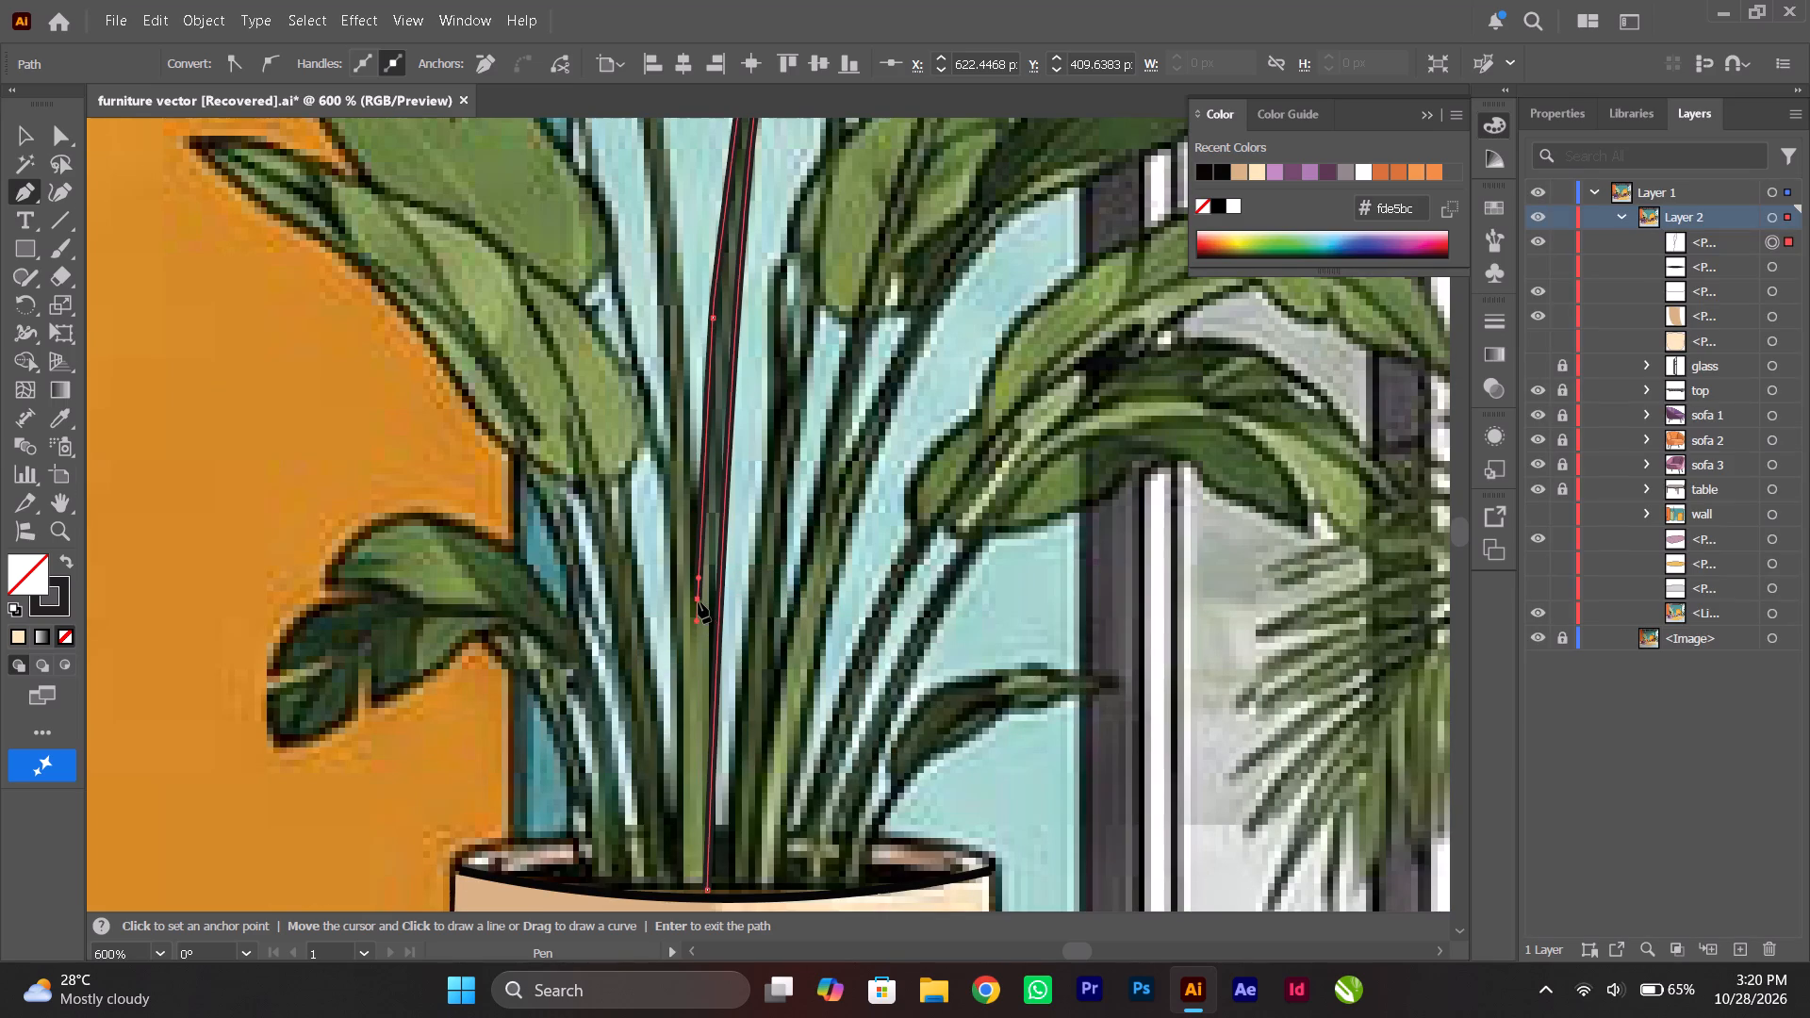
{"action": "left_click", "coordinate": [697, 599]}
Extend the path up the right side of the neighbouring stem to a corner point at the base of the large left leaf.
{"action": "scroll", "coordinate": [697, 599], "scroll_direction": "up", "scroll_amount": 3}
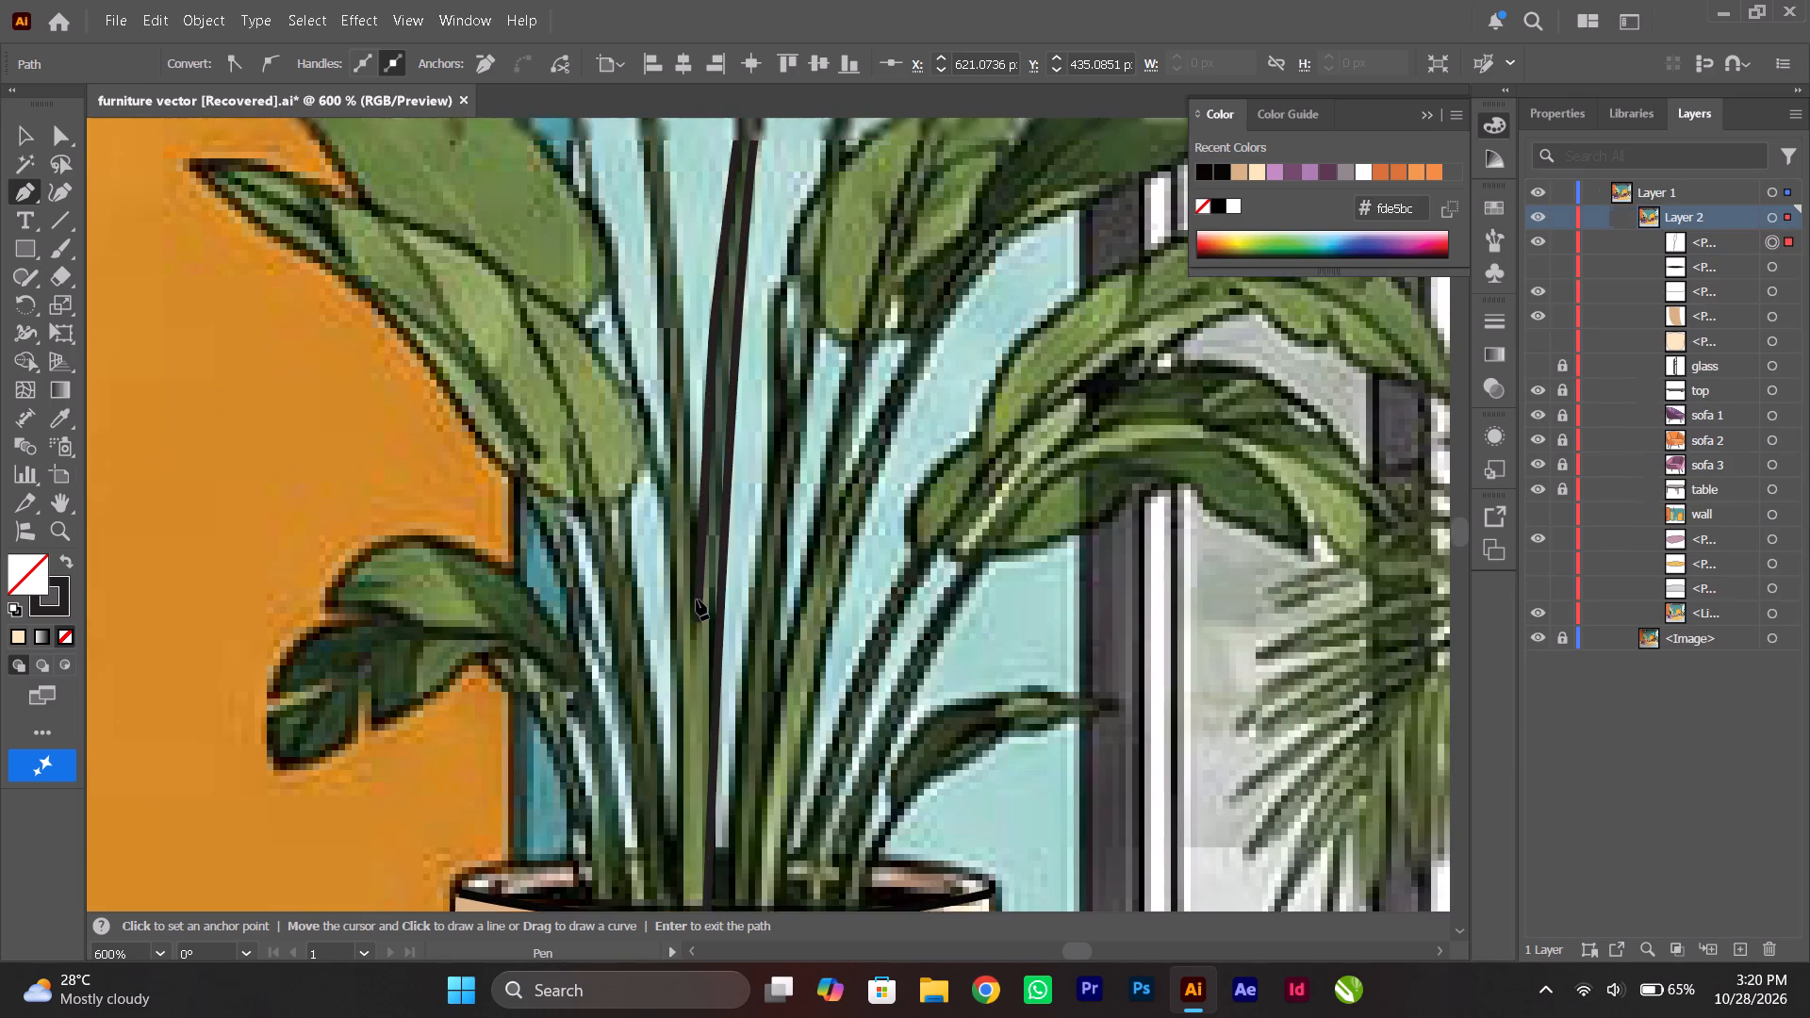
{"action": "scroll", "coordinate": [697, 599], "scroll_direction": "up", "scroll_amount": 10}
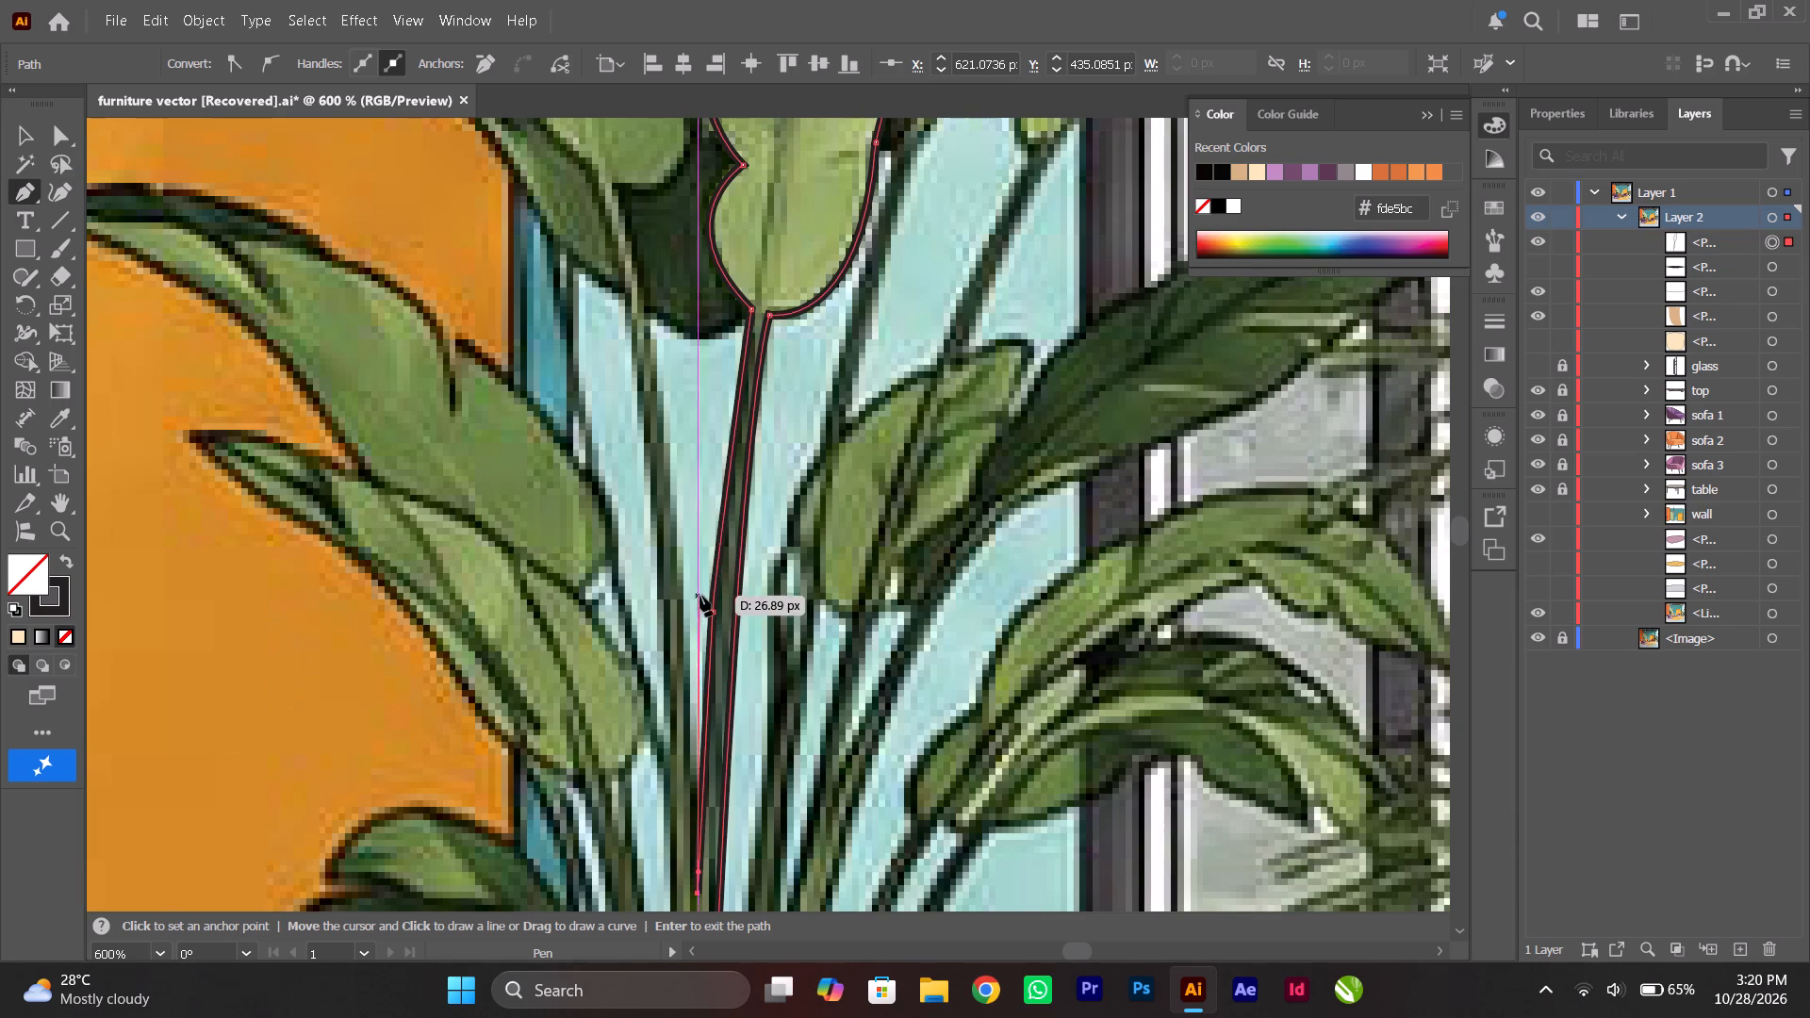
{"action": "scroll", "coordinate": [703, 601], "scroll_direction": "down", "scroll_amount": 1, "text": "alt"}
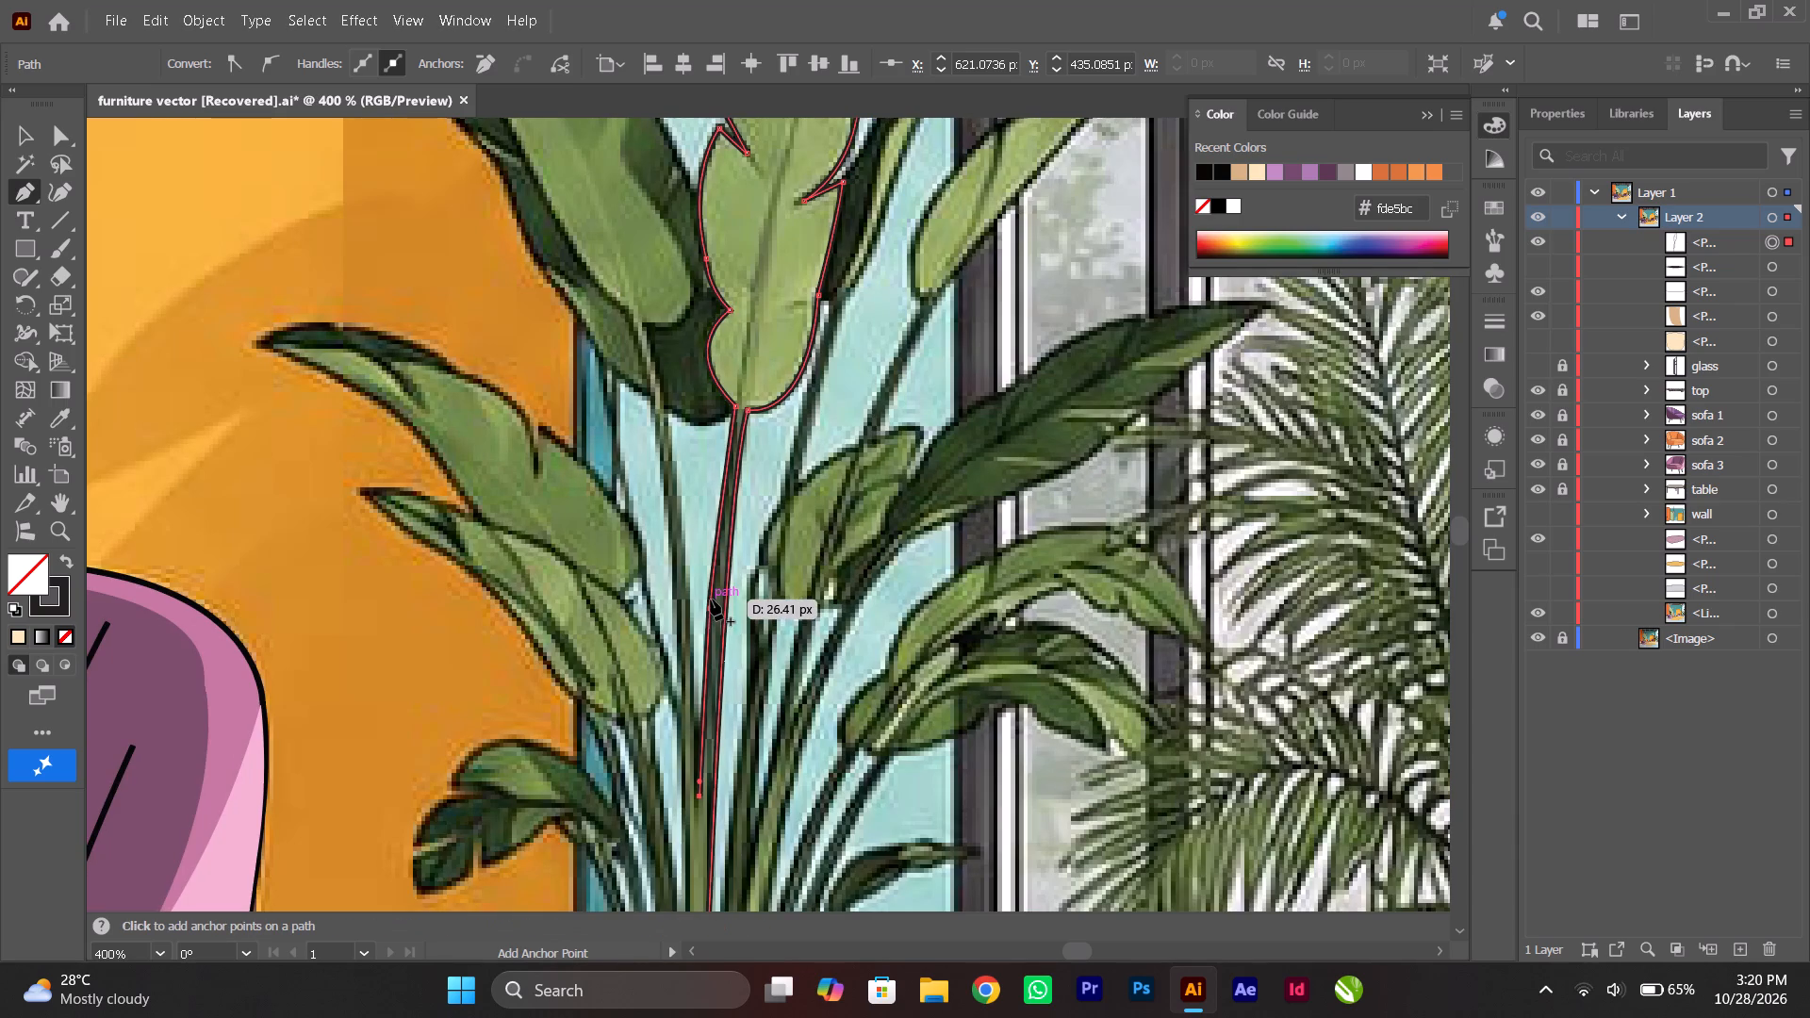
{"action": "scroll", "coordinate": [710, 601], "scroll_direction": "down", "scroll_amount": 2, "text": "alt"}
{"action": "scroll", "coordinate": [710, 601], "scroll_direction": "up", "scroll_amount": 1, "text": "alt"}
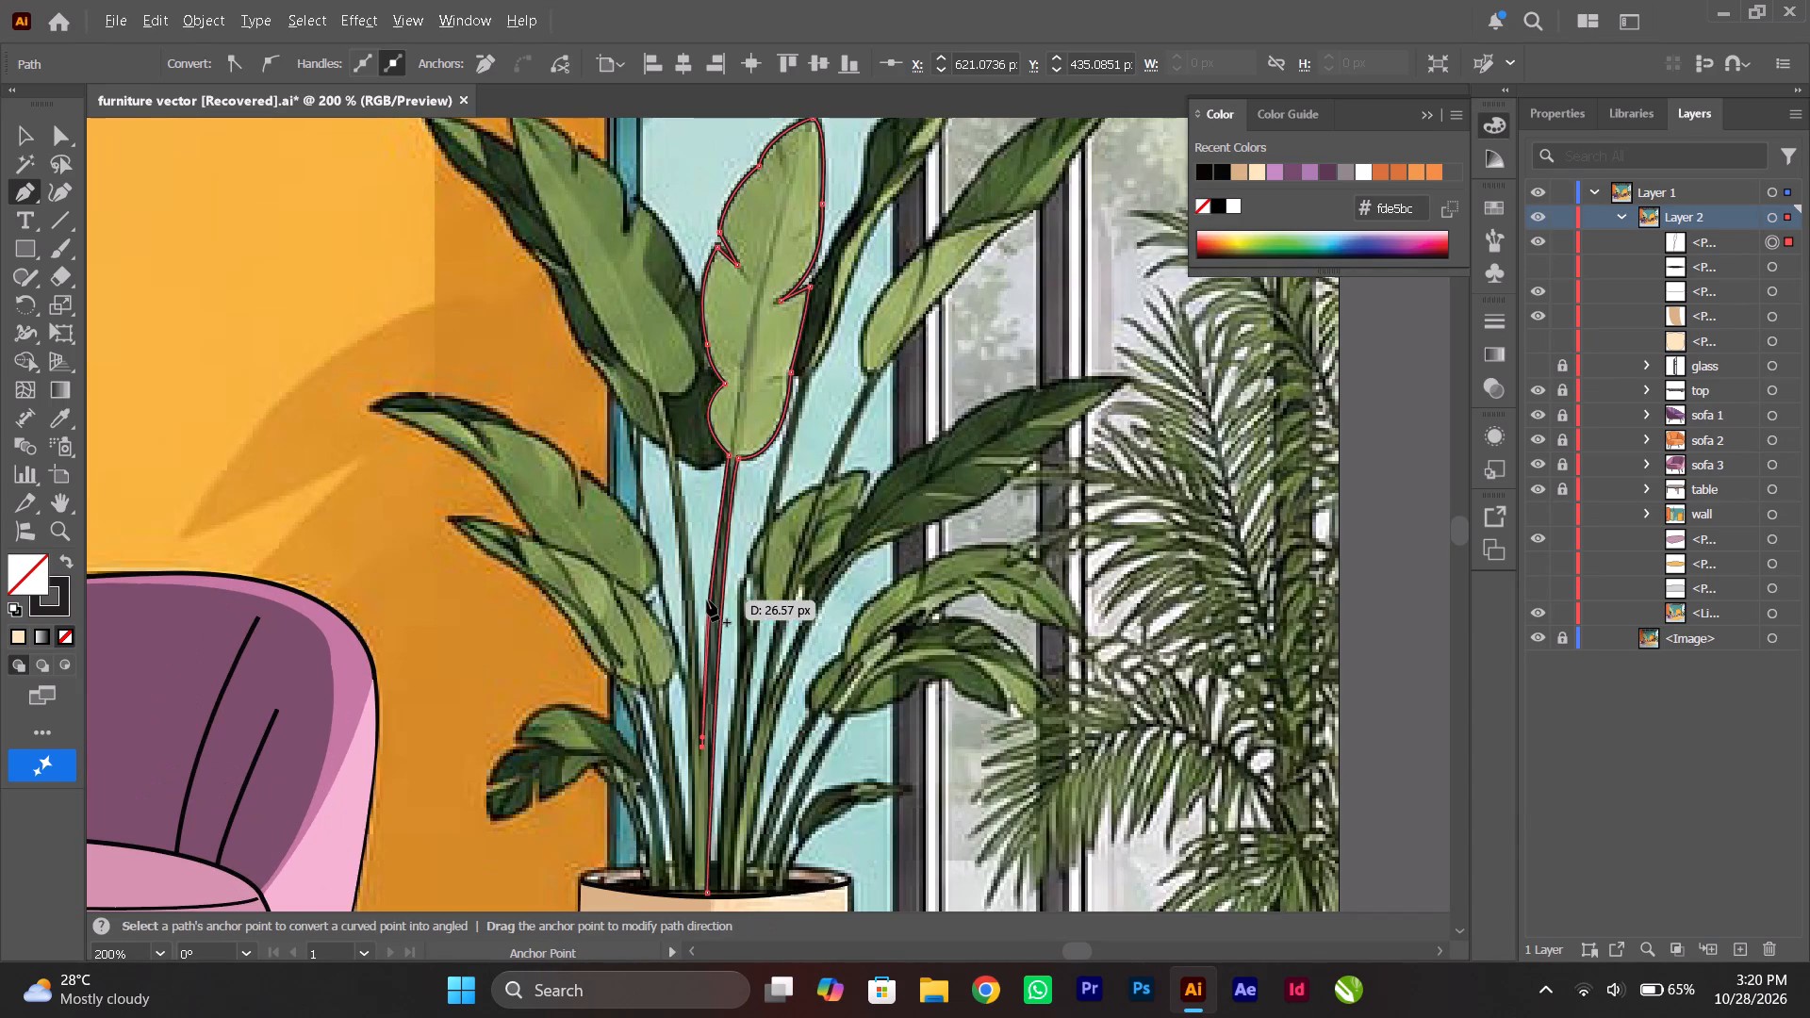
{"action": "scroll", "coordinate": [700, 597], "scroll_direction": "up", "scroll_amount": 1, "text": "alt"}
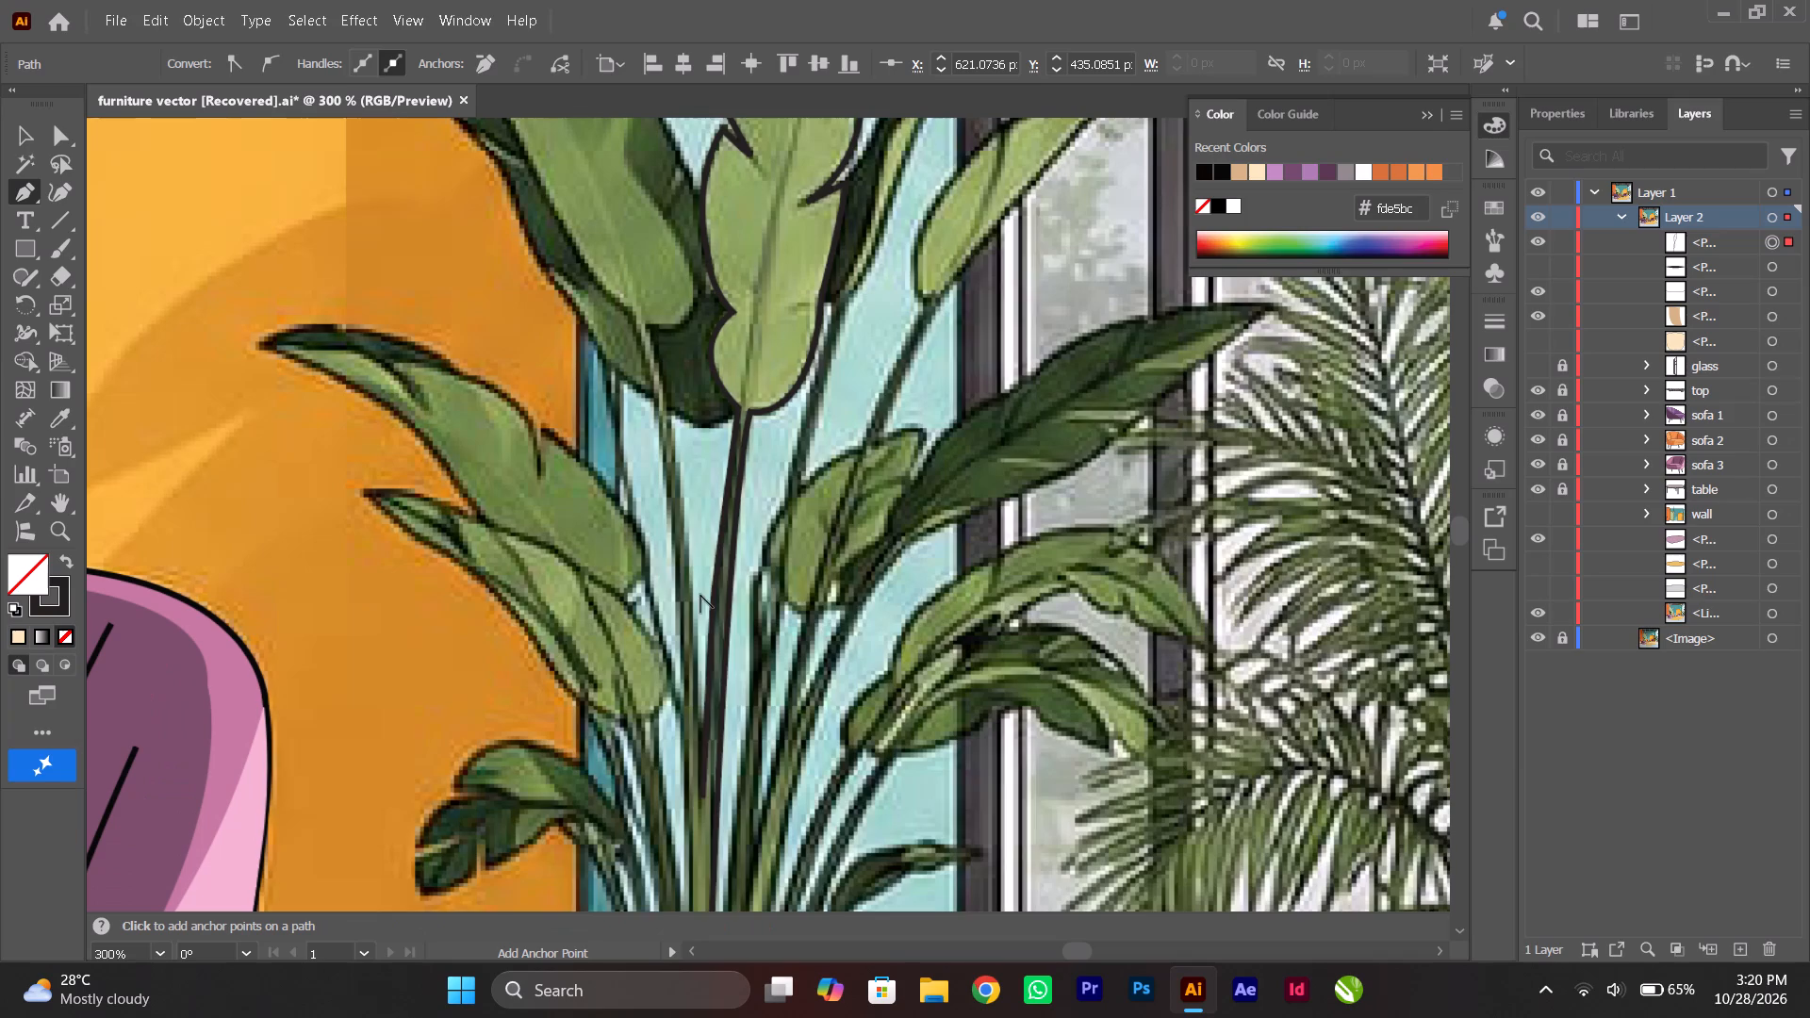
{"action": "left_click_drag", "start_coordinate": [668, 415], "coordinate": [656, 330]}
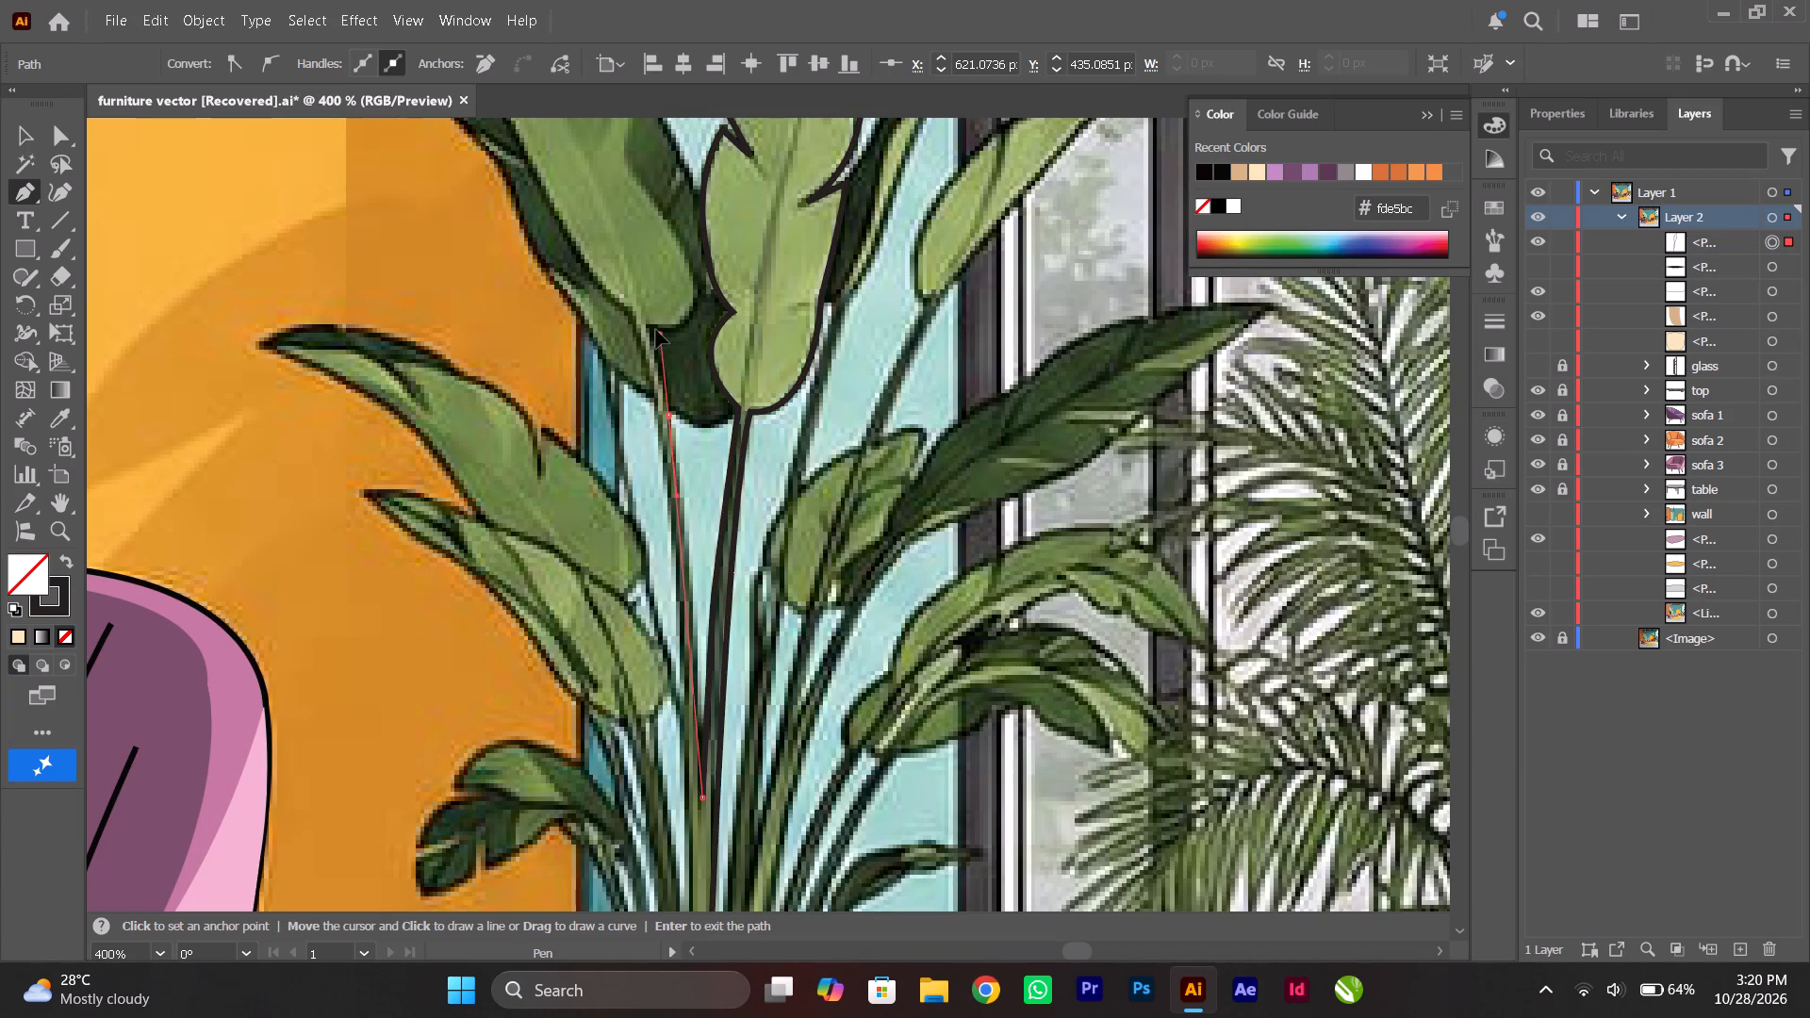
{"action": "left_click_drag", "start_coordinate": [656, 330], "coordinate": [642, 307]}
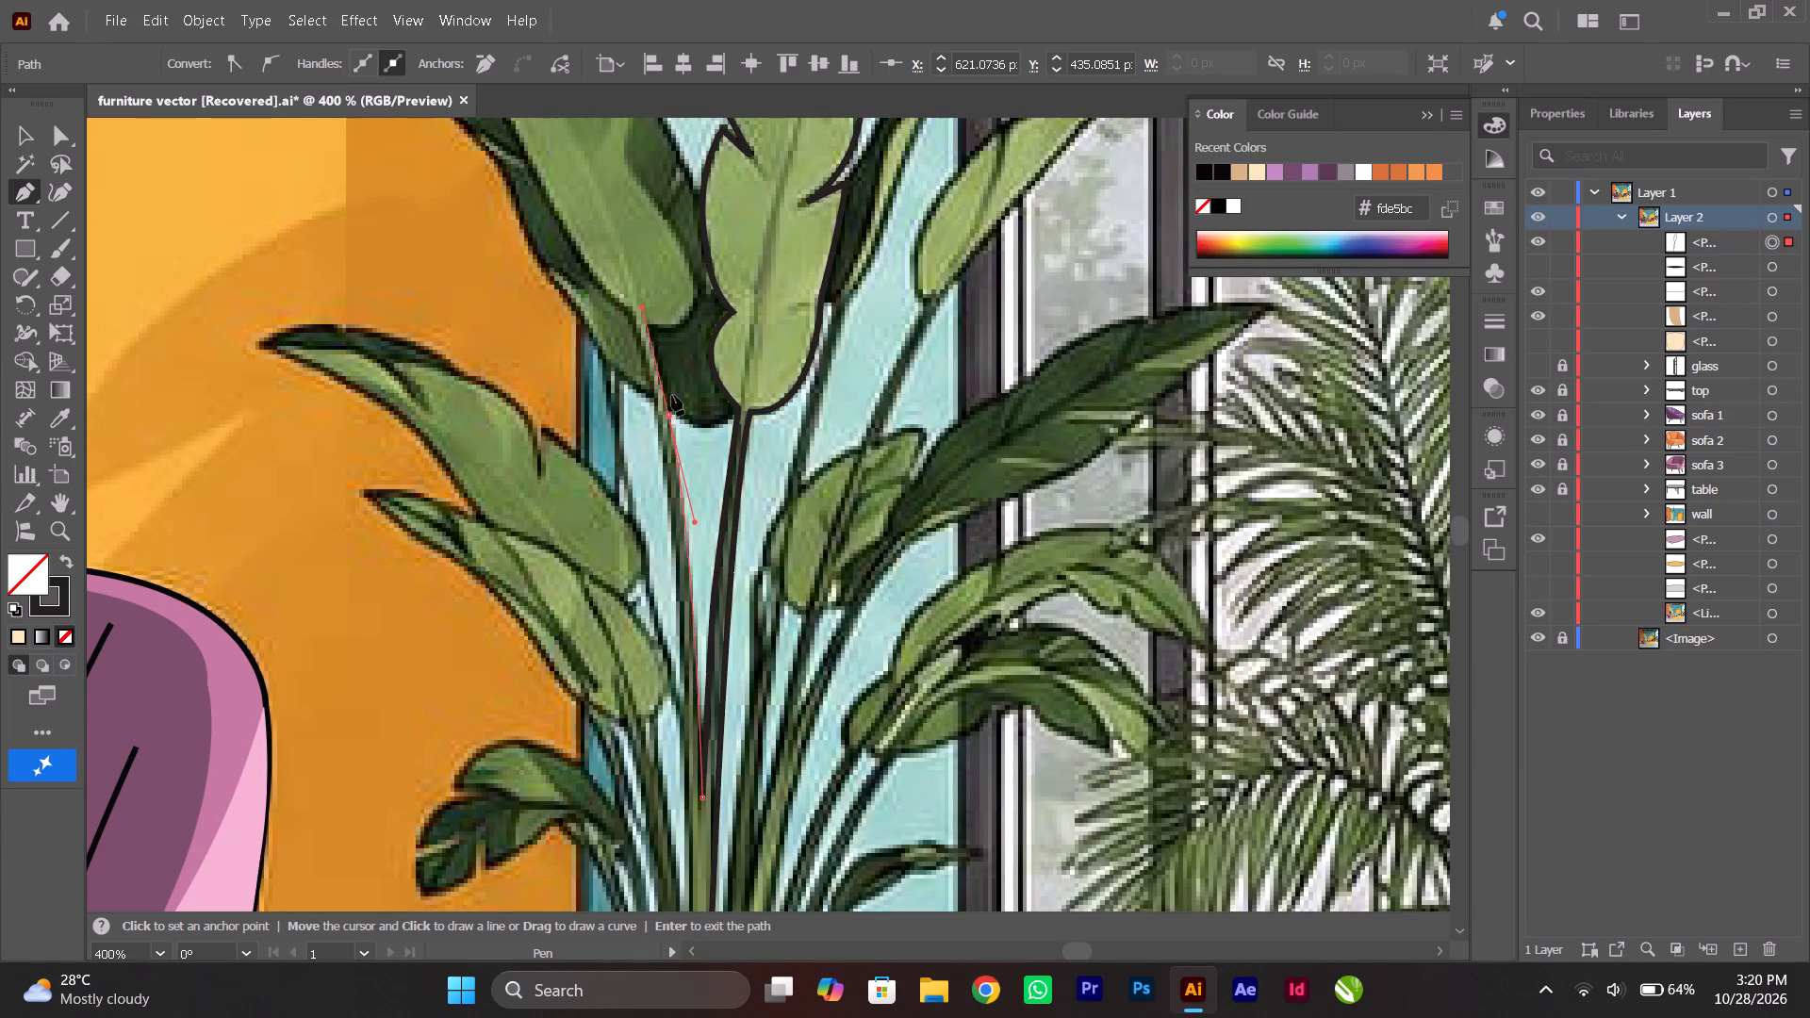
{"action": "left_click", "coordinate": [666, 413]}
{"action": "scroll", "coordinate": [666, 413], "scroll_direction": "up", "scroll_amount": 2}
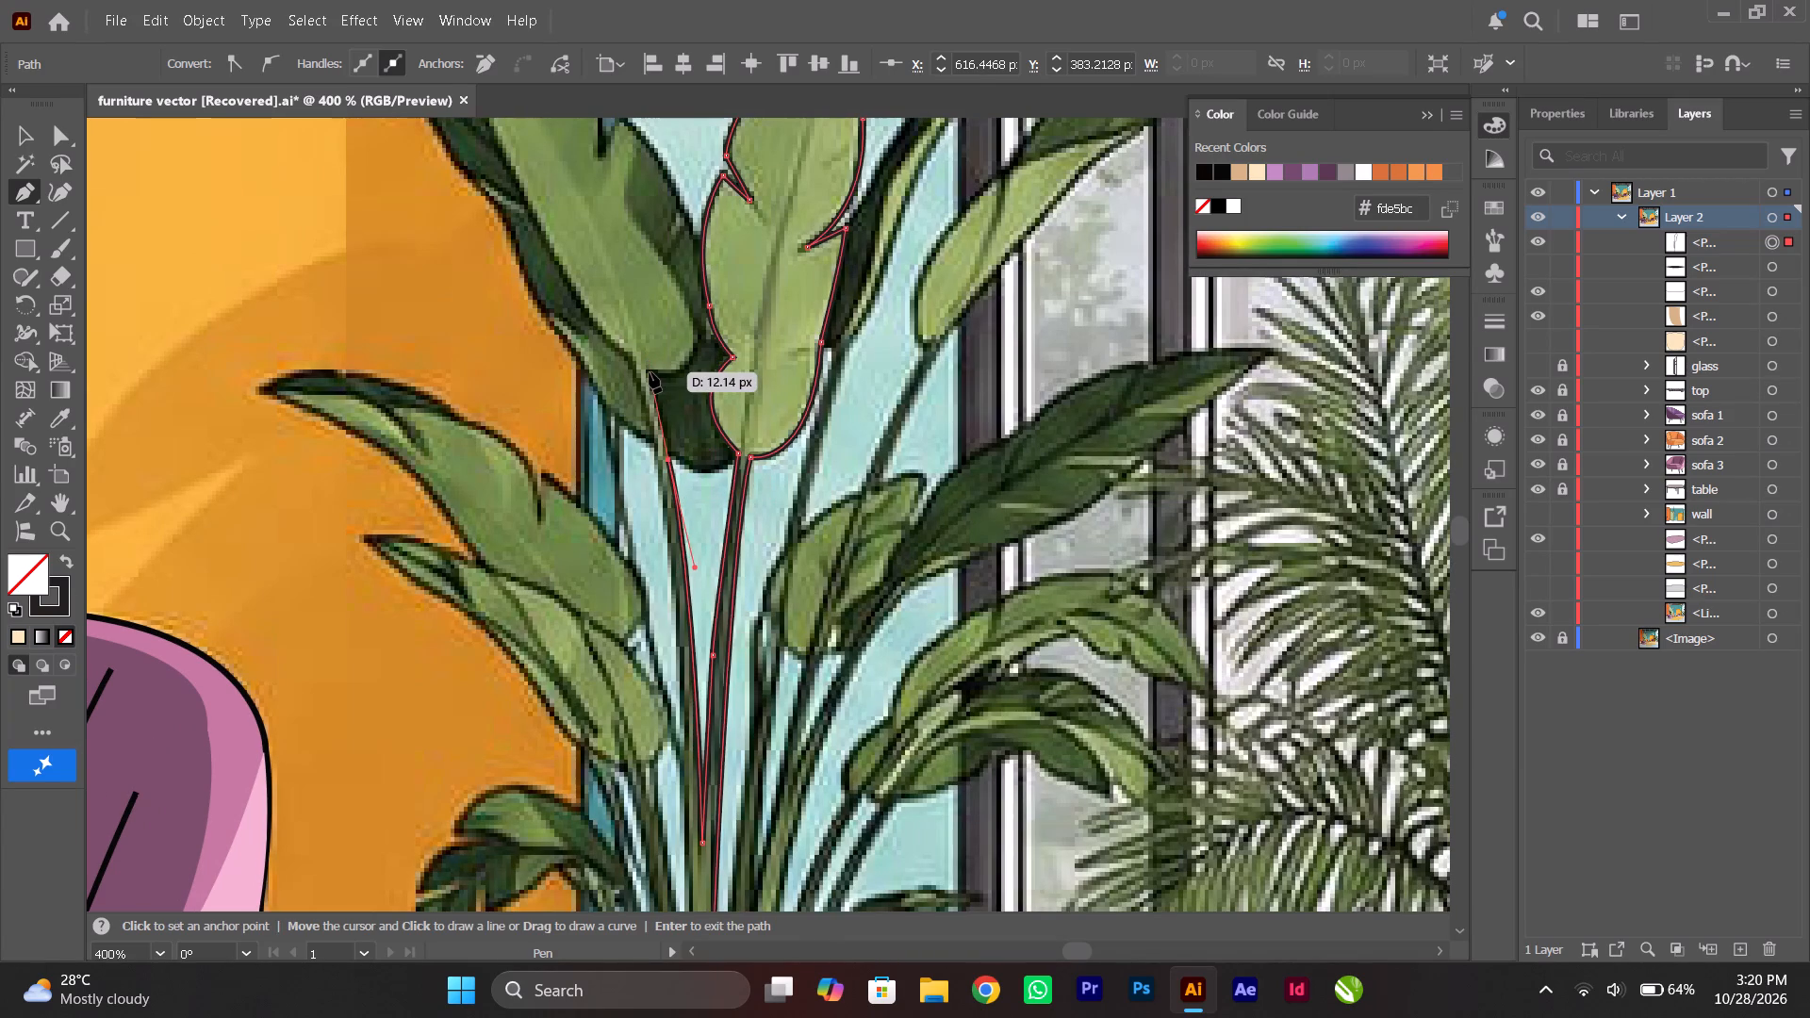
{"action": "left_click", "coordinate": [650, 372]}
Trace the large left leaf's right edge from its base up to the deep notch, then in and out of that notch.
{"action": "scroll", "coordinate": [657, 375], "scroll_direction": "up", "scroll_amount": 2}
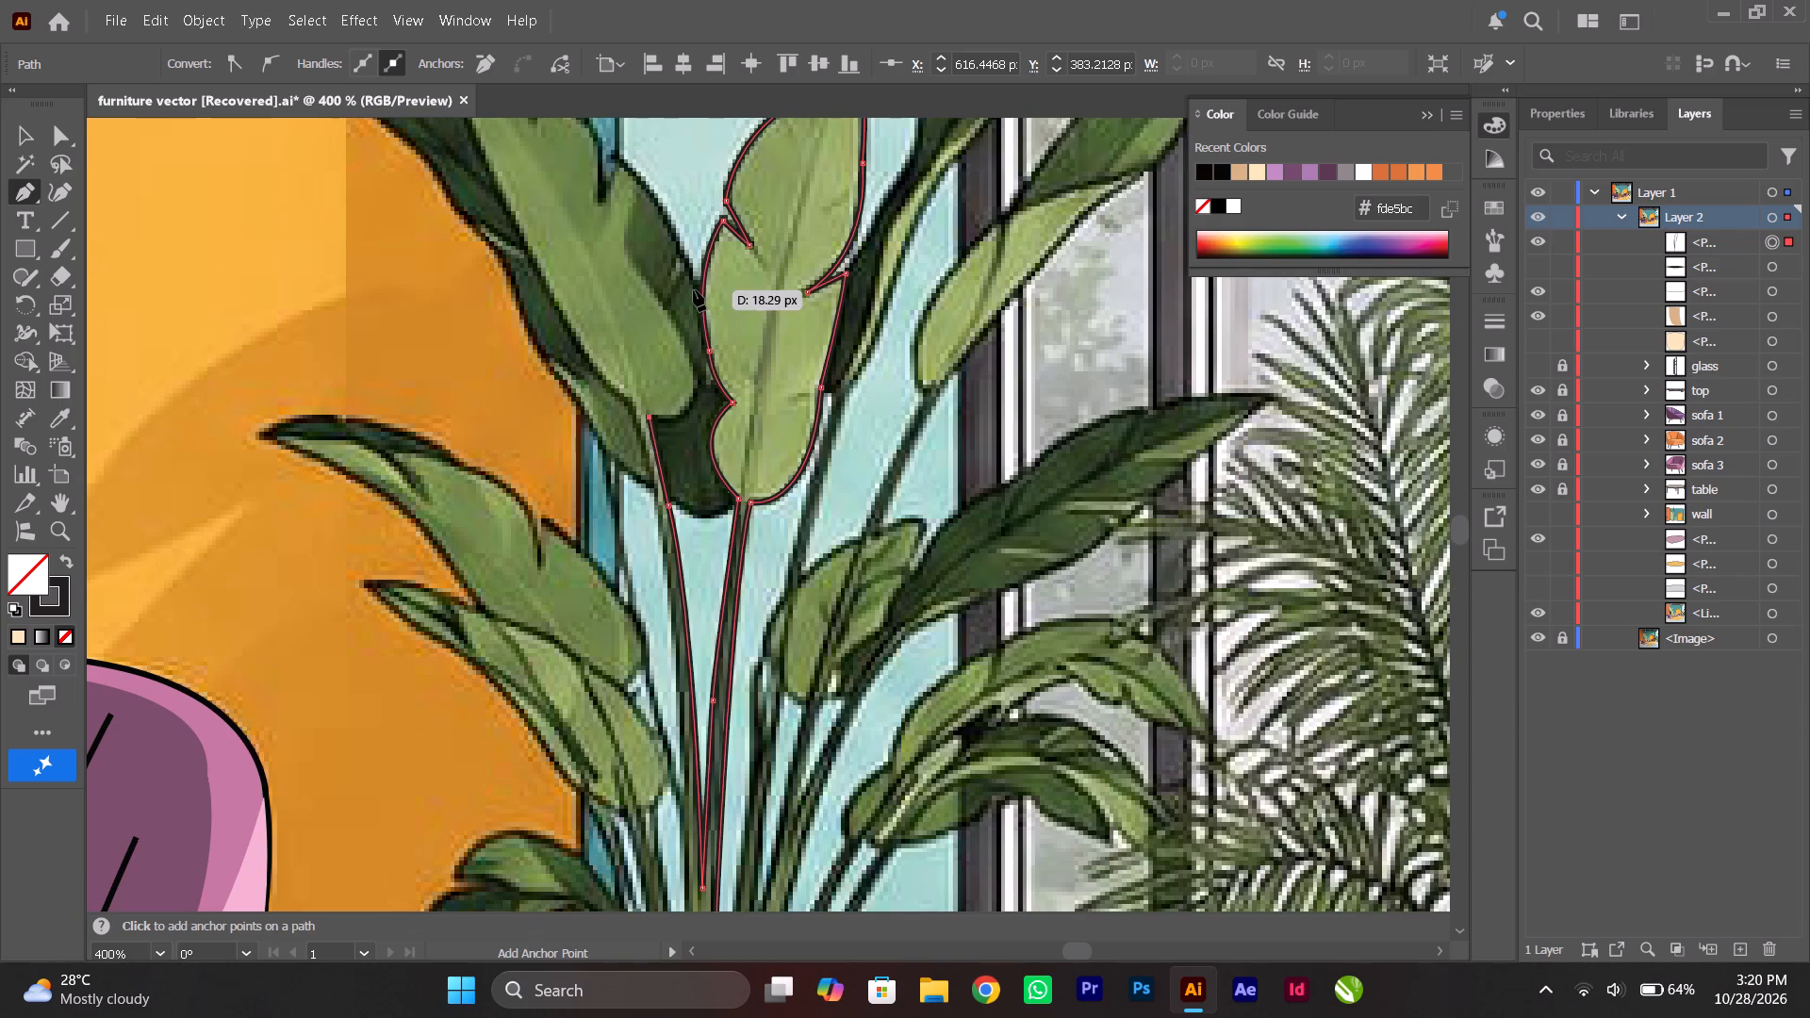
{"action": "left_click_drag", "start_coordinate": [693, 285], "coordinate": [672, 225]}
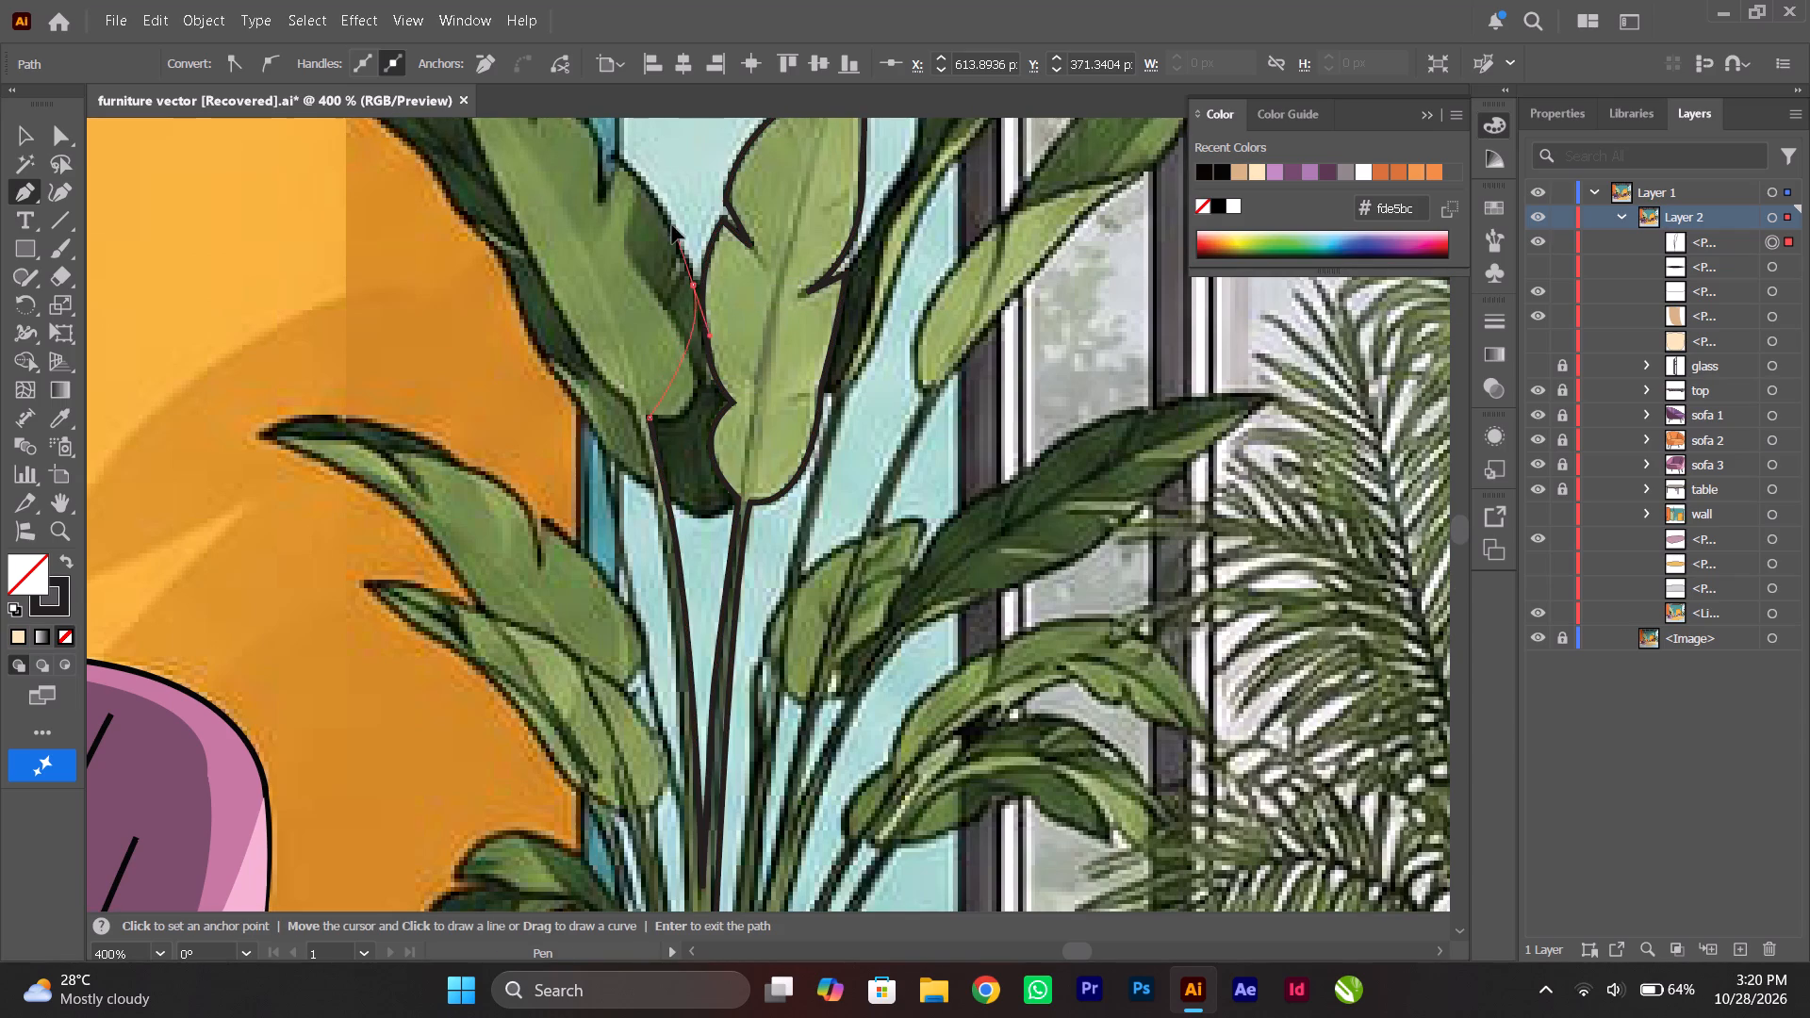
{"action": "left_click_drag", "start_coordinate": [672, 225], "coordinate": [651, 136]}
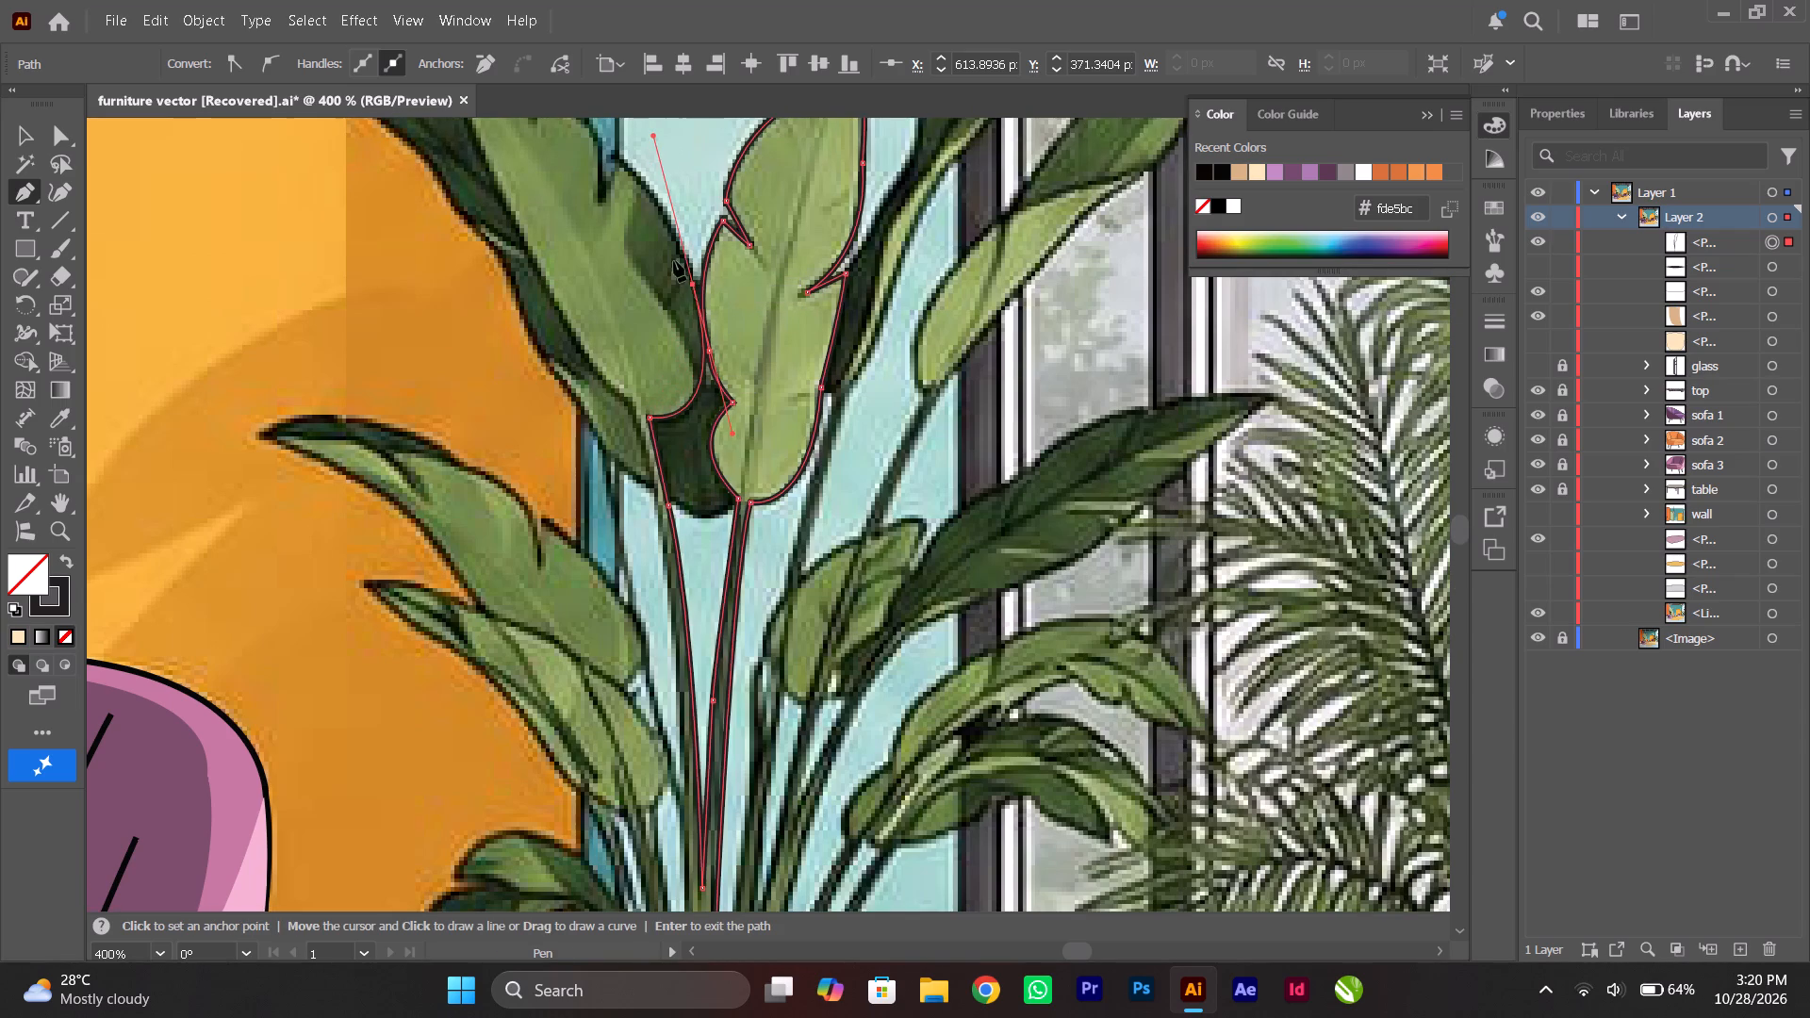
{"action": "left_click", "coordinate": [693, 284]}
{"action": "scroll", "coordinate": [693, 284], "scroll_direction": "up", "scroll_amount": 6}
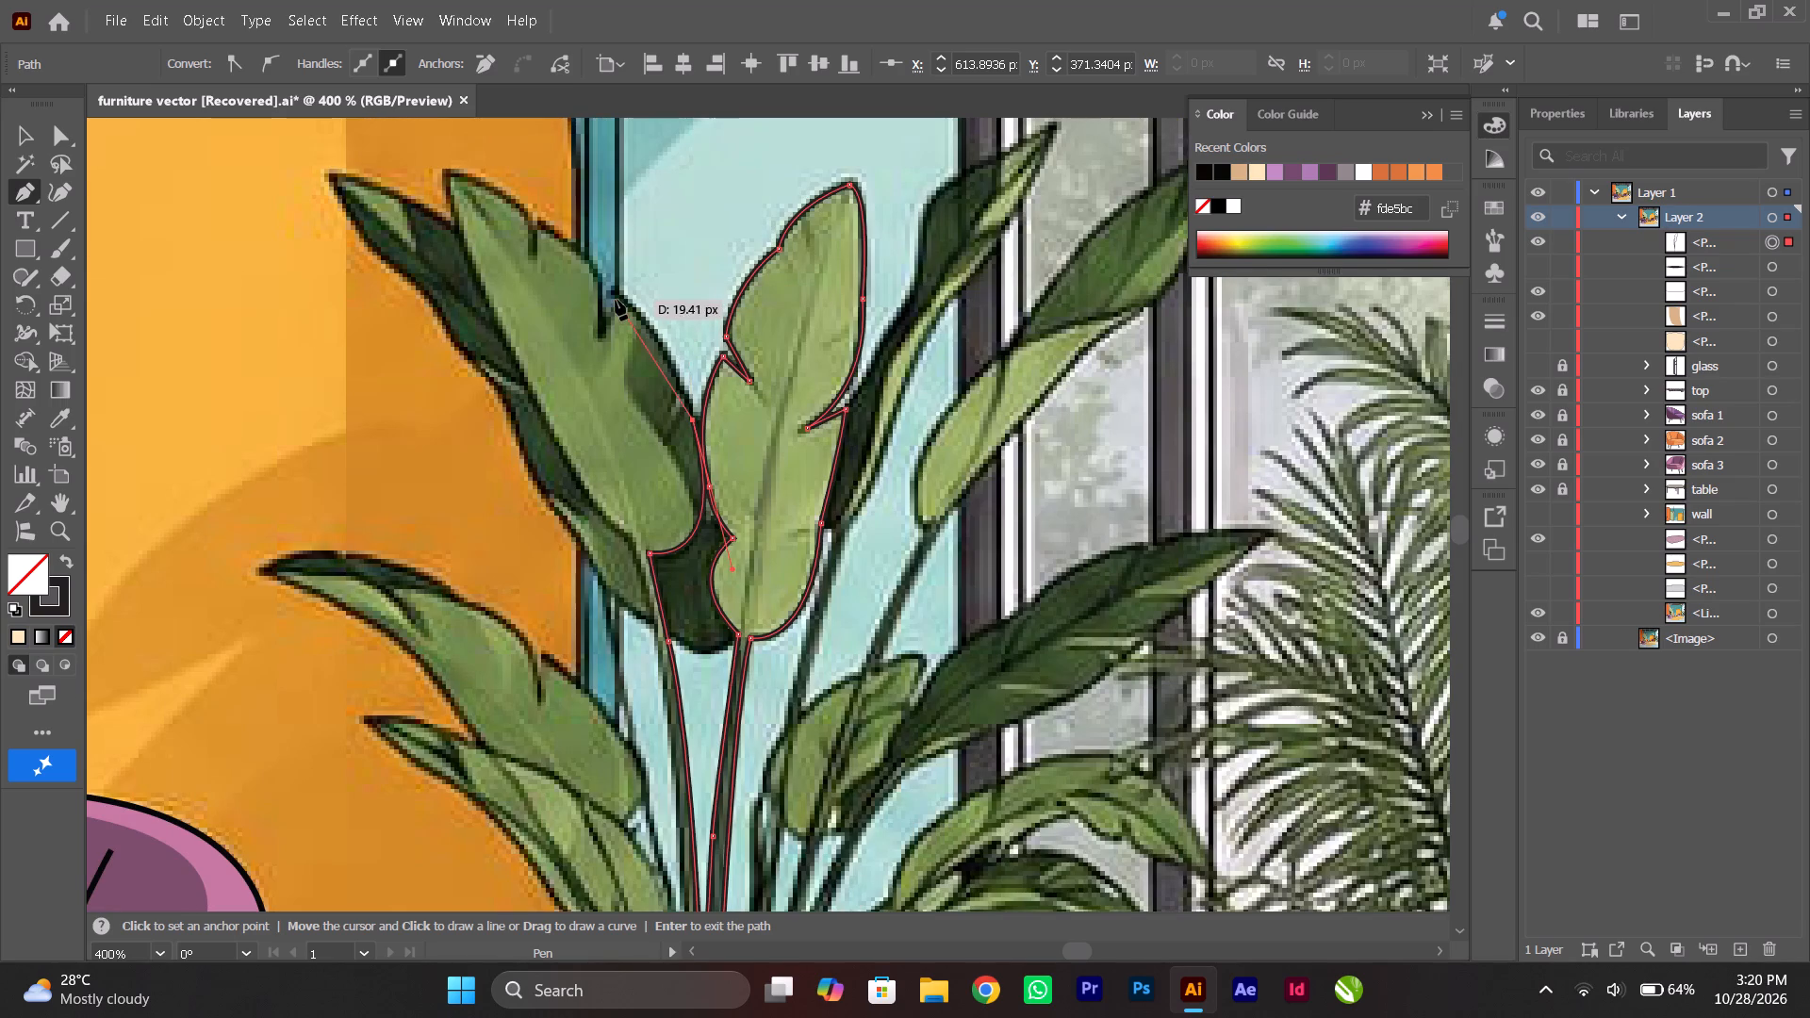
{"action": "left_click_drag", "start_coordinate": [617, 294], "coordinate": [599, 284]}
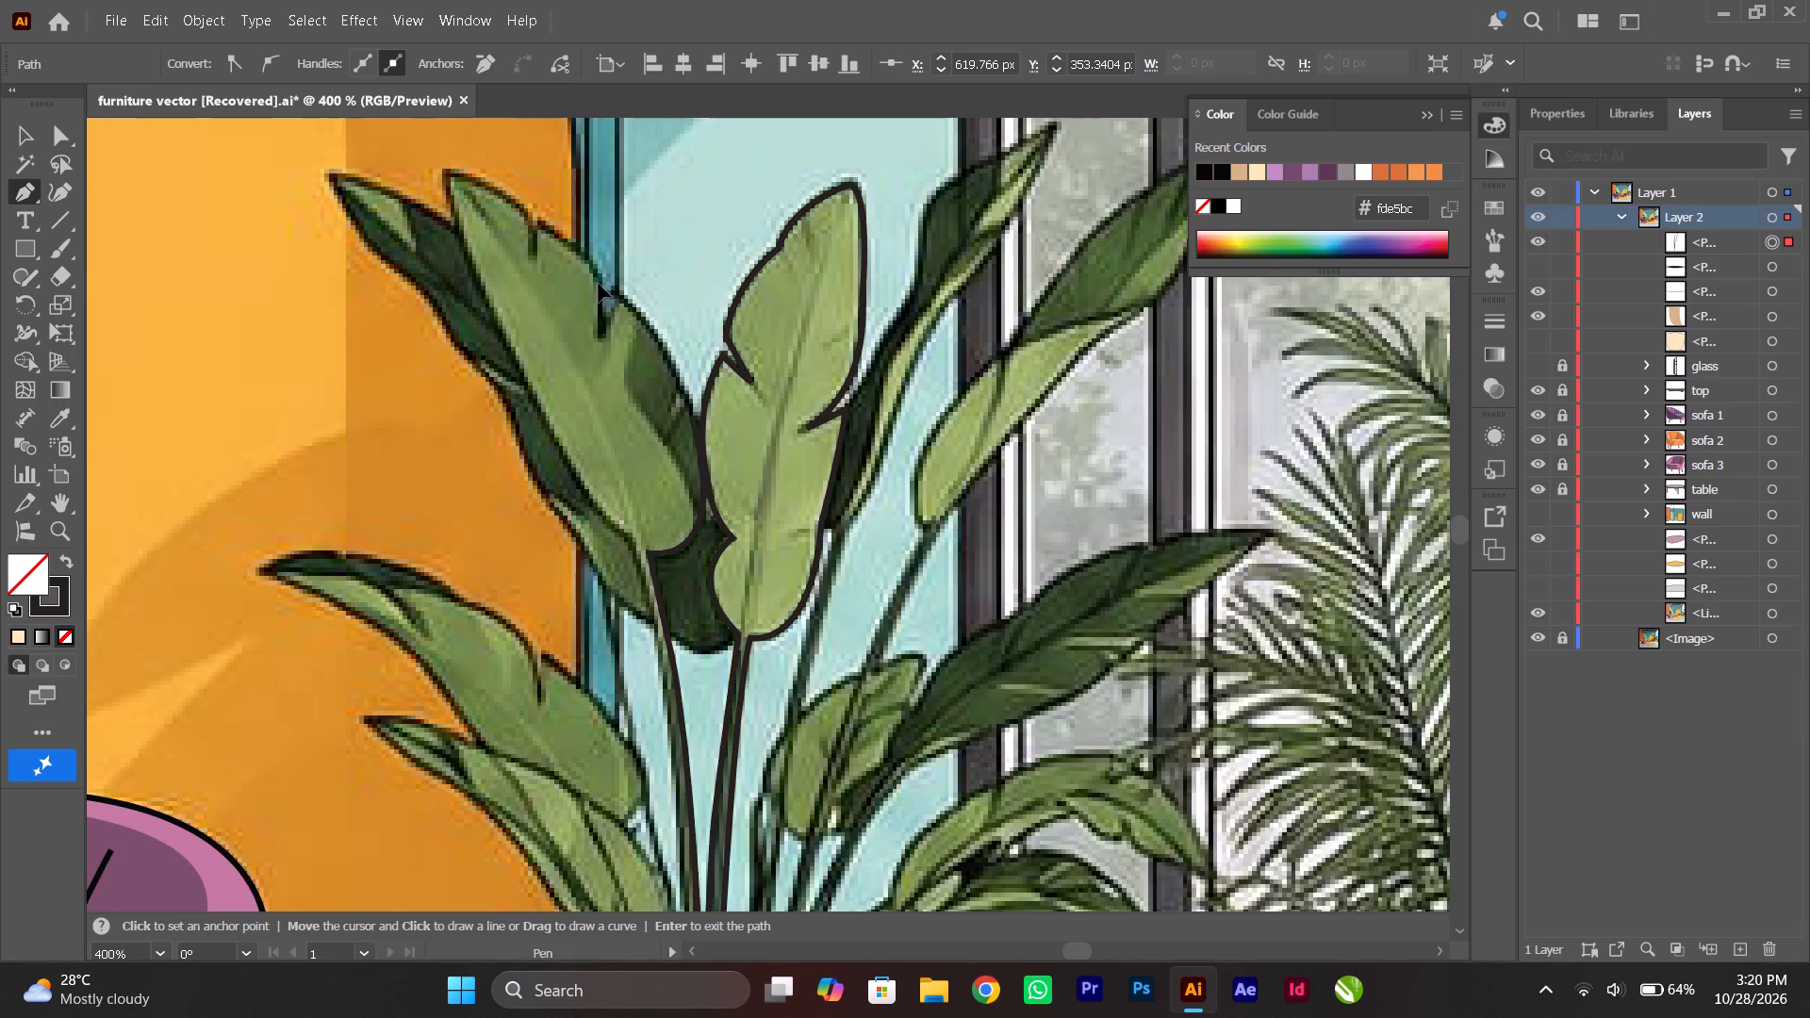
{"action": "left_click_drag", "start_coordinate": [599, 284], "coordinate": [563, 252]}
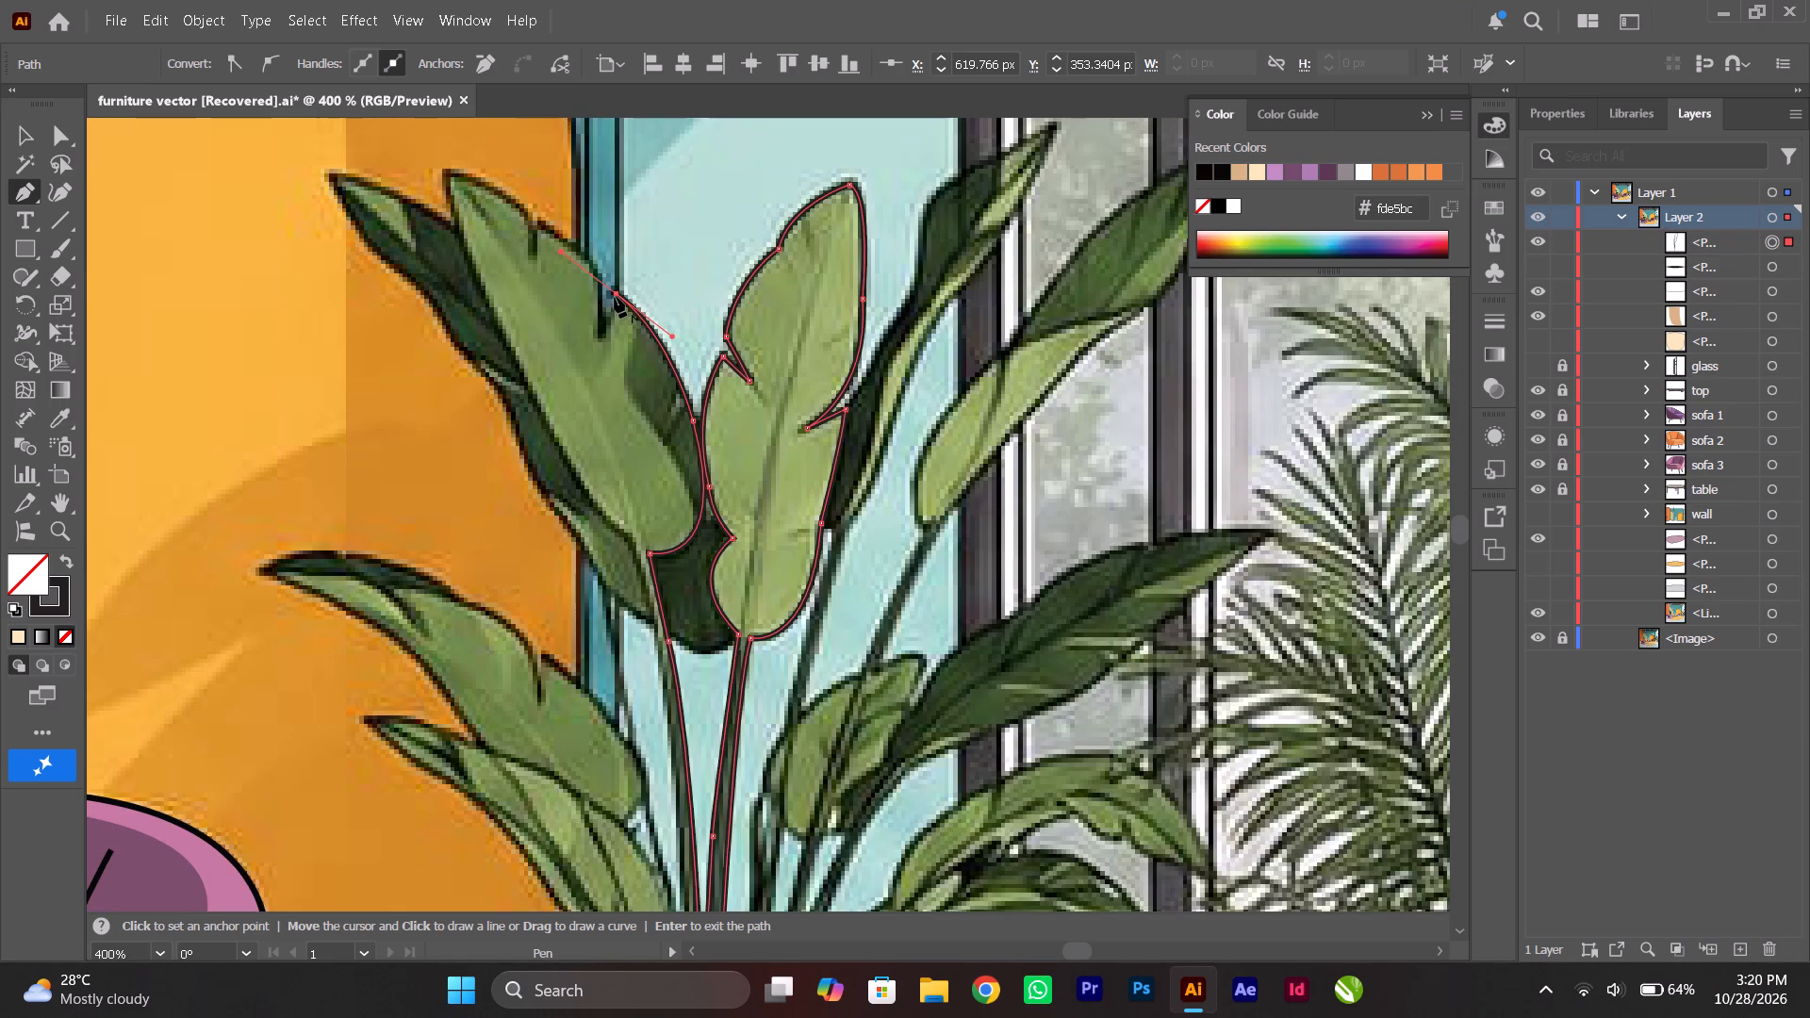
{"action": "left_click", "coordinate": [615, 295]}
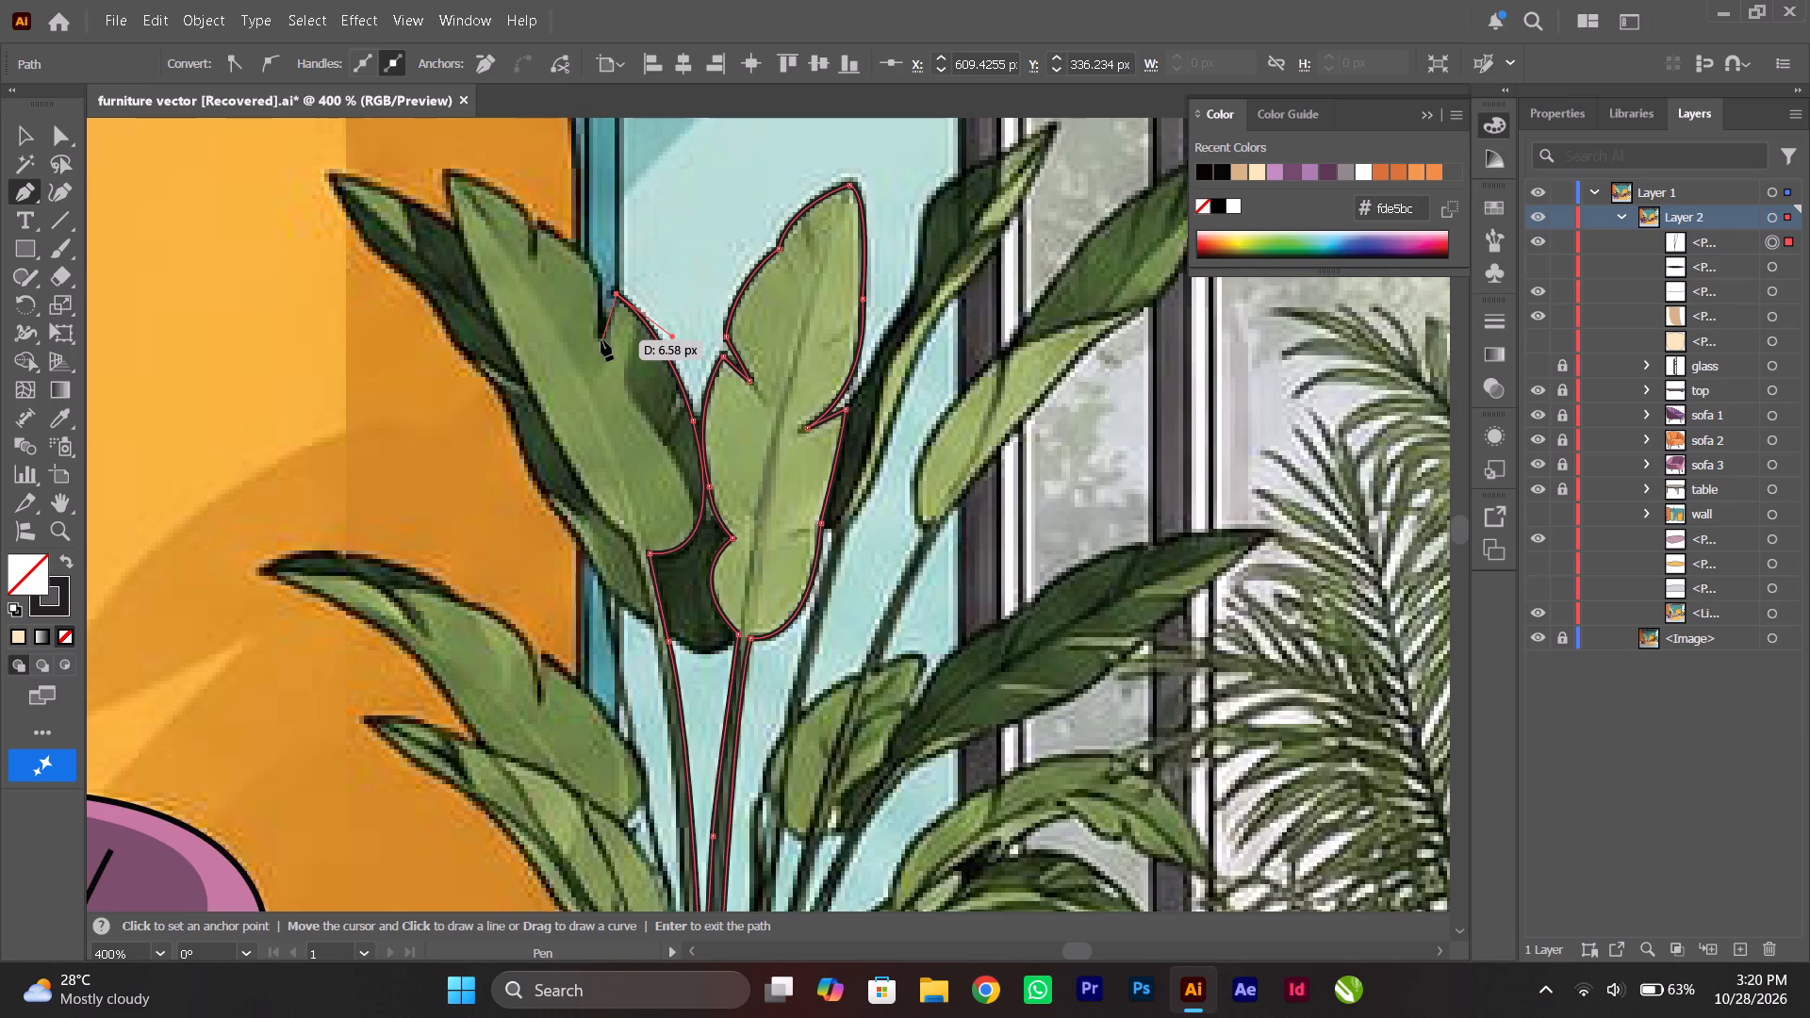
{"action": "left_click", "coordinate": [601, 340]}
{"action": "left_click", "coordinate": [598, 277]}
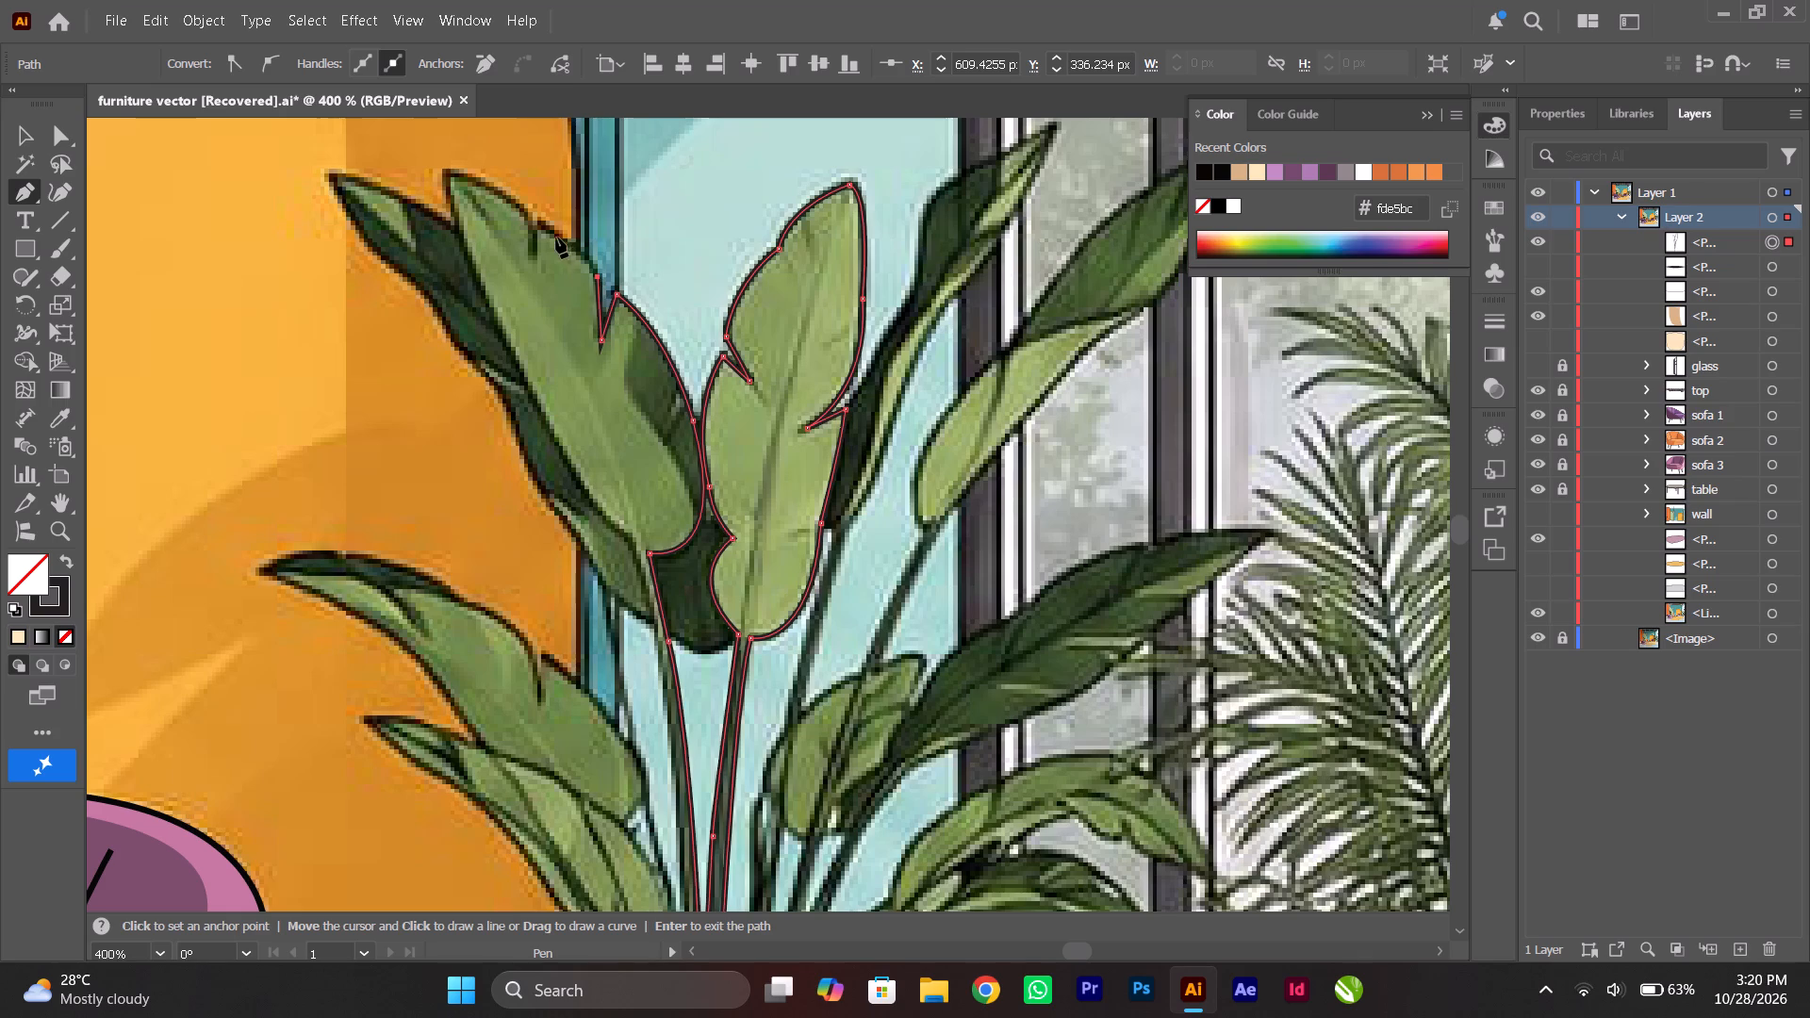
Continue the large left leaf's outline along its upper right edge, through the small notch, to a corner point at the leaf tip.
{"action": "left_click_drag", "start_coordinate": [540, 227], "coordinate": [502, 205]}
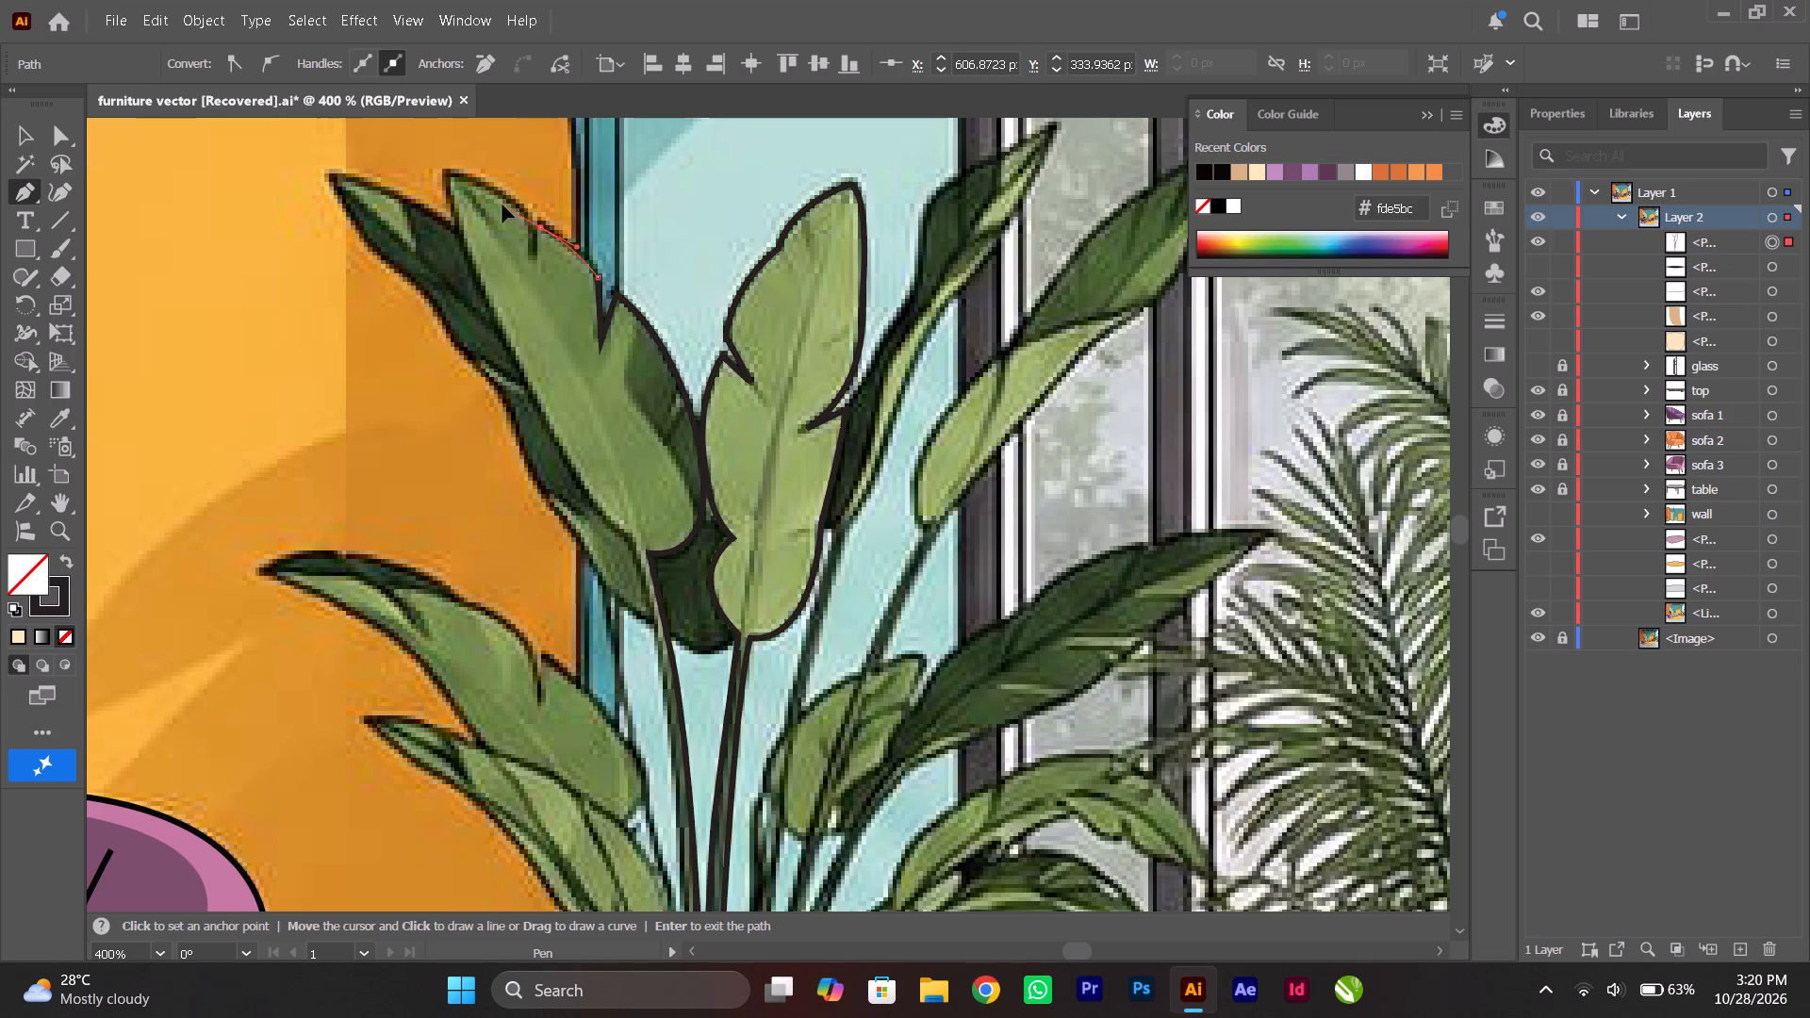
{"action": "left_click_drag", "start_coordinate": [502, 205], "coordinate": [485, 202]}
{"action": "left_click", "coordinate": [540, 228]}
{"action": "left_click", "coordinate": [532, 258]}
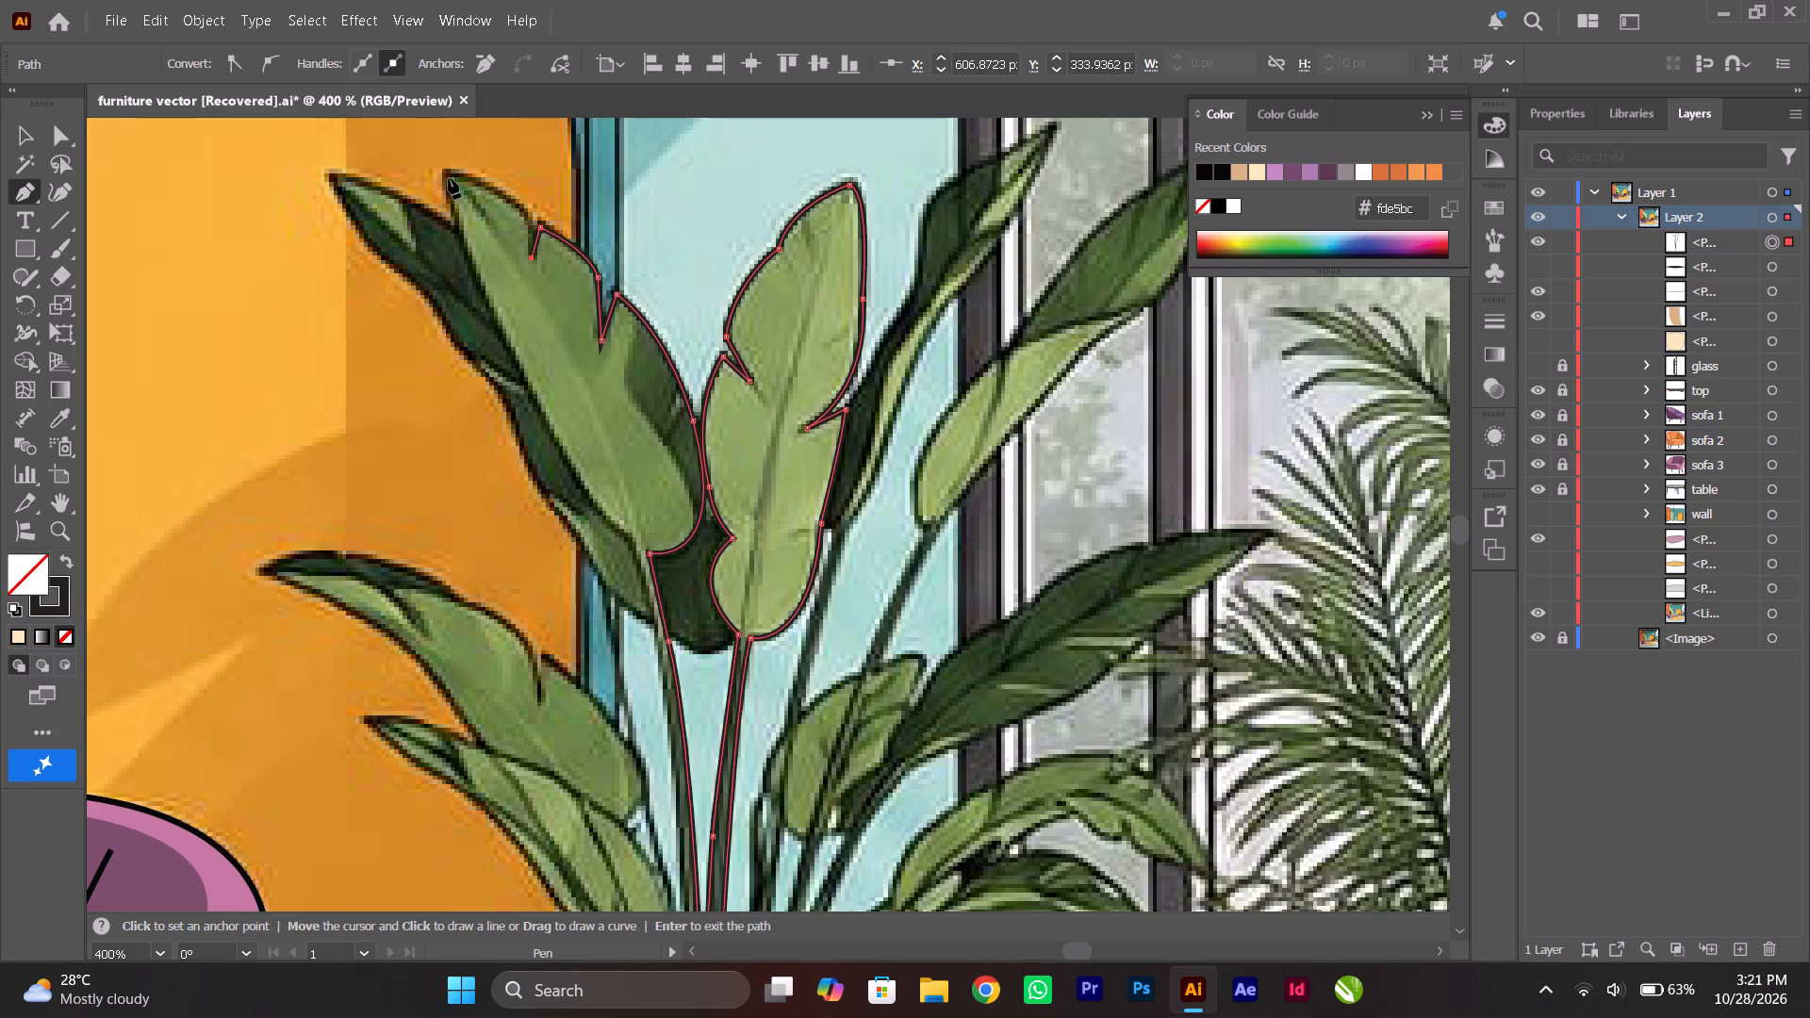
{"action": "left_click_drag", "start_coordinate": [449, 175], "coordinate": [345, 150]}
{"action": "left_click", "coordinate": [448, 177]}
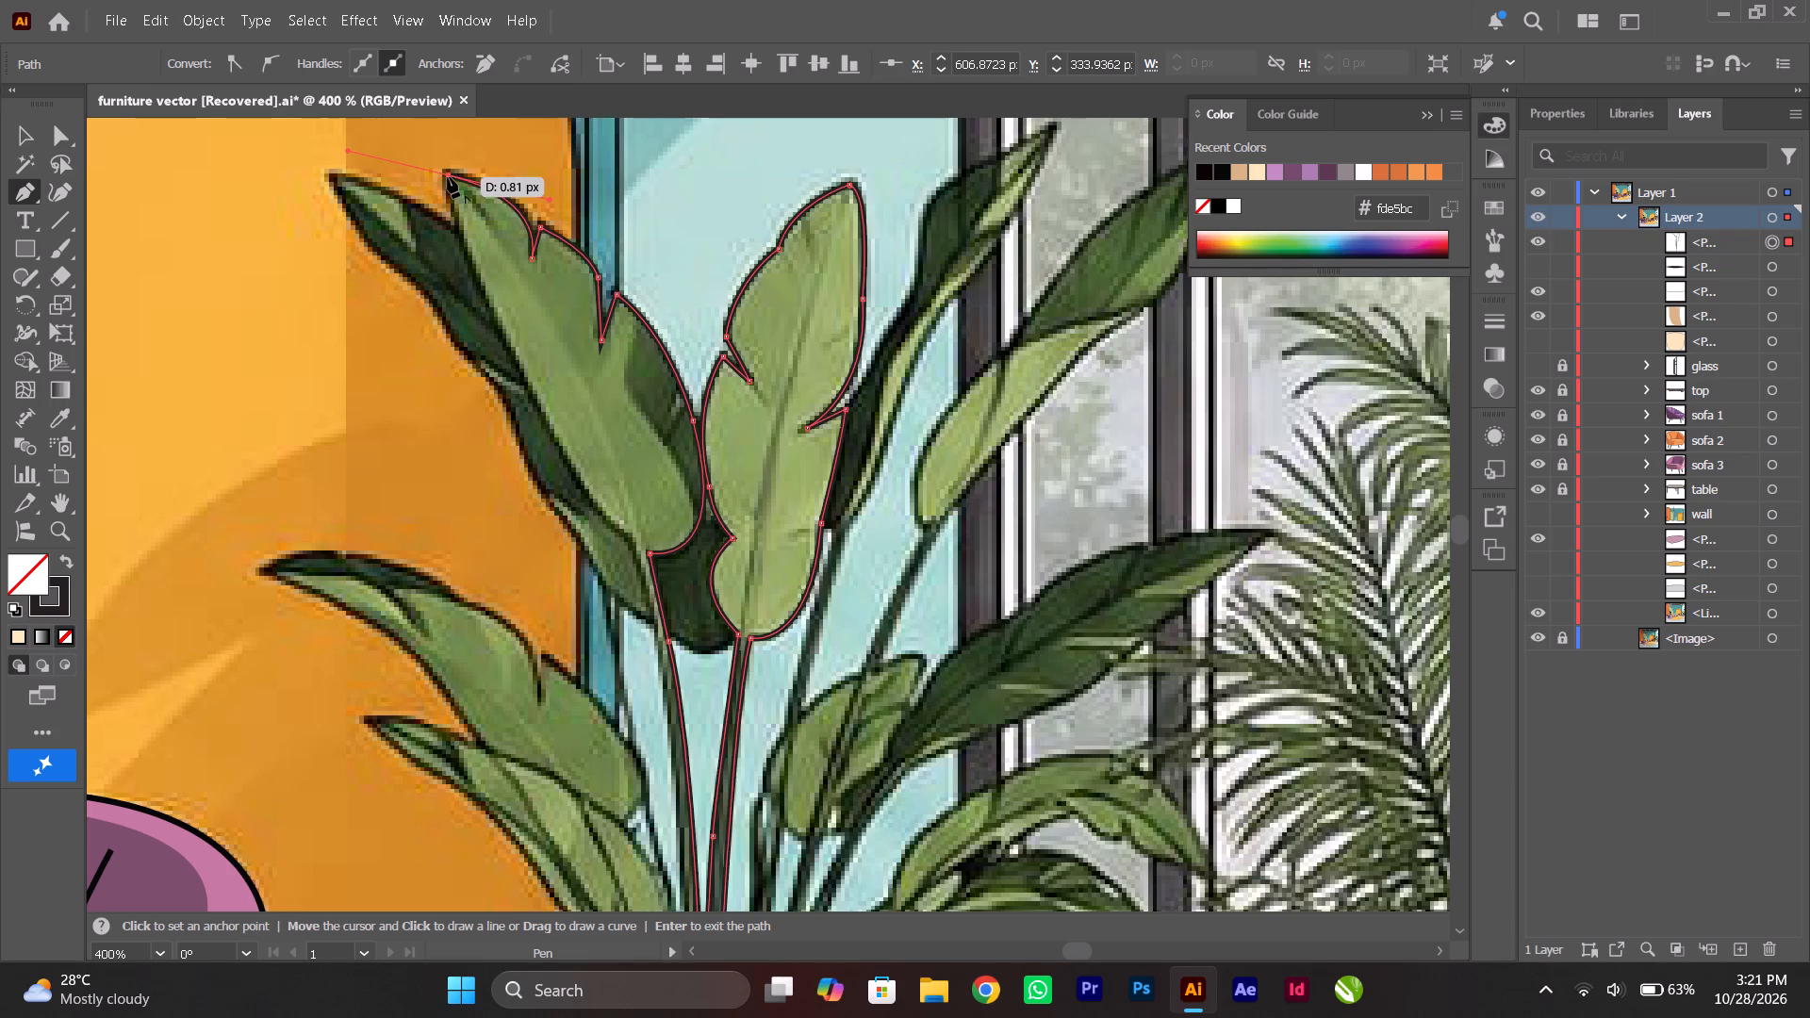
Trace the large left leaf's left edge from the tip down to a corner point where the leaf meets its stem.
{"action": "scroll", "coordinate": [448, 177], "scroll_direction": "down", "scroll_amount": 5}
{"action": "scroll", "coordinate": [557, 333], "scroll_direction": "up", "scroll_amount": 5}
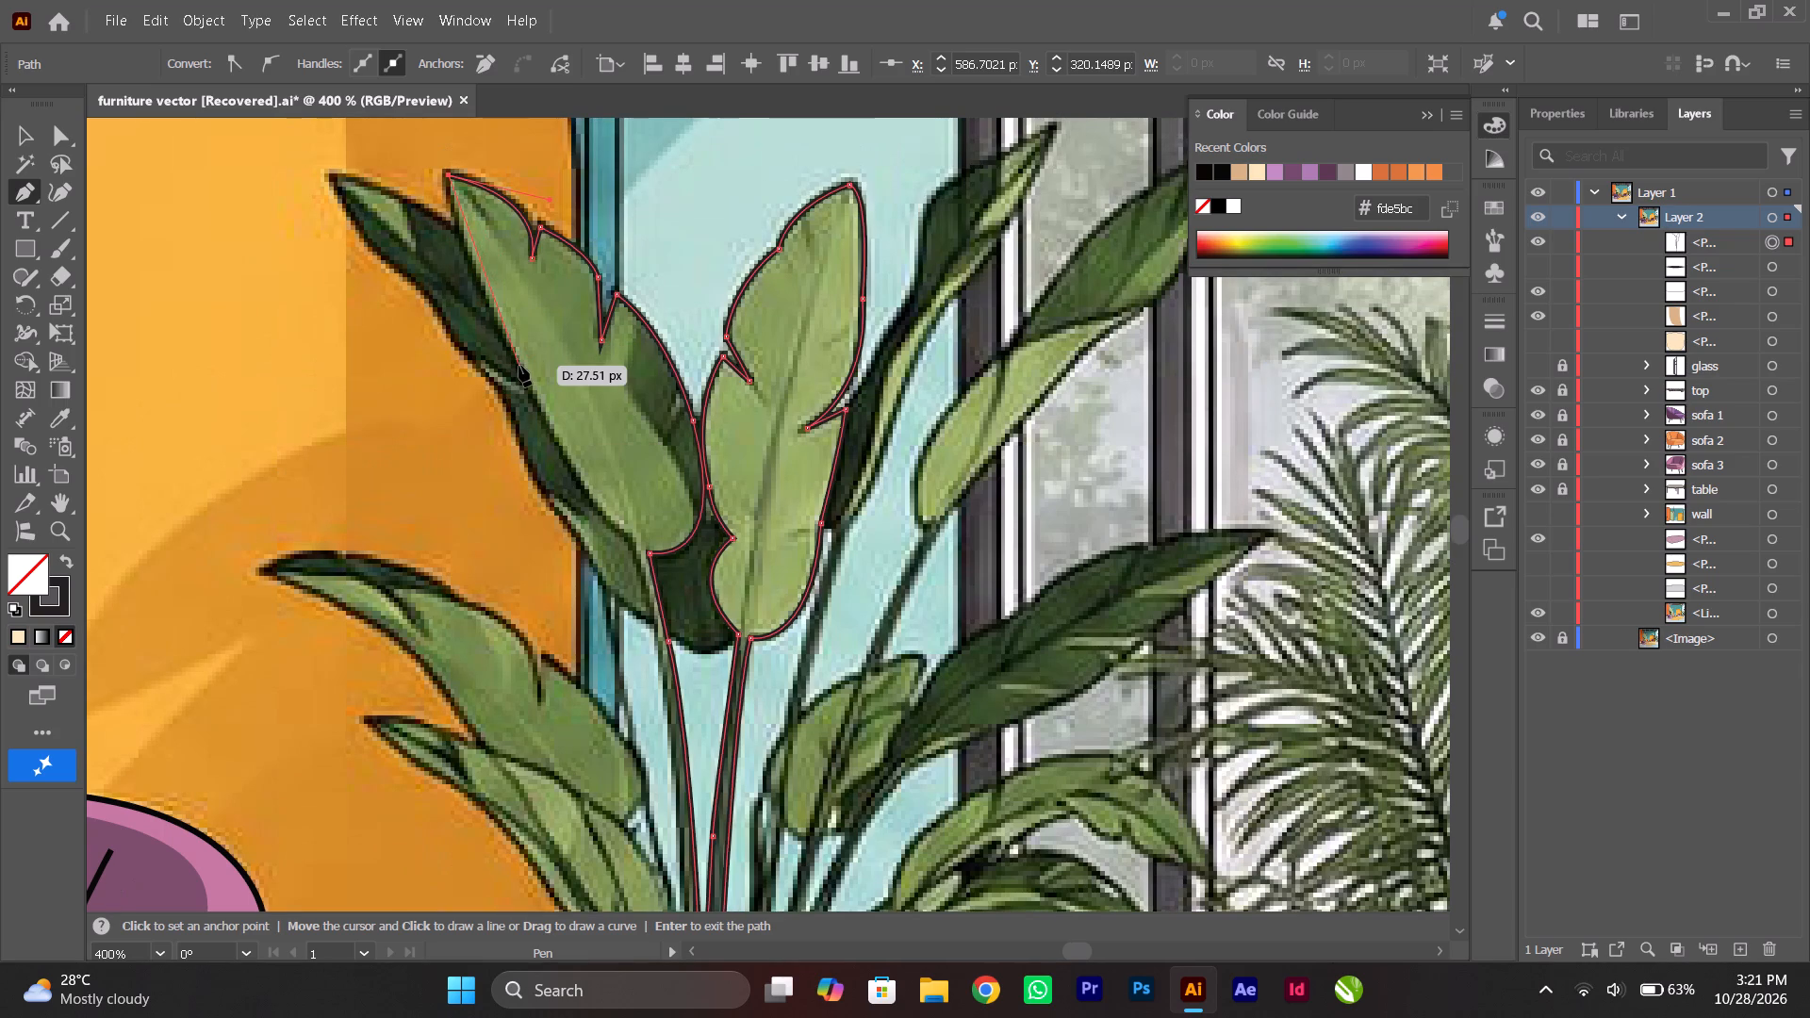
{"action": "left_click_drag", "start_coordinate": [519, 366], "coordinate": [595, 492]}
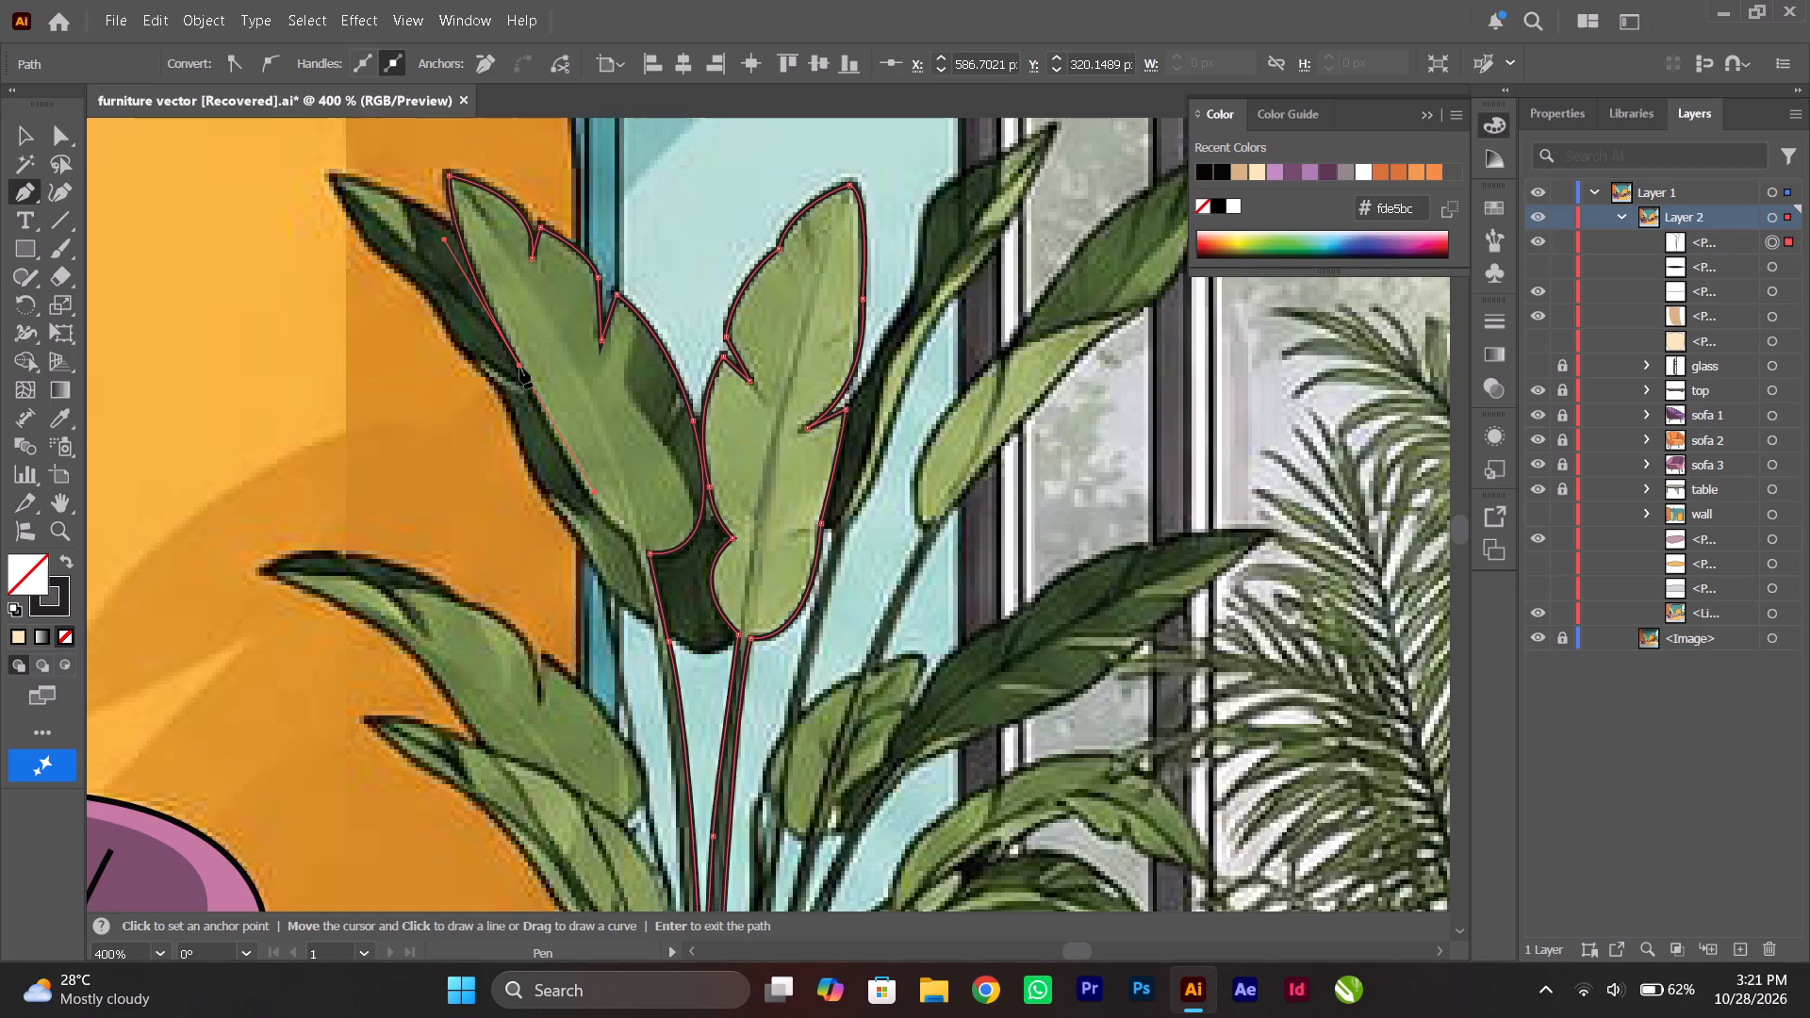
{"action": "left_click", "coordinate": [518, 365]}
{"action": "scroll", "coordinate": [518, 365], "scroll_direction": "down", "scroll_amount": 5}
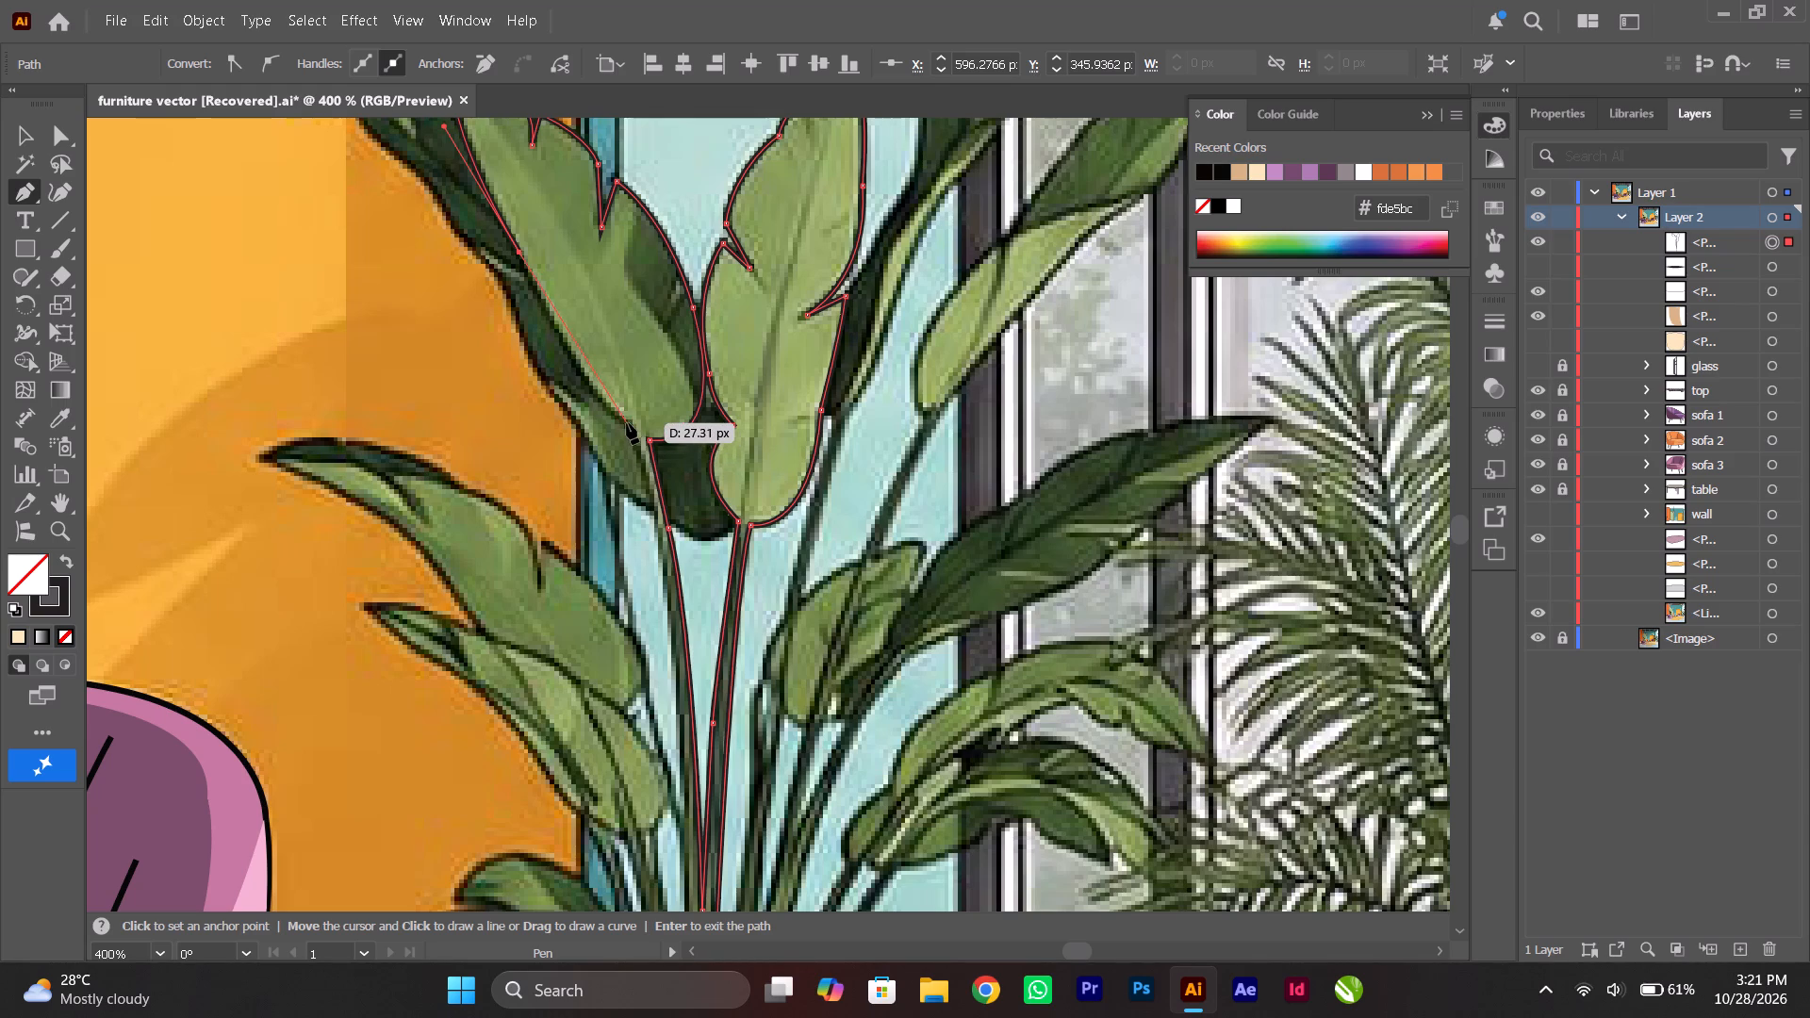
{"action": "left_click_drag", "start_coordinate": [627, 423], "coordinate": [671, 449]}
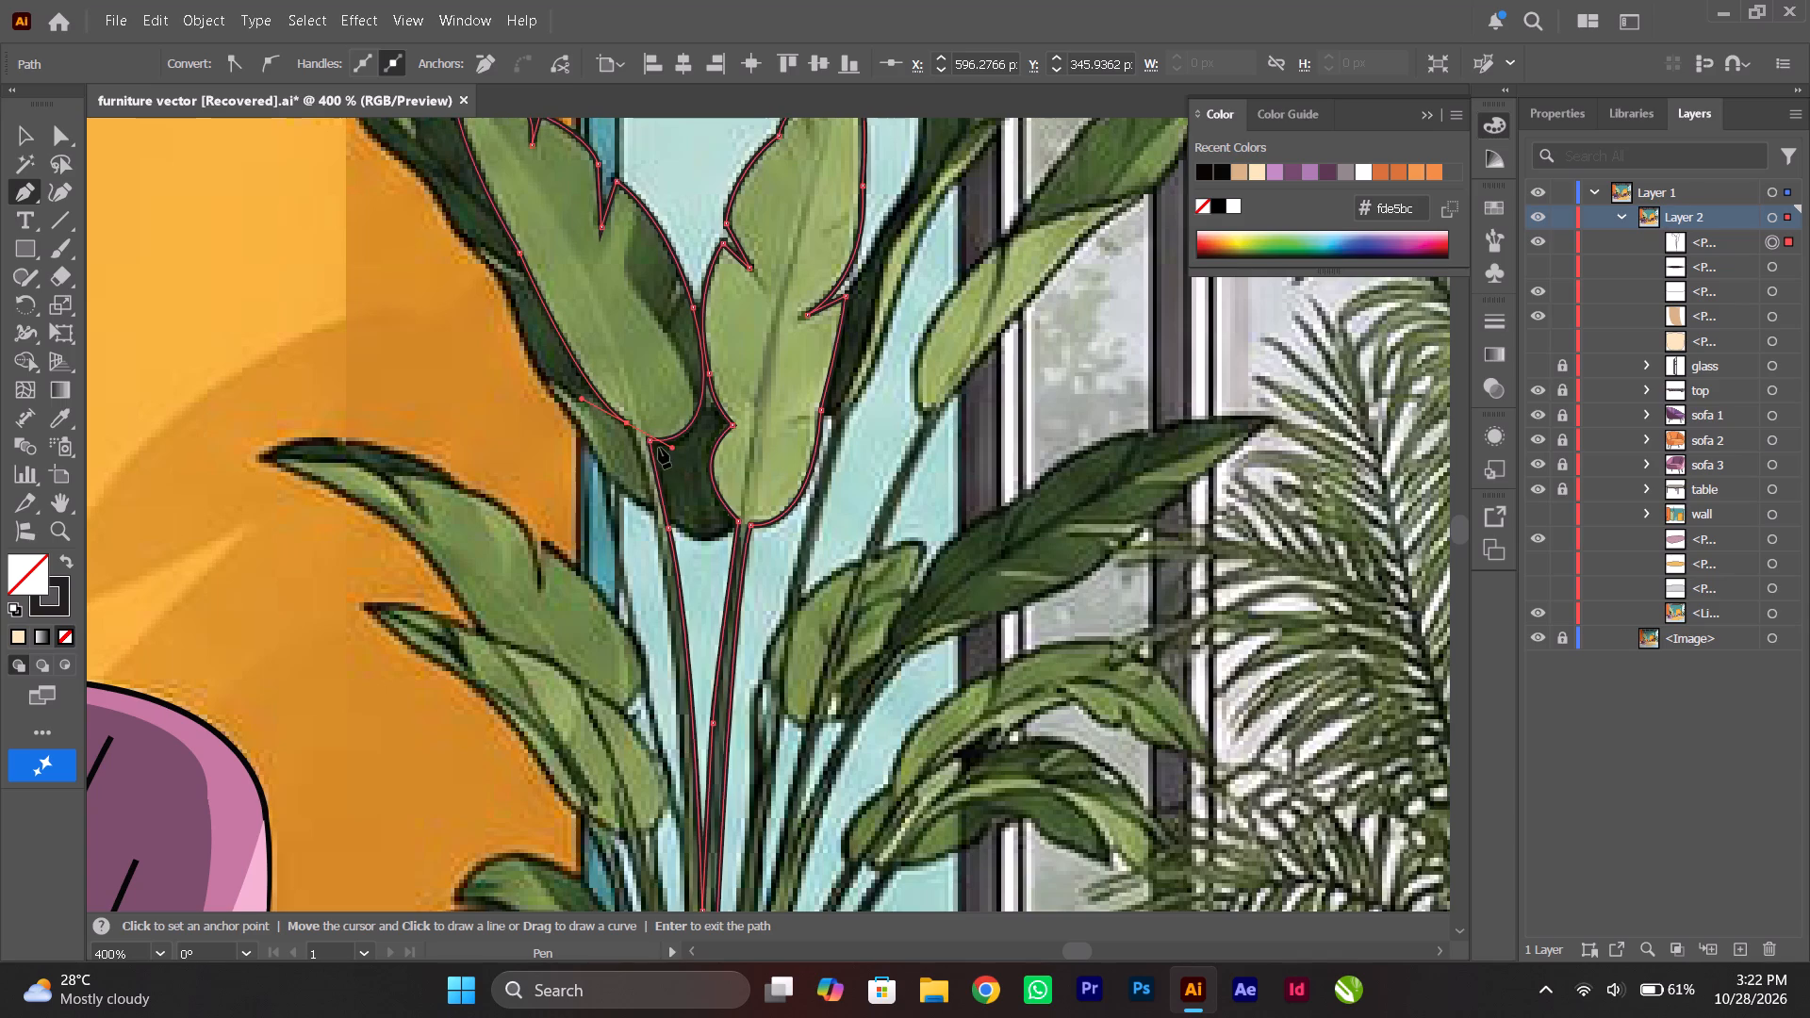
{"action": "left_click", "coordinate": [627, 427]}
Trace the left side of the left leaf's stem down to the pot's soil line and close the outline at the shared base.
{"action": "scroll", "coordinate": [625, 426], "scroll_direction": "down", "scroll_amount": 6}
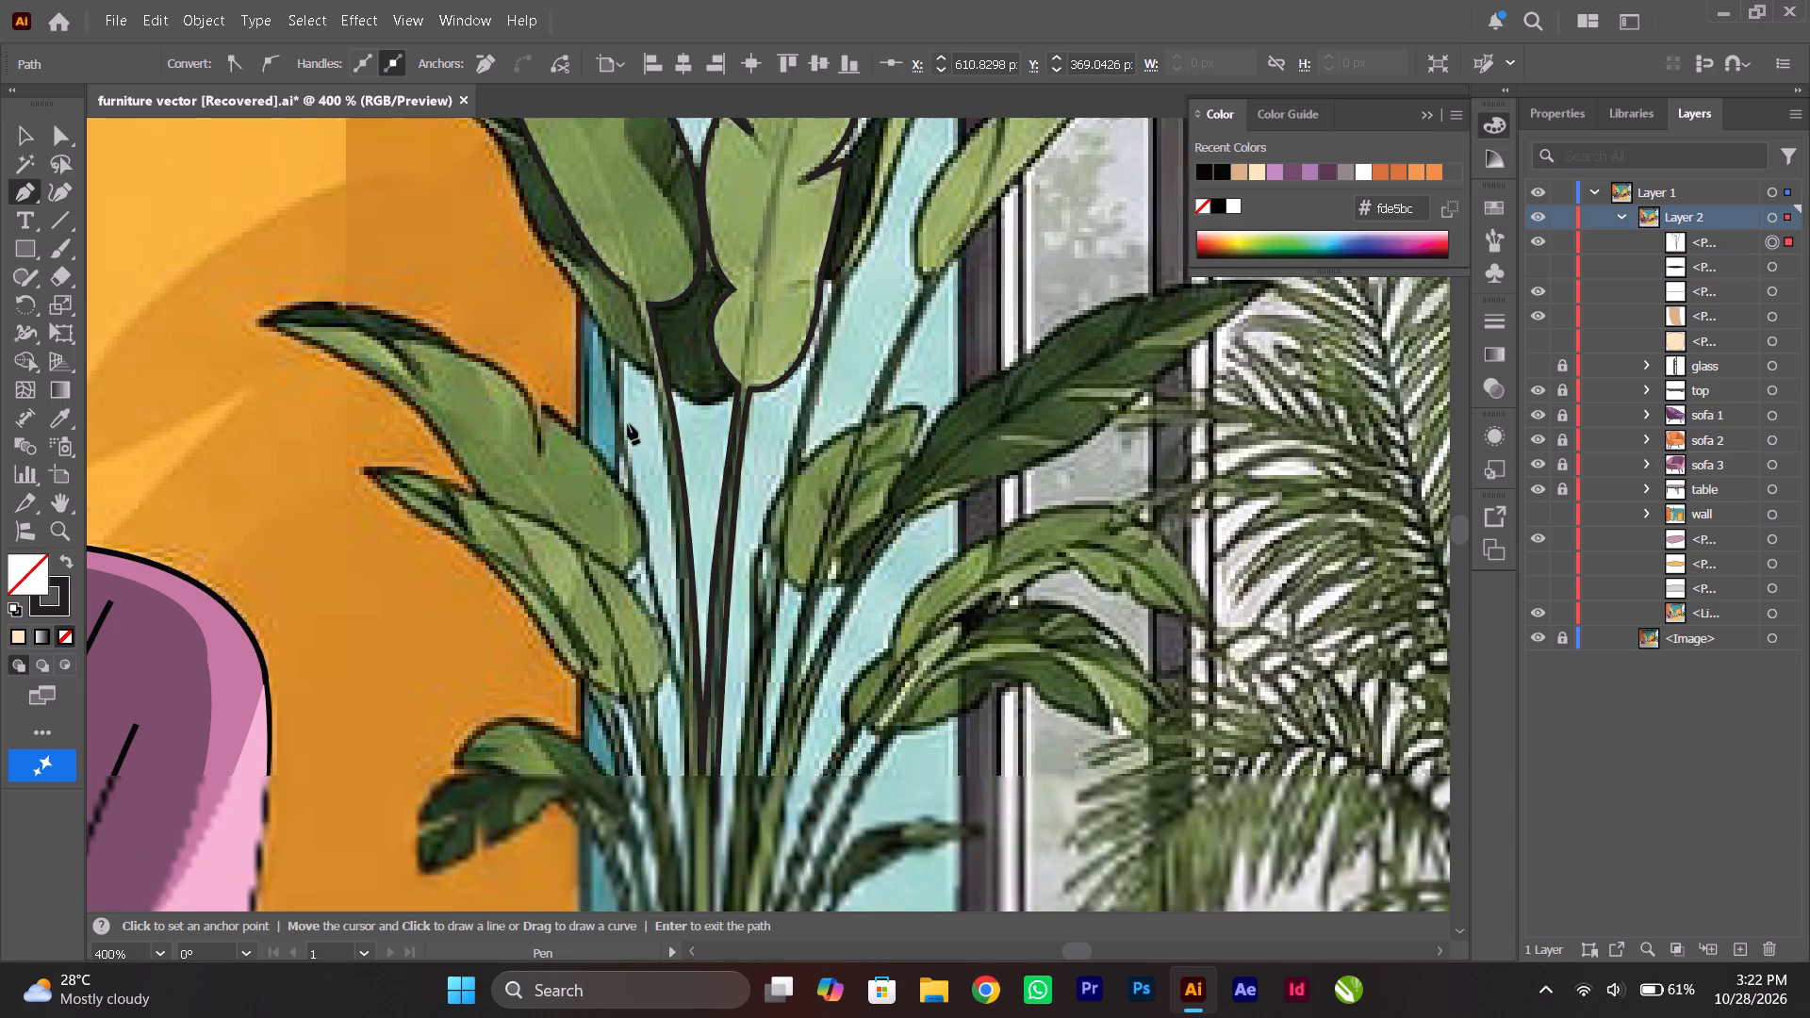
{"action": "left_click_drag", "start_coordinate": [662, 431], "coordinate": [666, 491]}
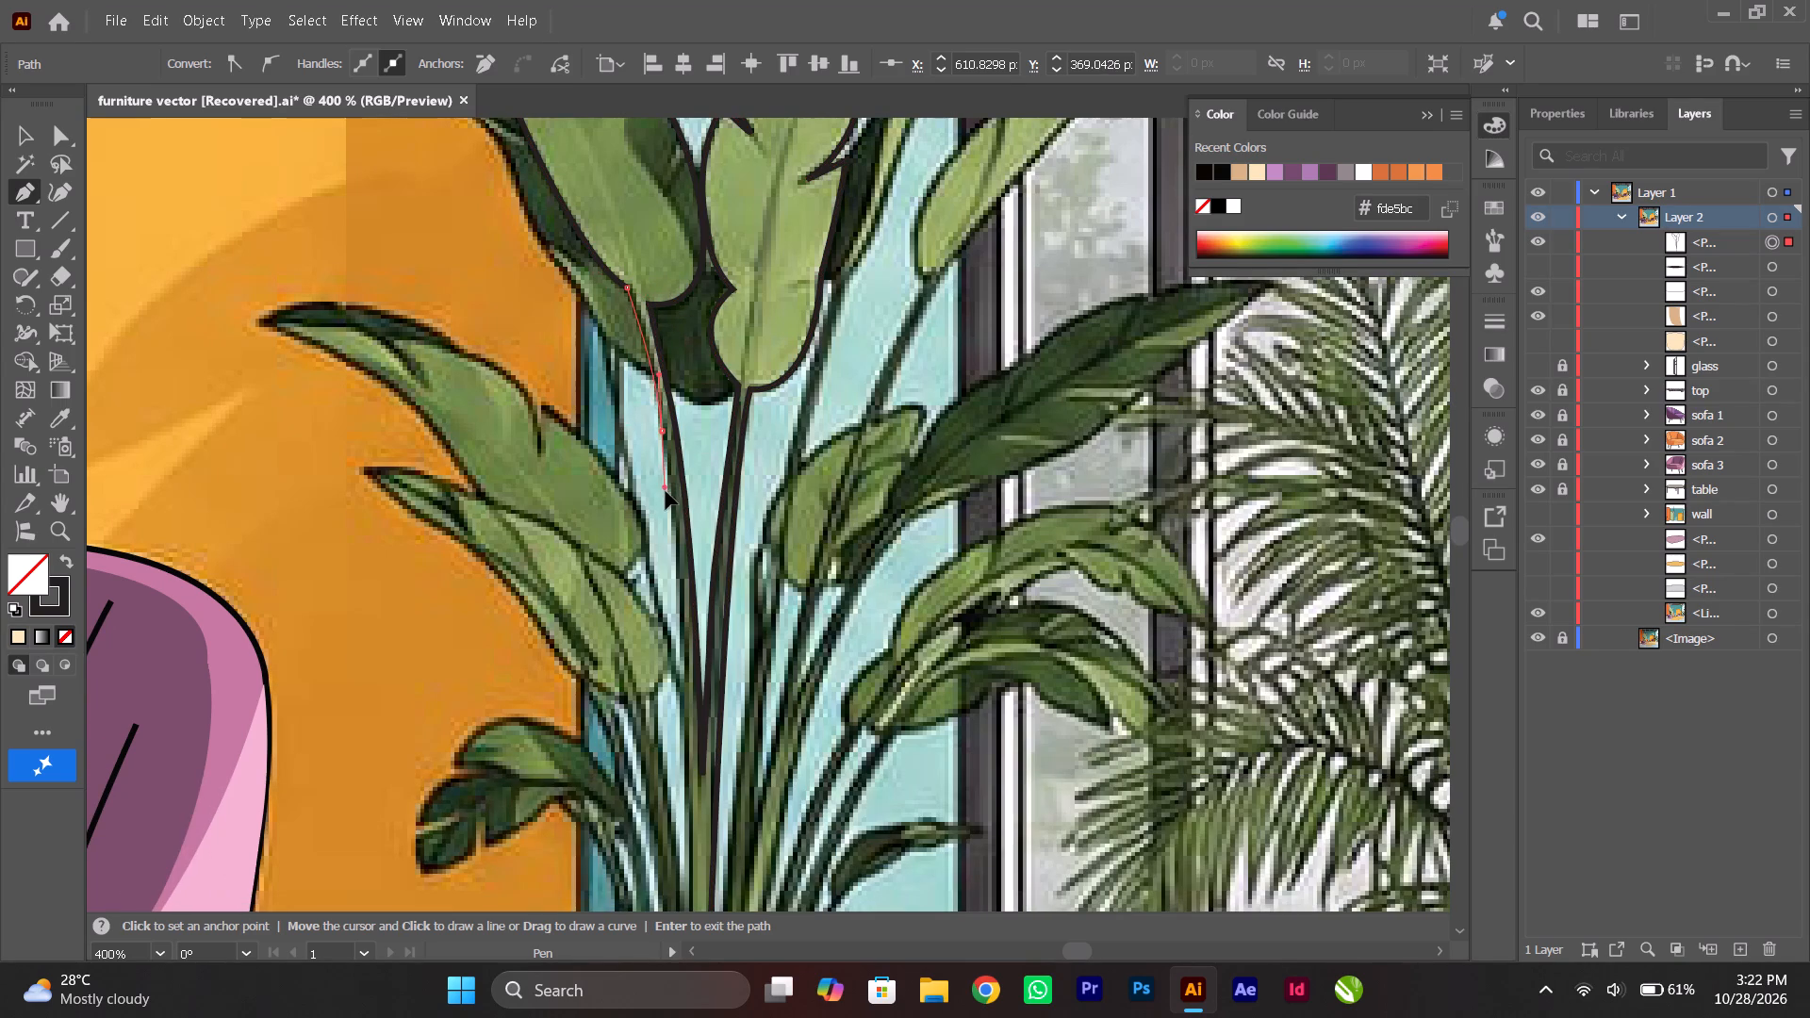
{"action": "left_click_drag", "start_coordinate": [666, 491], "coordinate": [667, 500]}
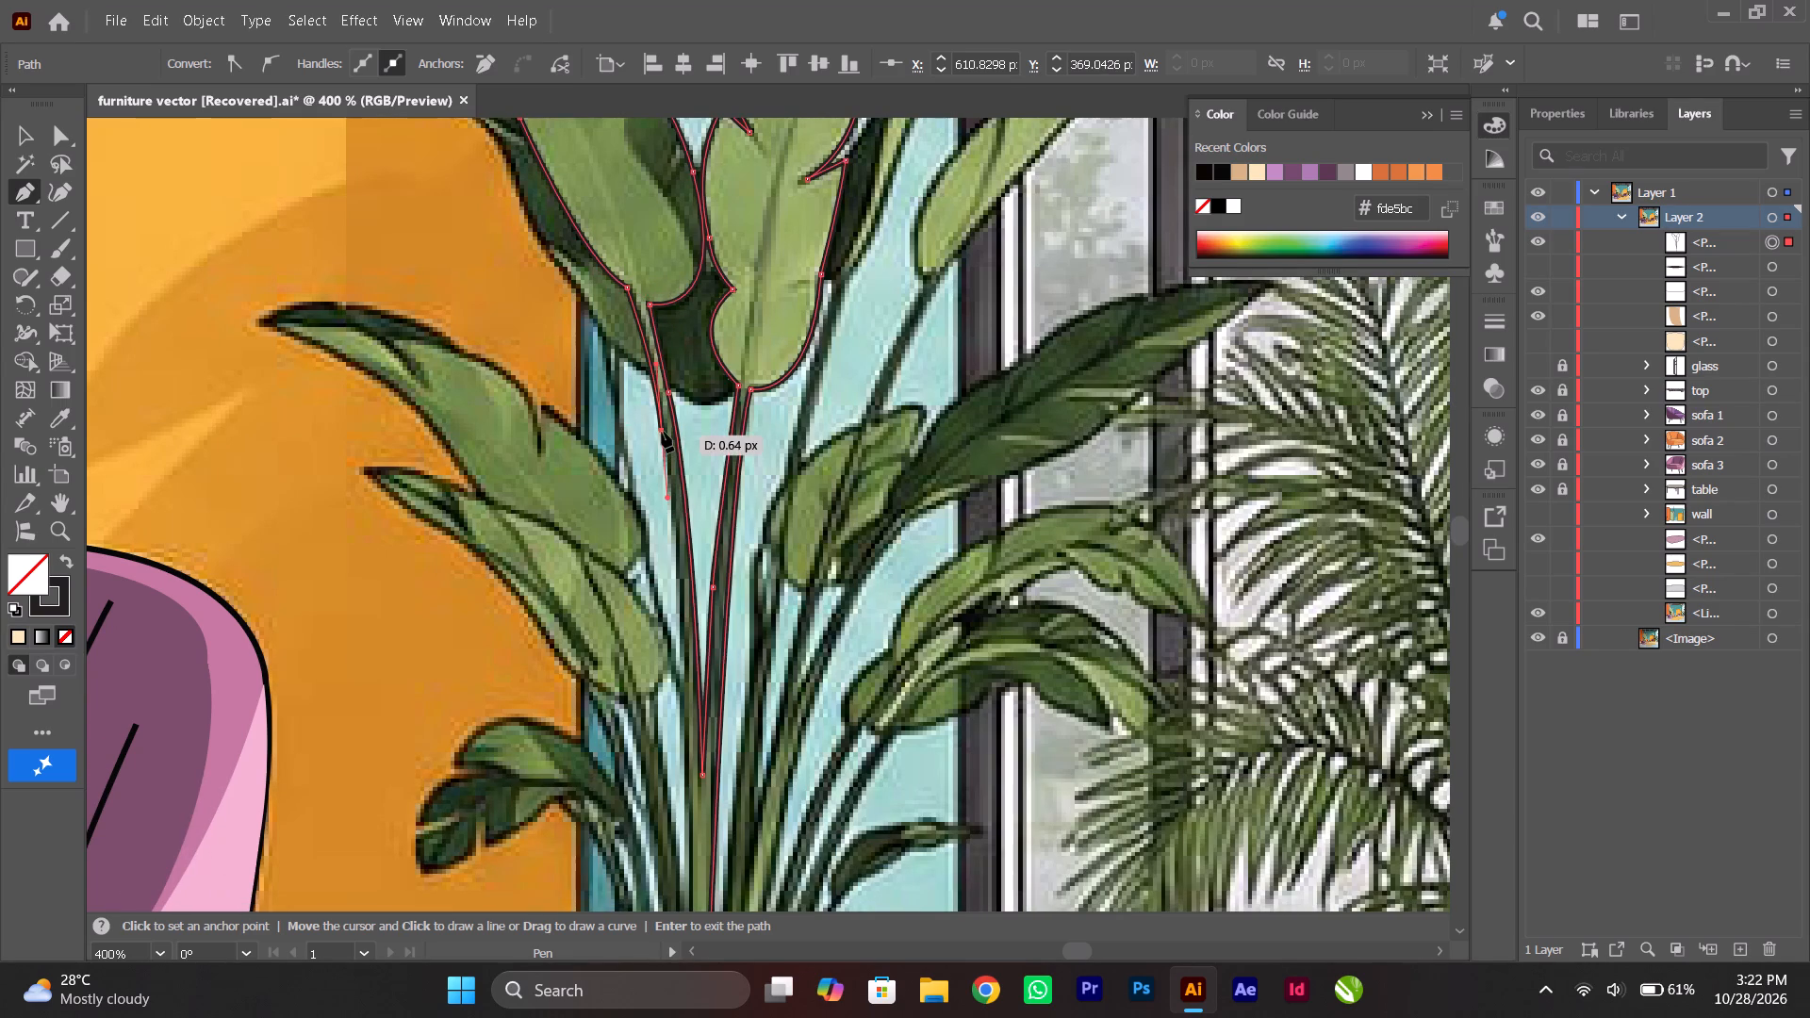
{"action": "left_click", "coordinate": [662, 432]}
{"action": "scroll", "coordinate": [662, 432], "scroll_direction": "down", "scroll_amount": 6}
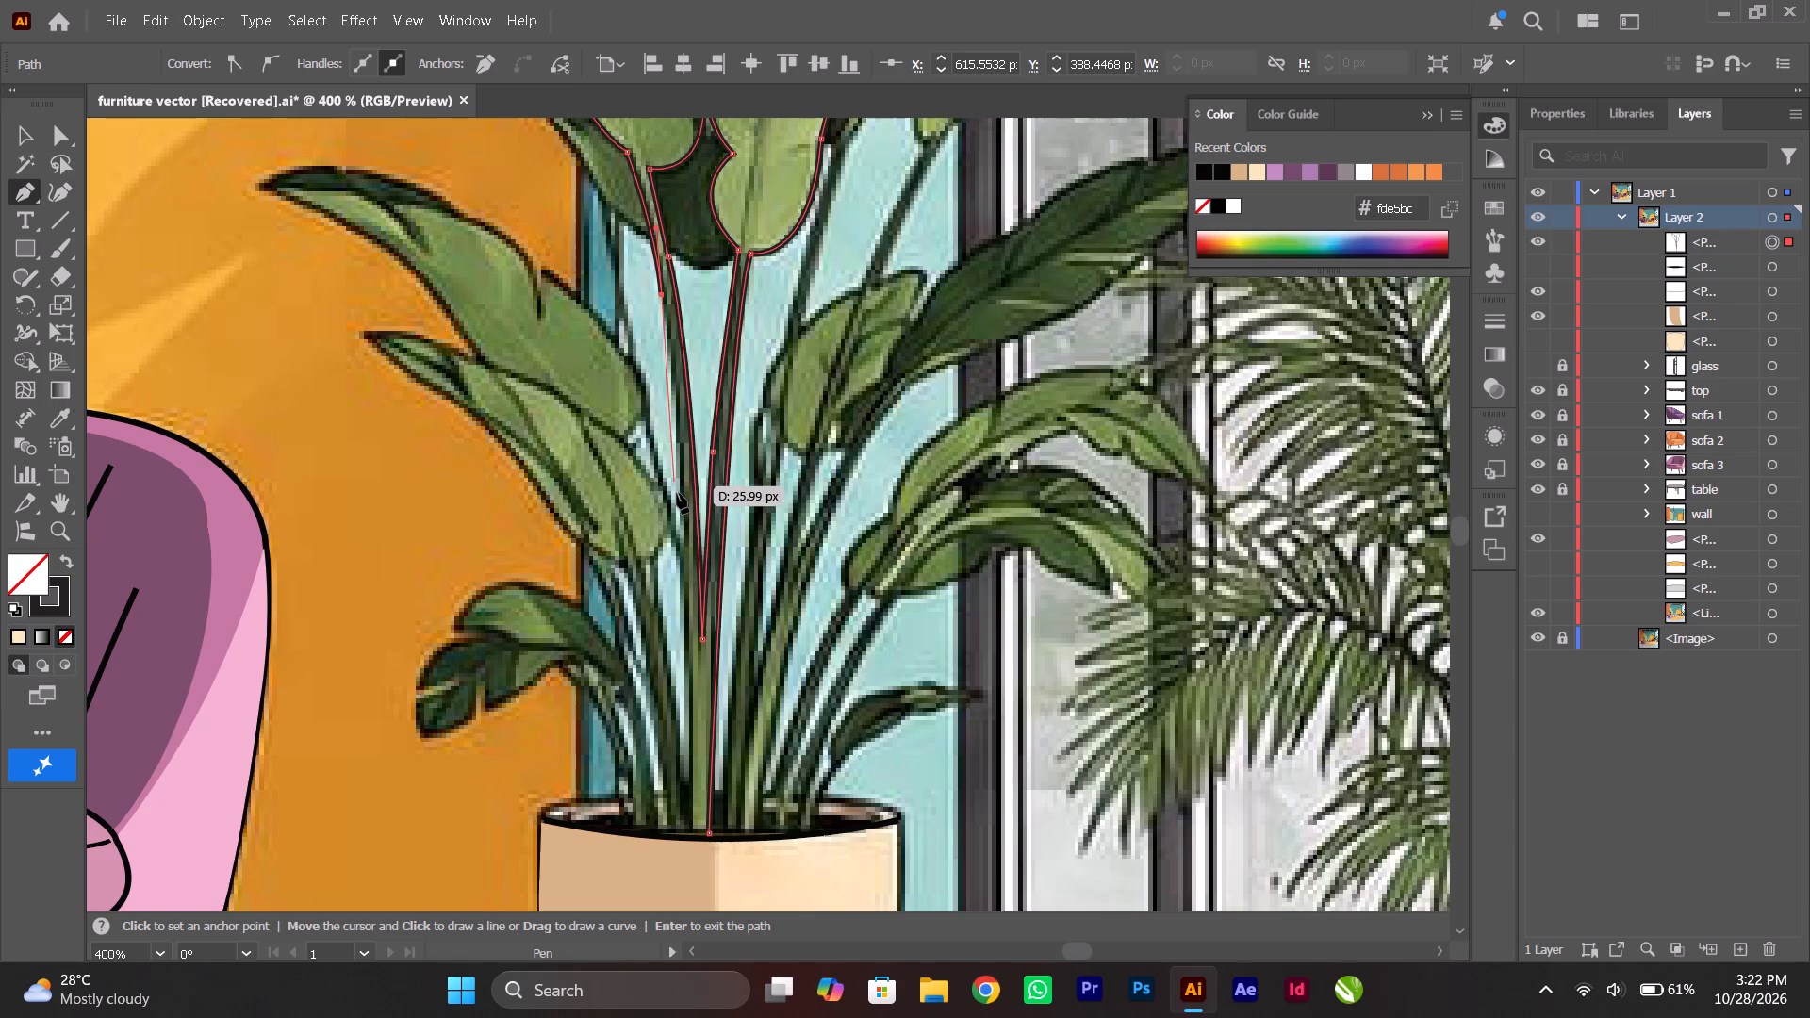
{"action": "left_click_drag", "start_coordinate": [683, 509], "coordinate": [680, 526]}
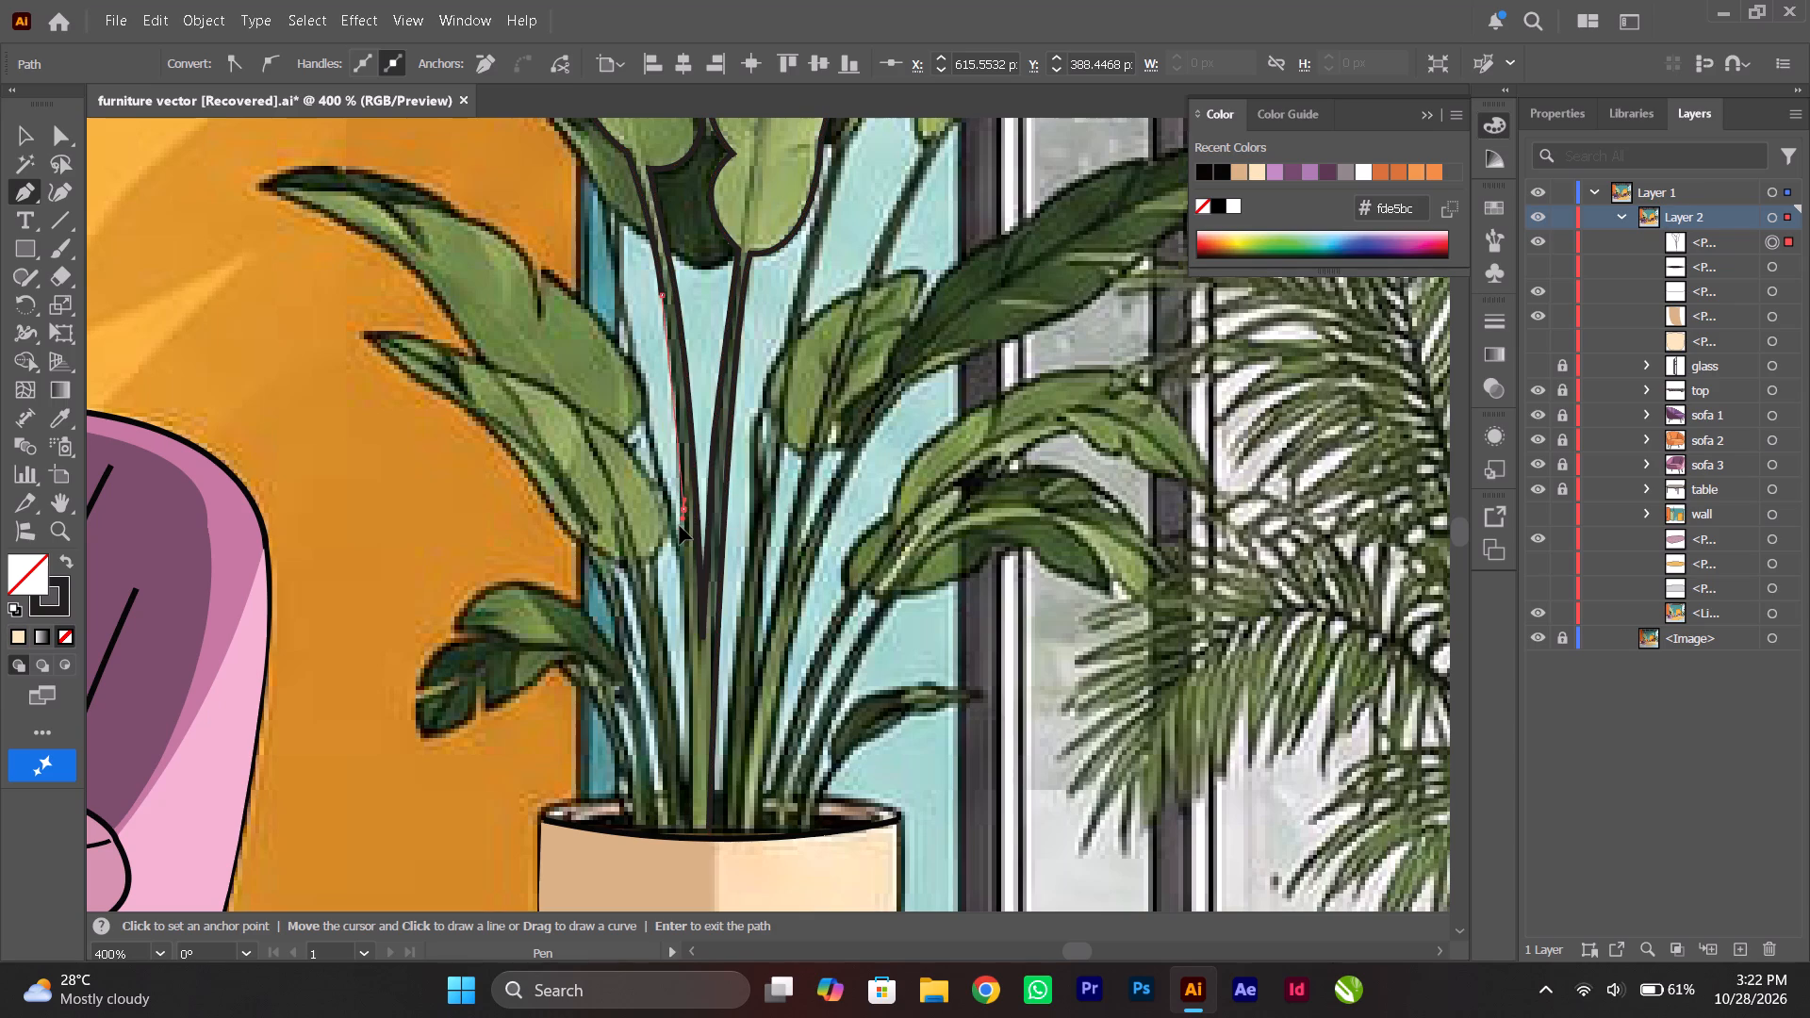
{"action": "left_click_drag", "start_coordinate": [680, 526], "coordinate": [680, 532]}
{"action": "left_click", "coordinate": [682, 508]}
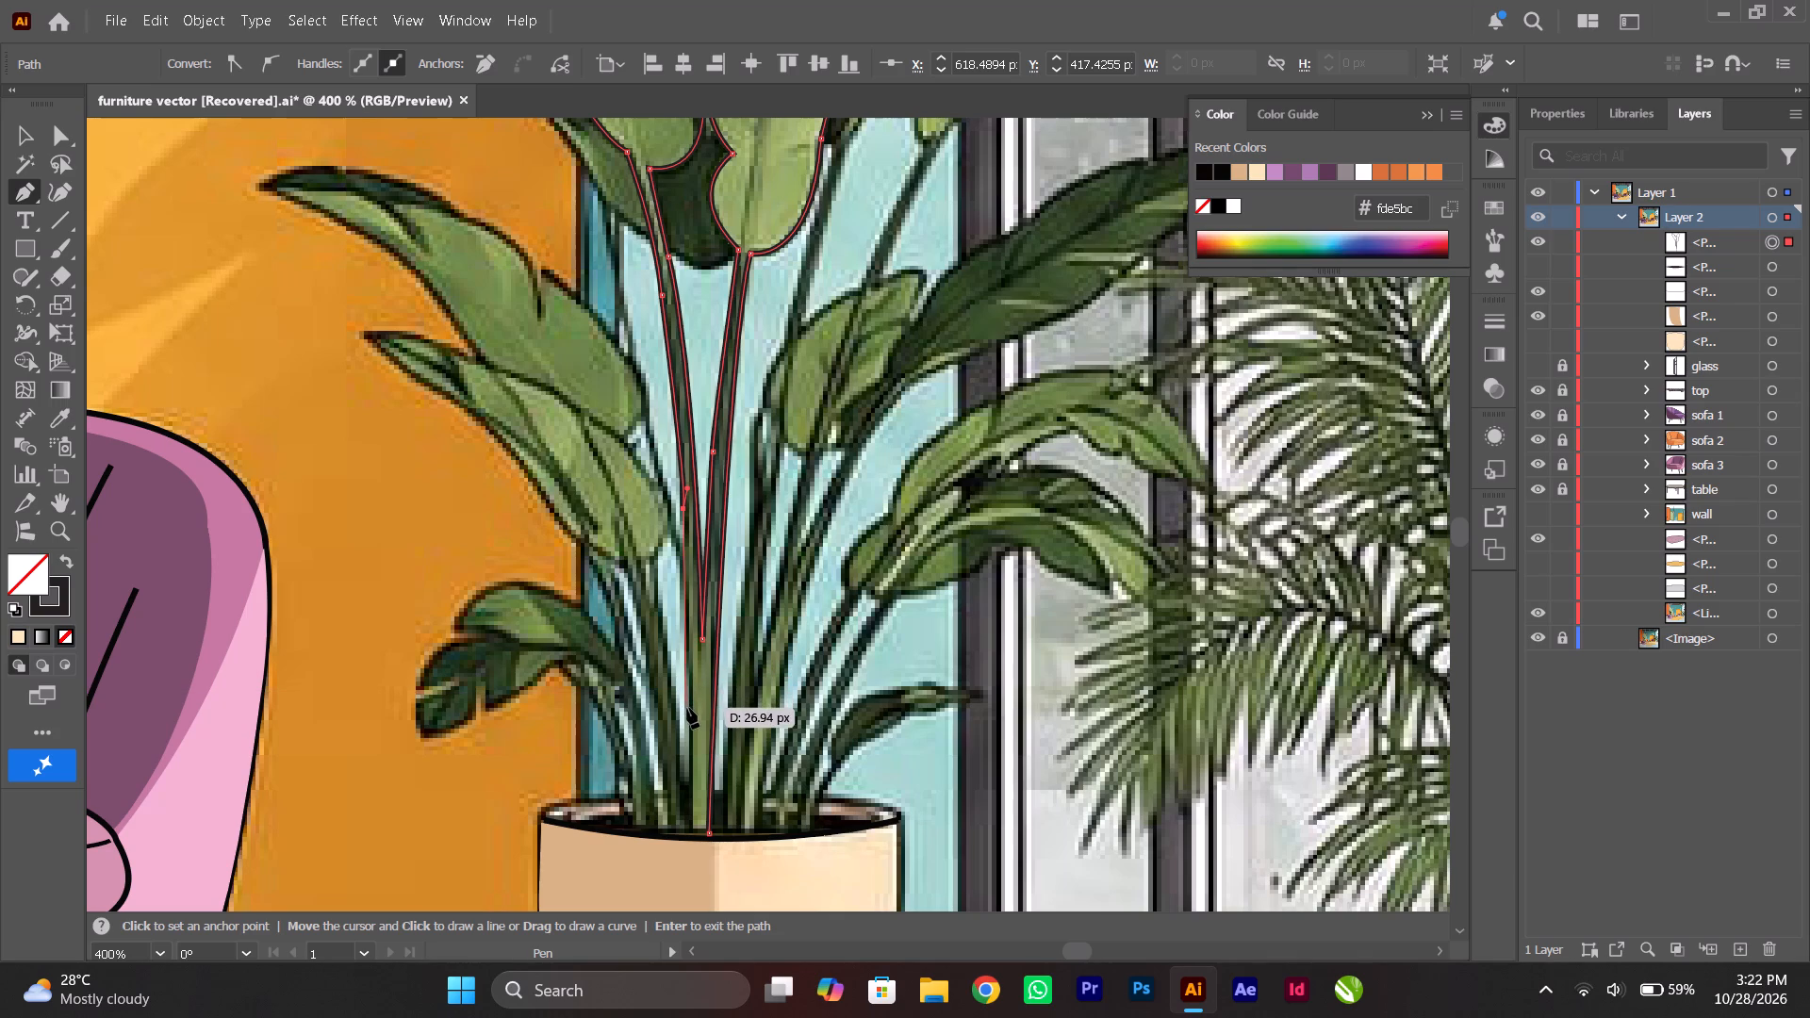
{"action": "left_click_drag", "start_coordinate": [689, 718], "coordinate": [687, 724]}
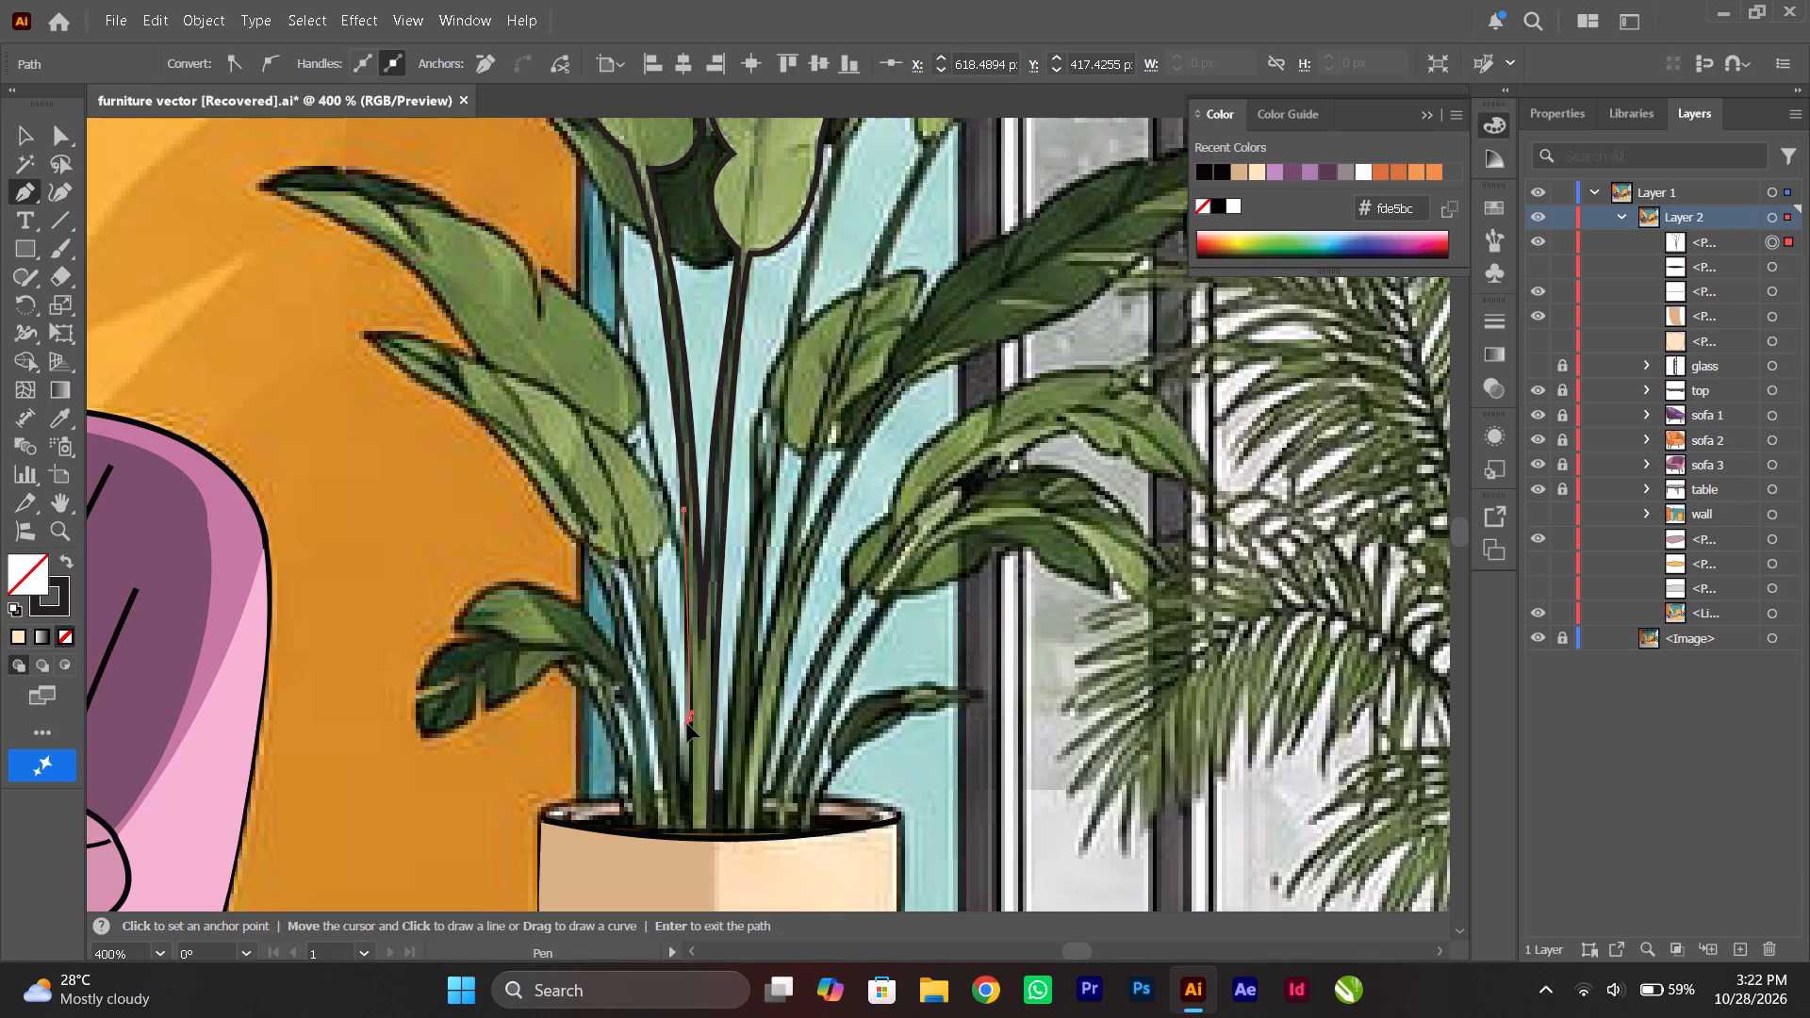
{"action": "left_click_drag", "start_coordinate": [687, 724], "coordinate": [690, 731]}
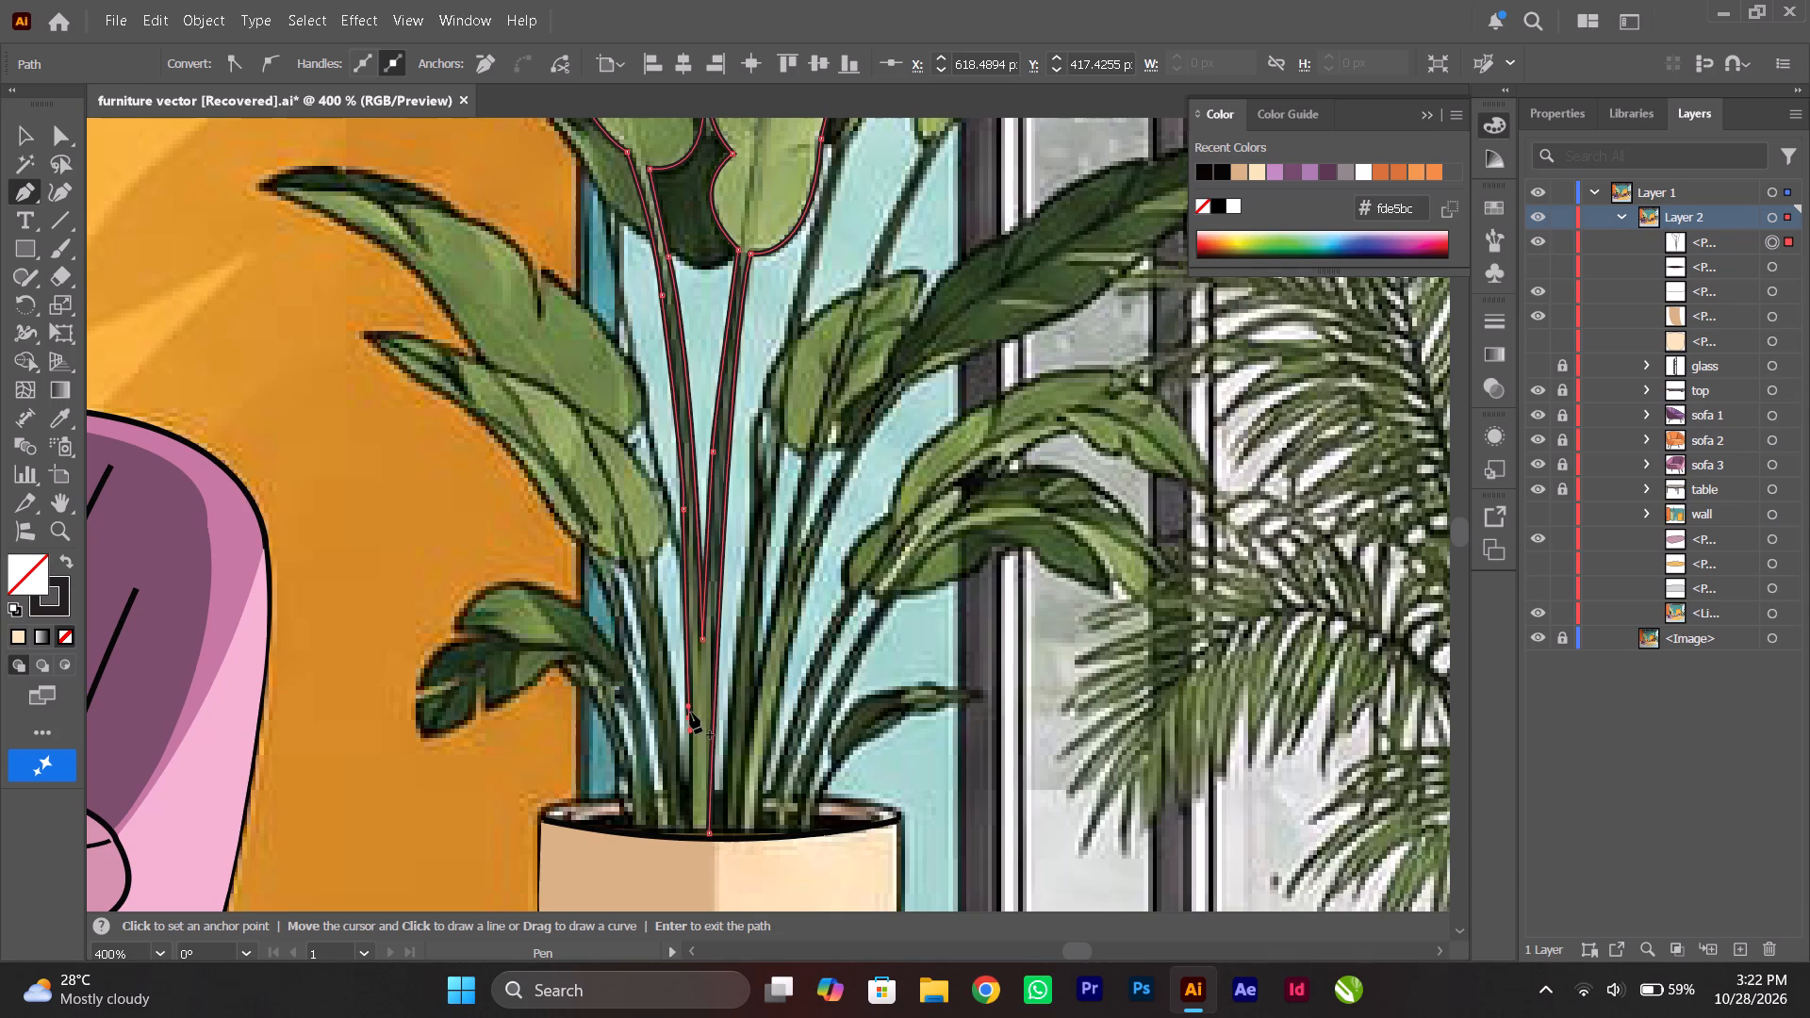
{"action": "left_click", "coordinate": [689, 714]}
{"action": "scroll", "coordinate": [698, 719], "scroll_direction": "down", "scroll_amount": 1}
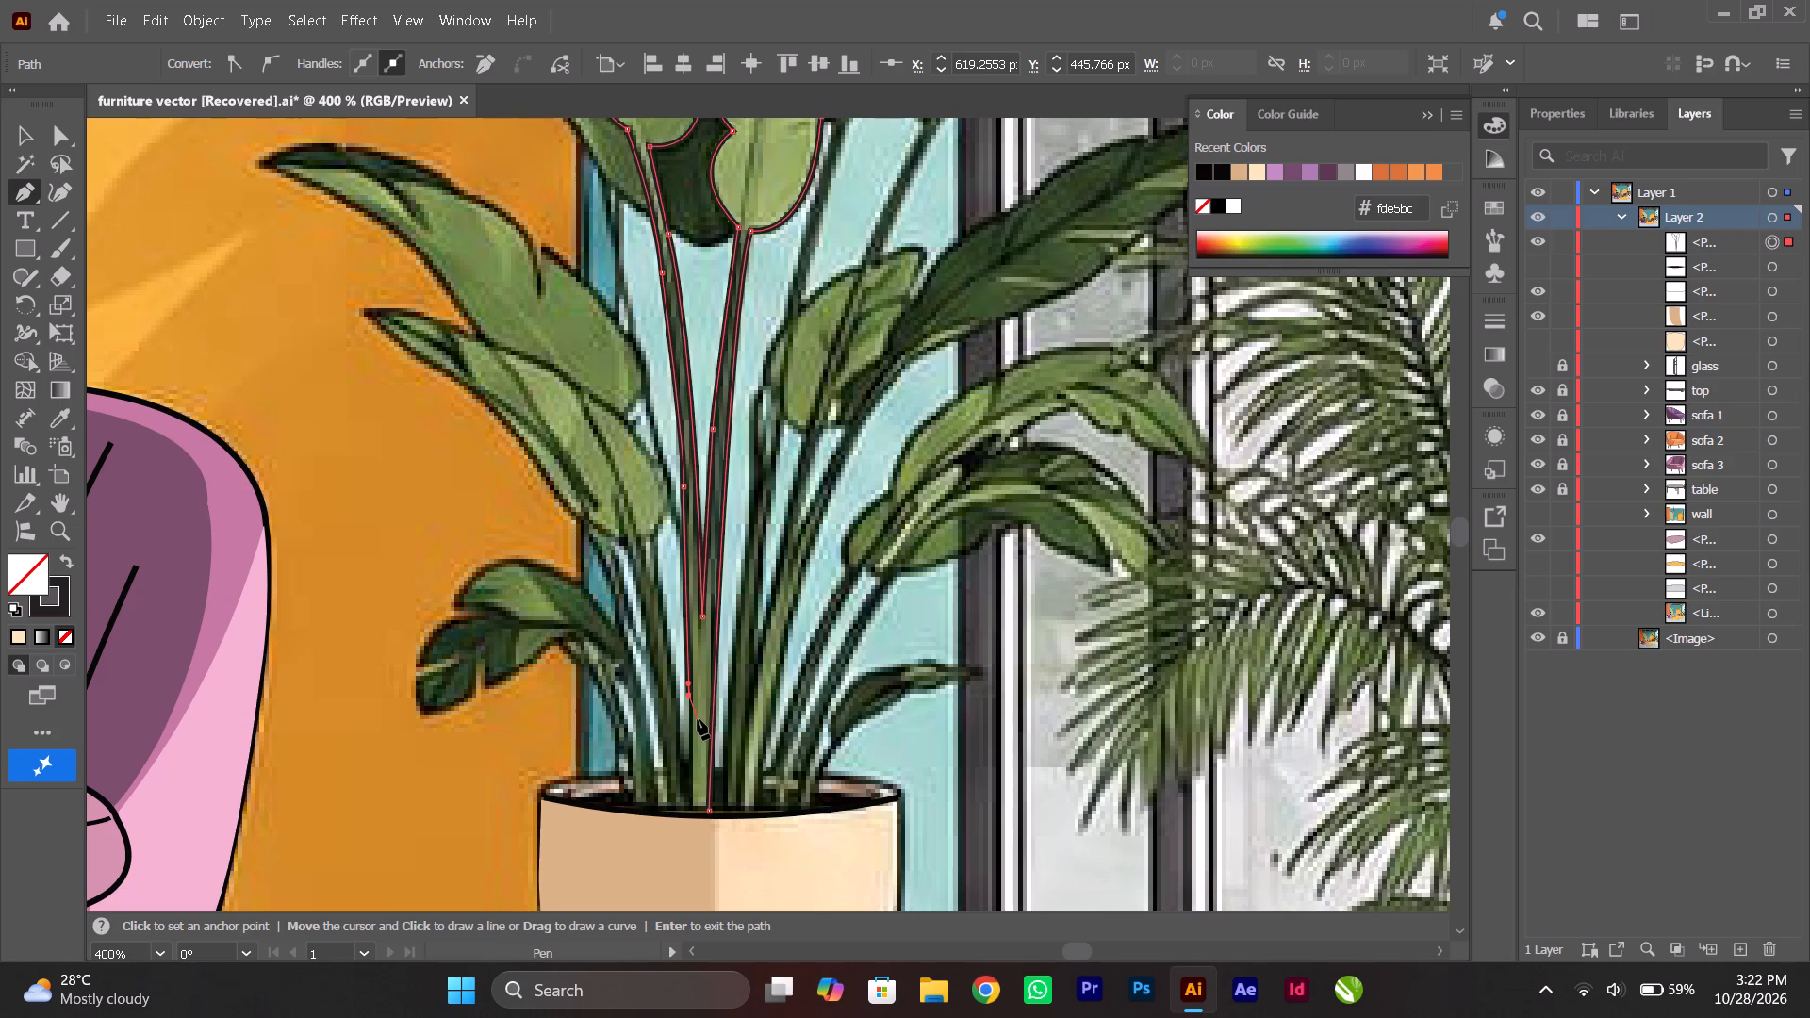
{"action": "left_click", "coordinate": [693, 805]}
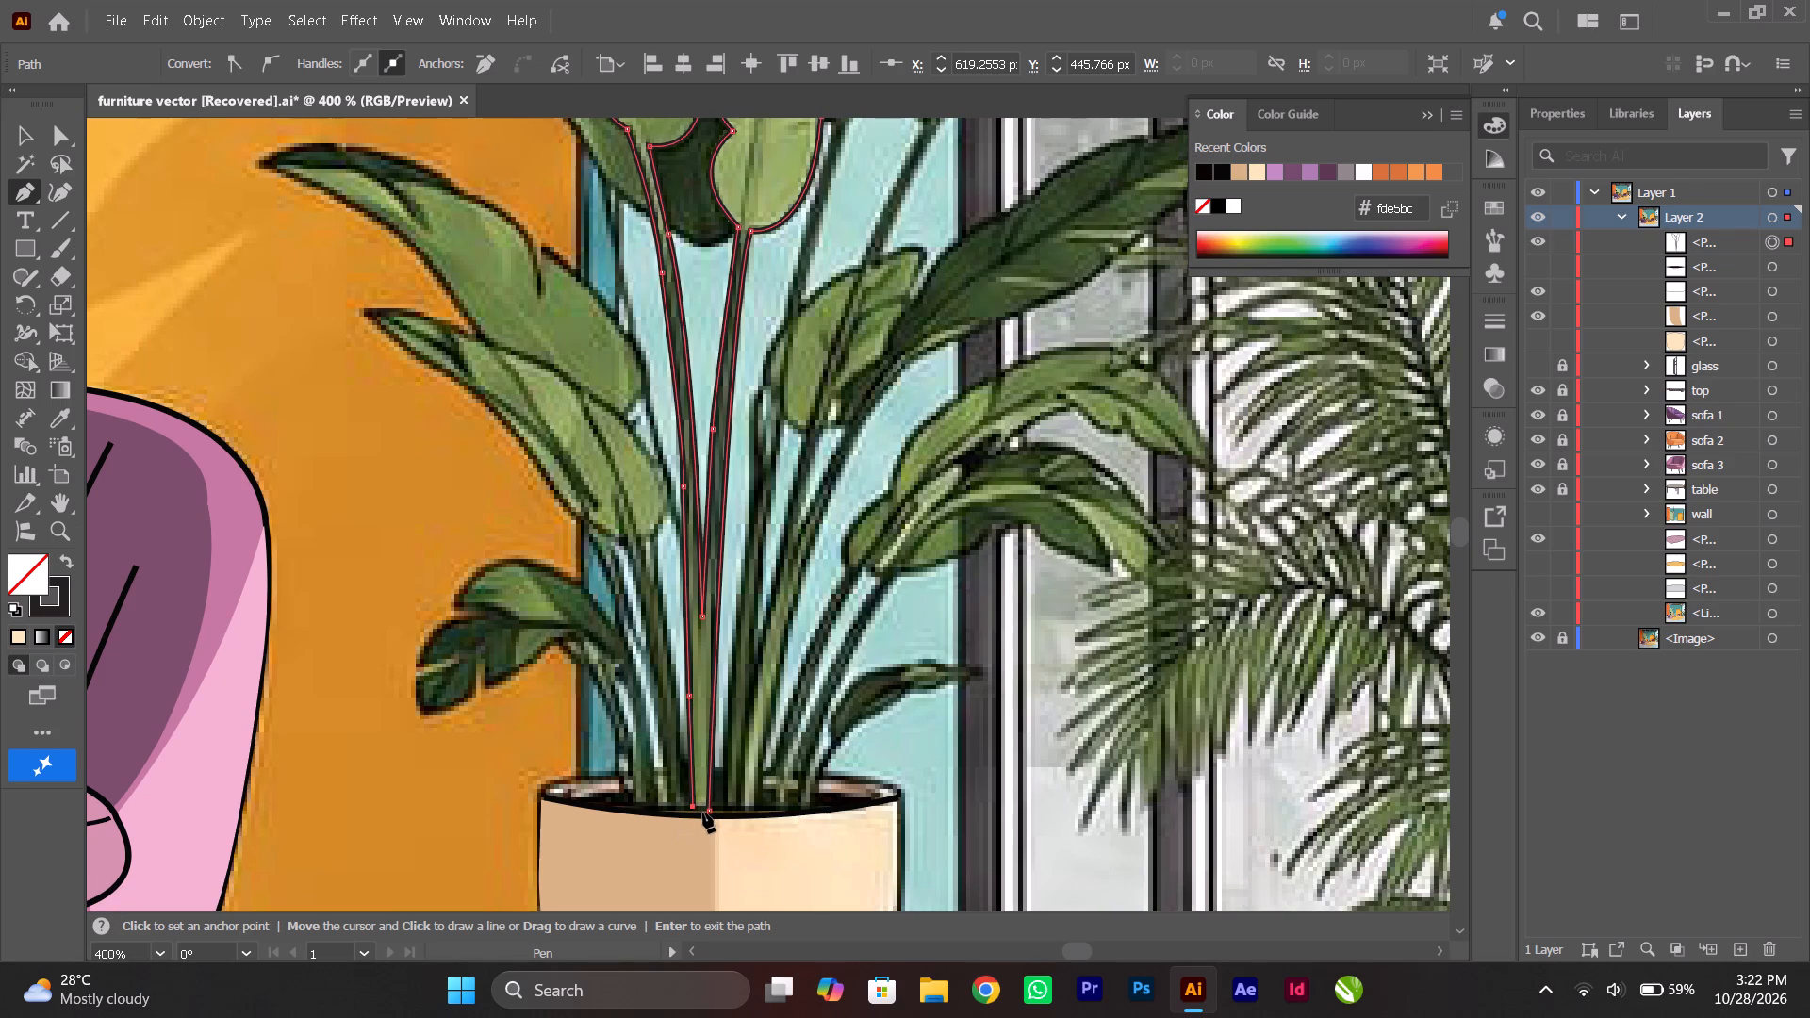
{"action": "left_click", "coordinate": [707, 813]}
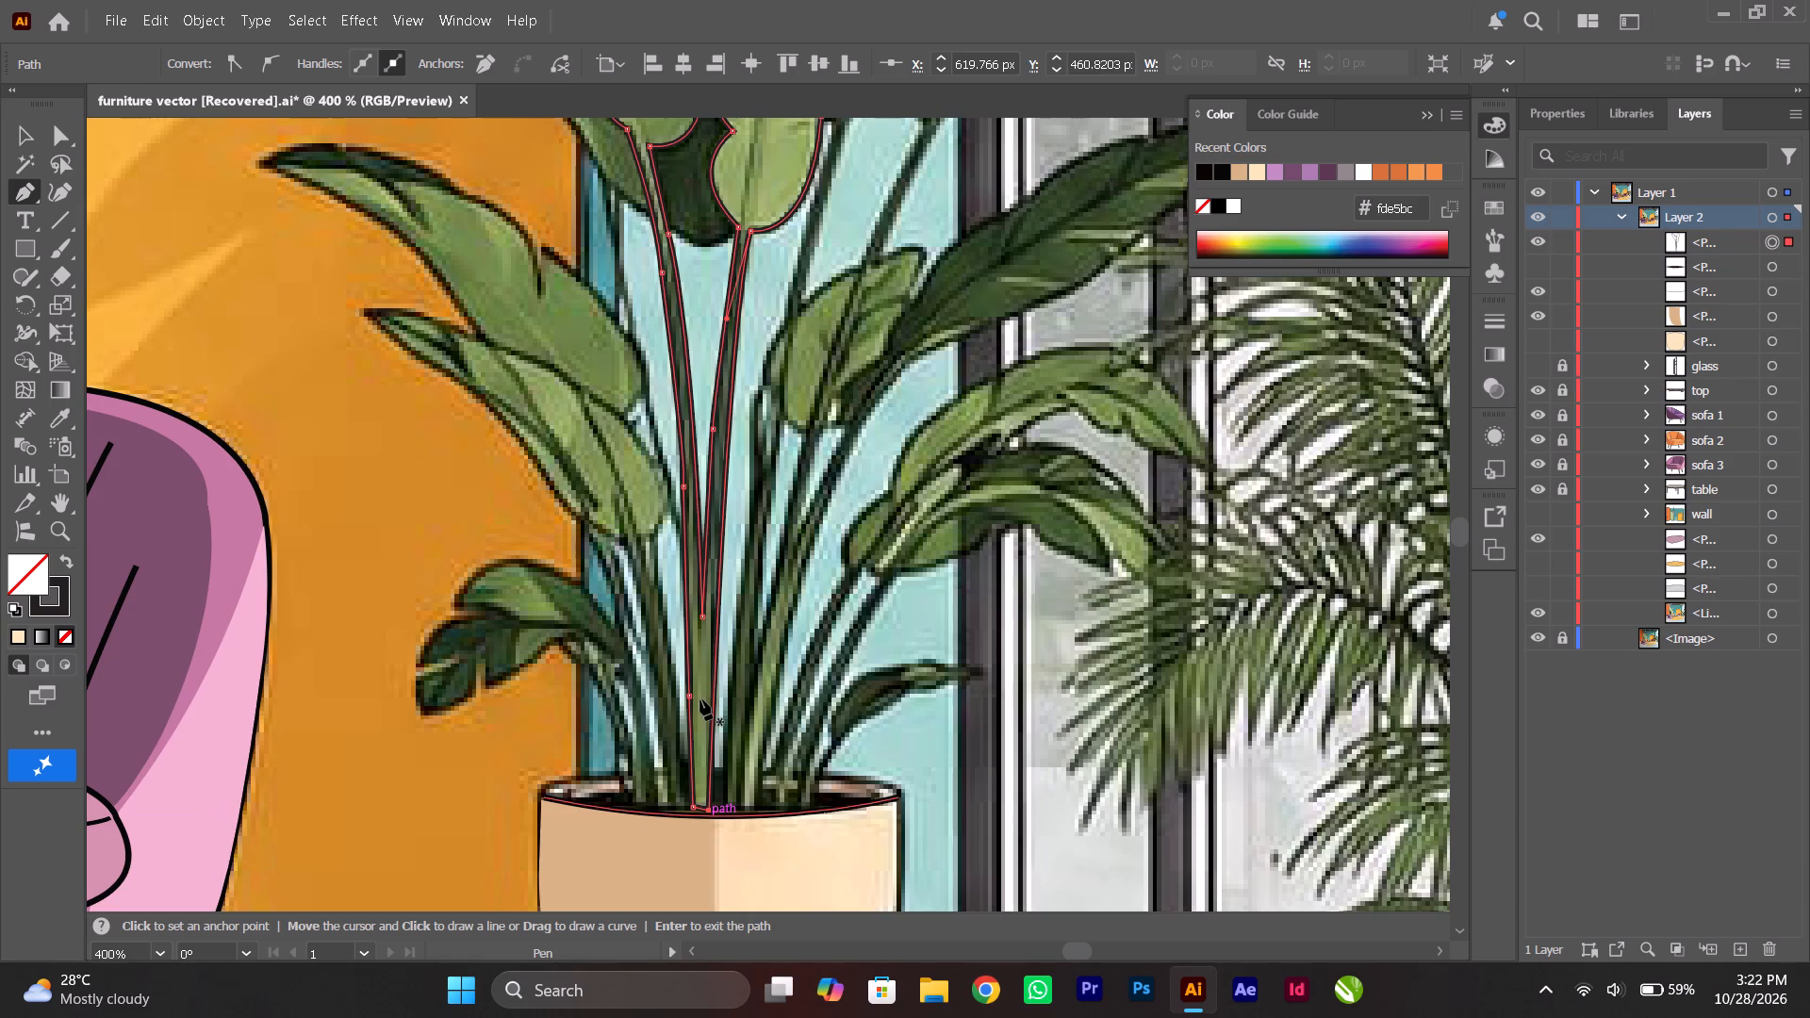
Fill the closed two-leaf shape with the light green #99b165 sampled from the central leaf in the reference image.
{"action": "scroll", "coordinate": [700, 699], "scroll_direction": "up", "scroll_amount": 7}
{"action": "scroll", "coordinate": [717, 714], "scroll_direction": "down", "scroll_amount": 1, "text": "alt"}
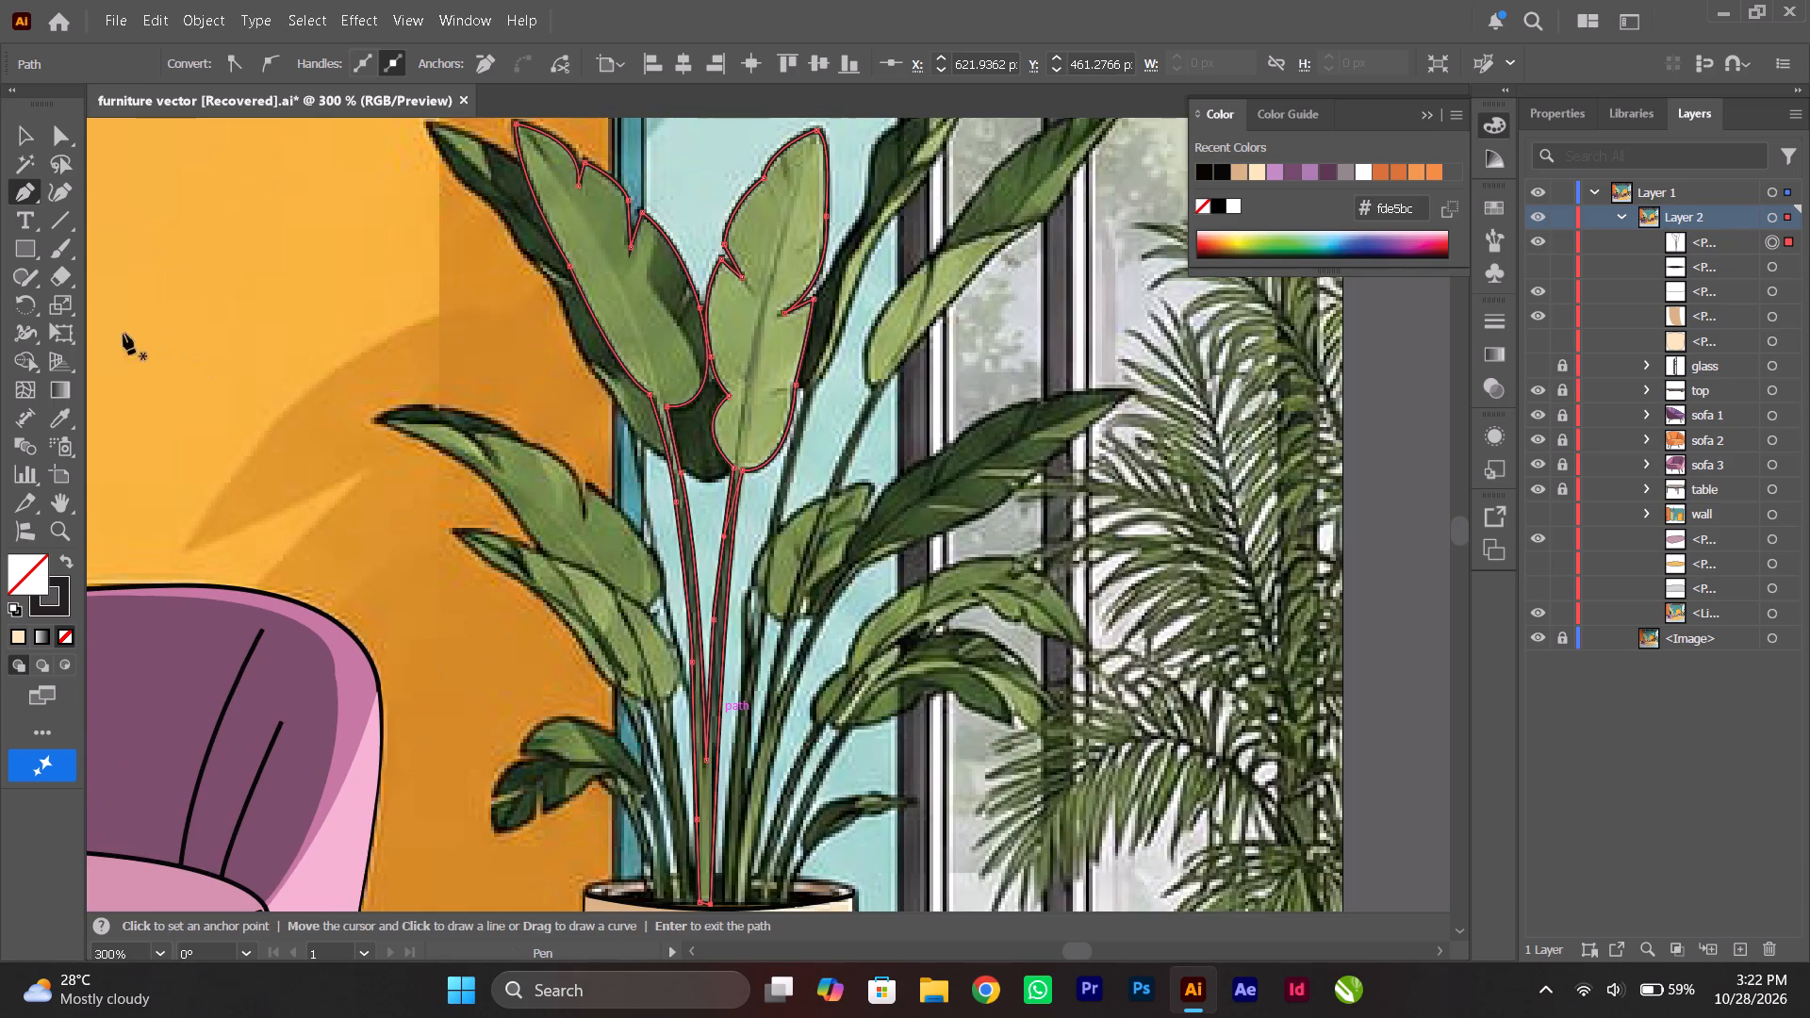
{"action": "left_click", "coordinate": [58, 423]}
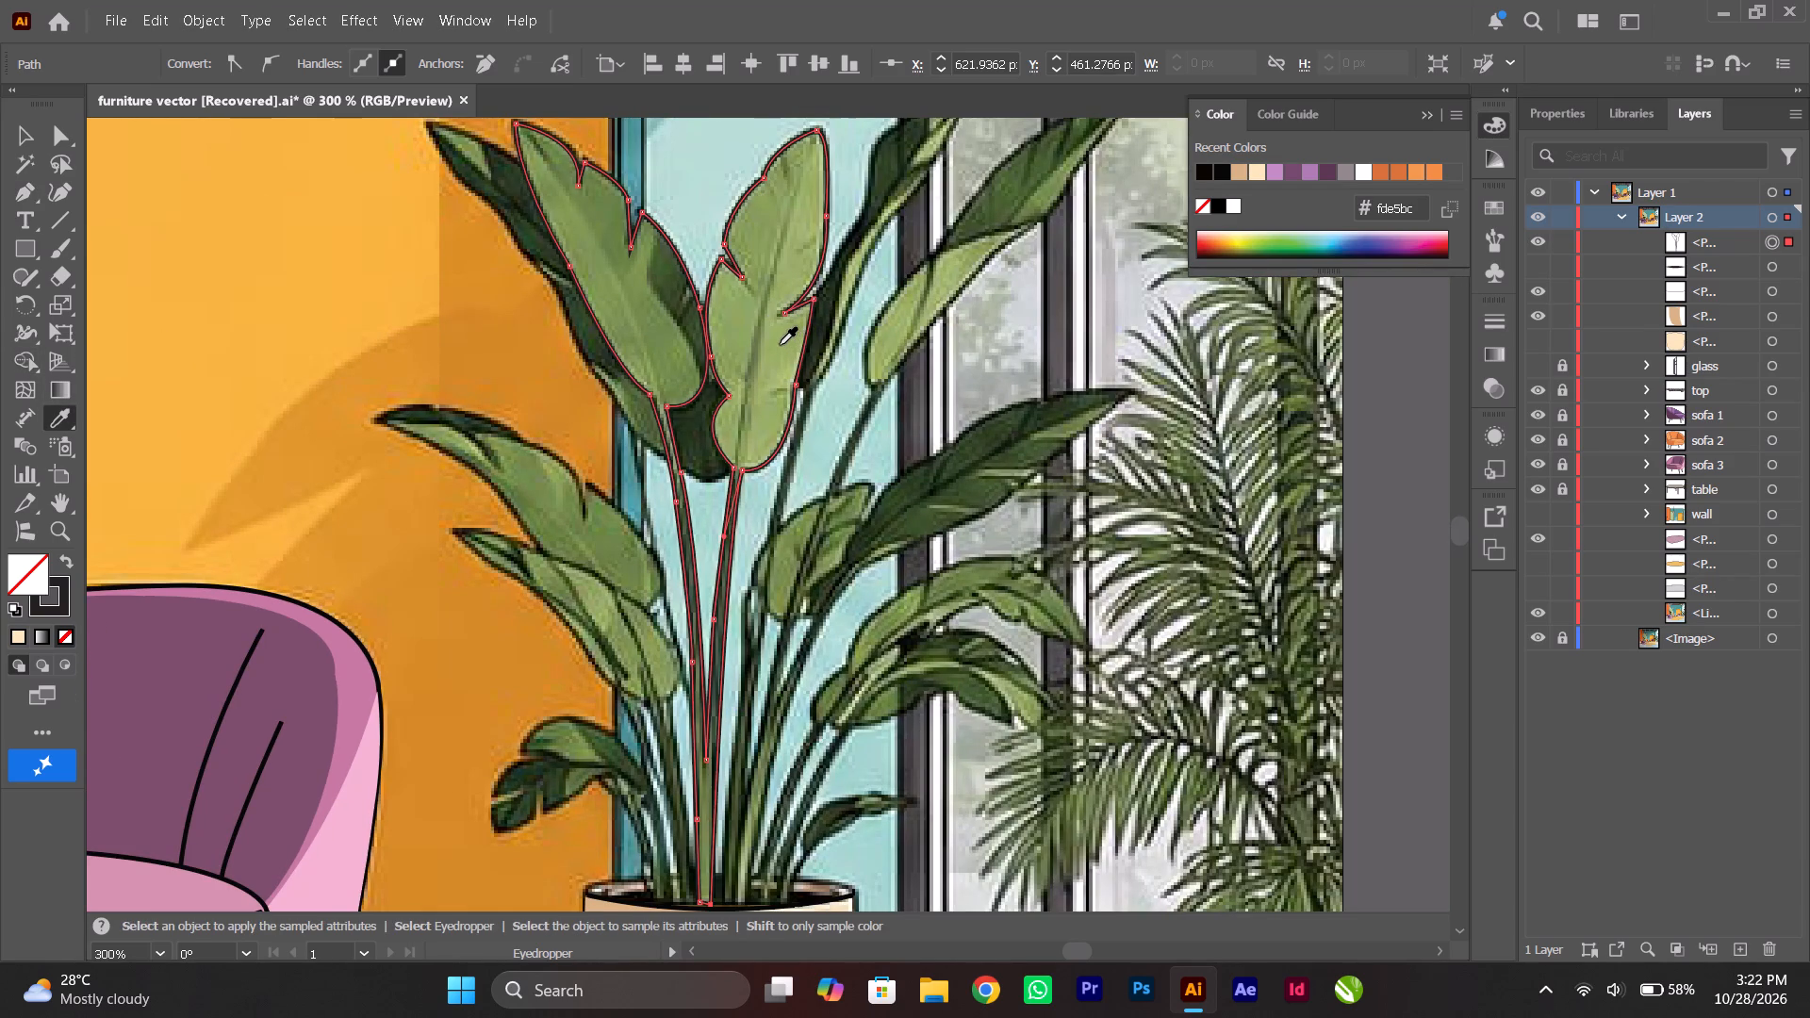
{"action": "left_click", "coordinate": [780, 345]}
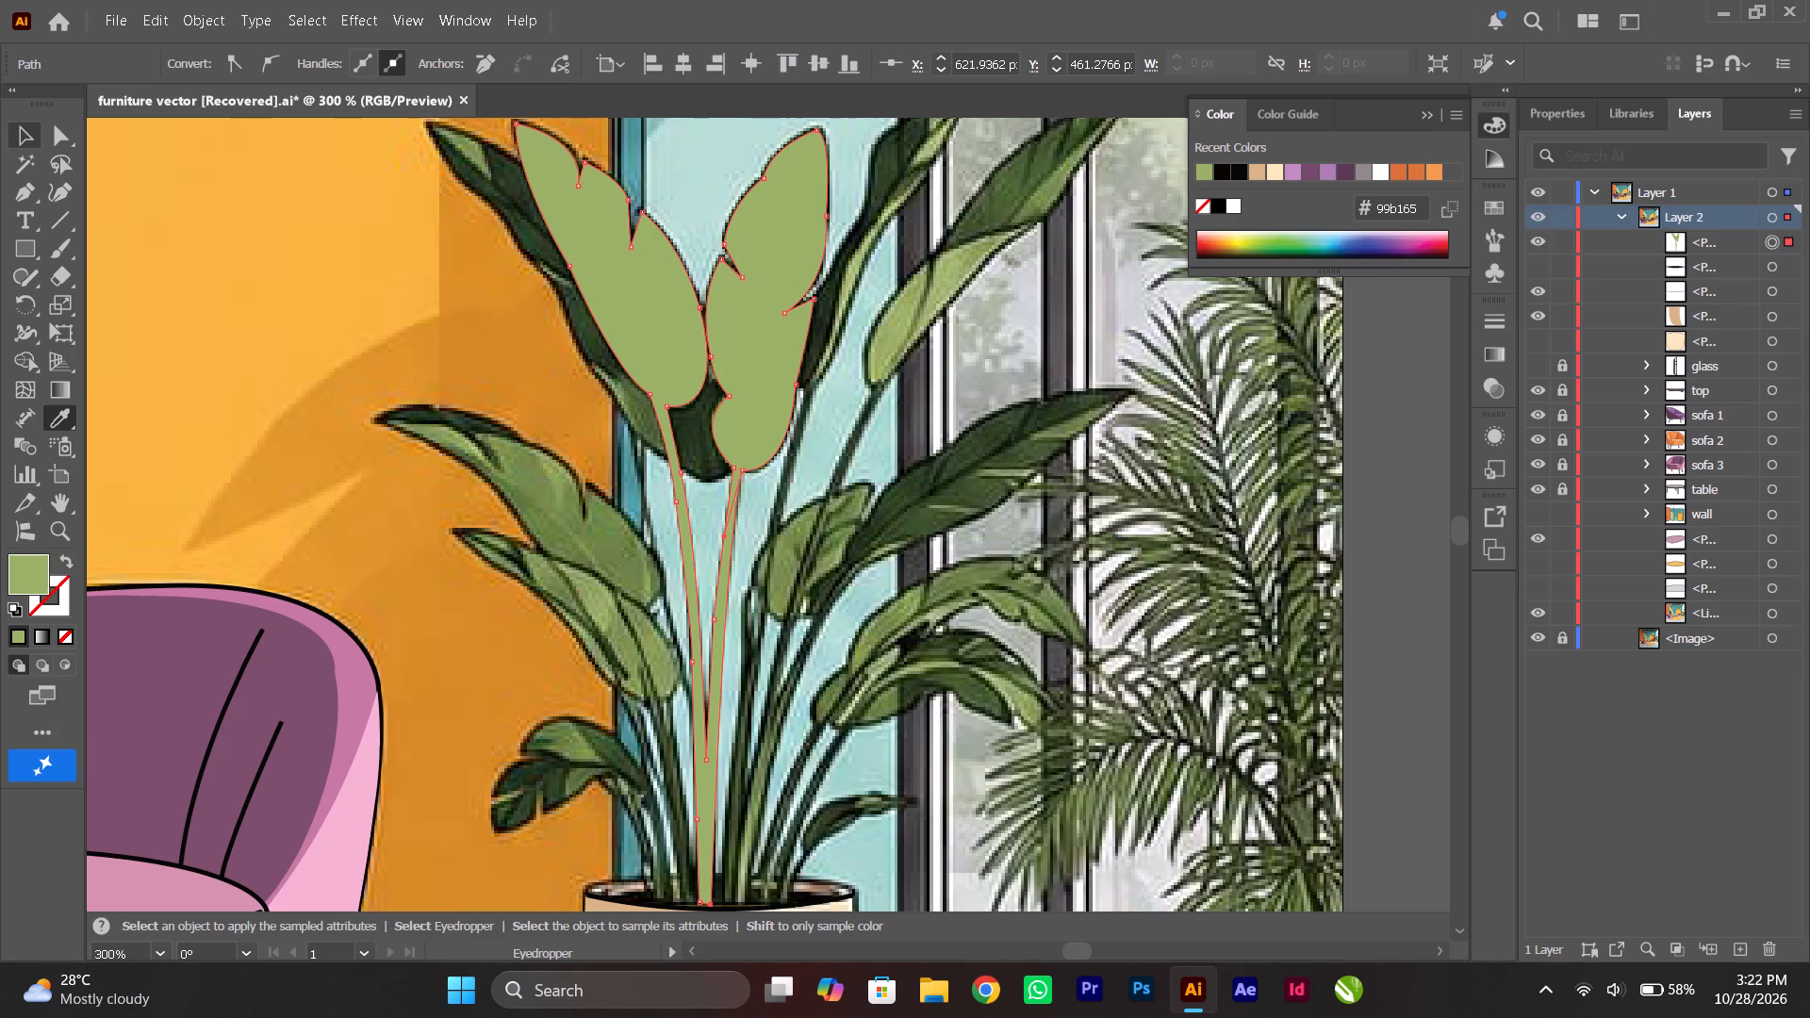
Give the green two-leaf shape a near-black #090502 stroke with a weight of 0.75 pt.
{"action": "left_click", "coordinate": [22, 134]}
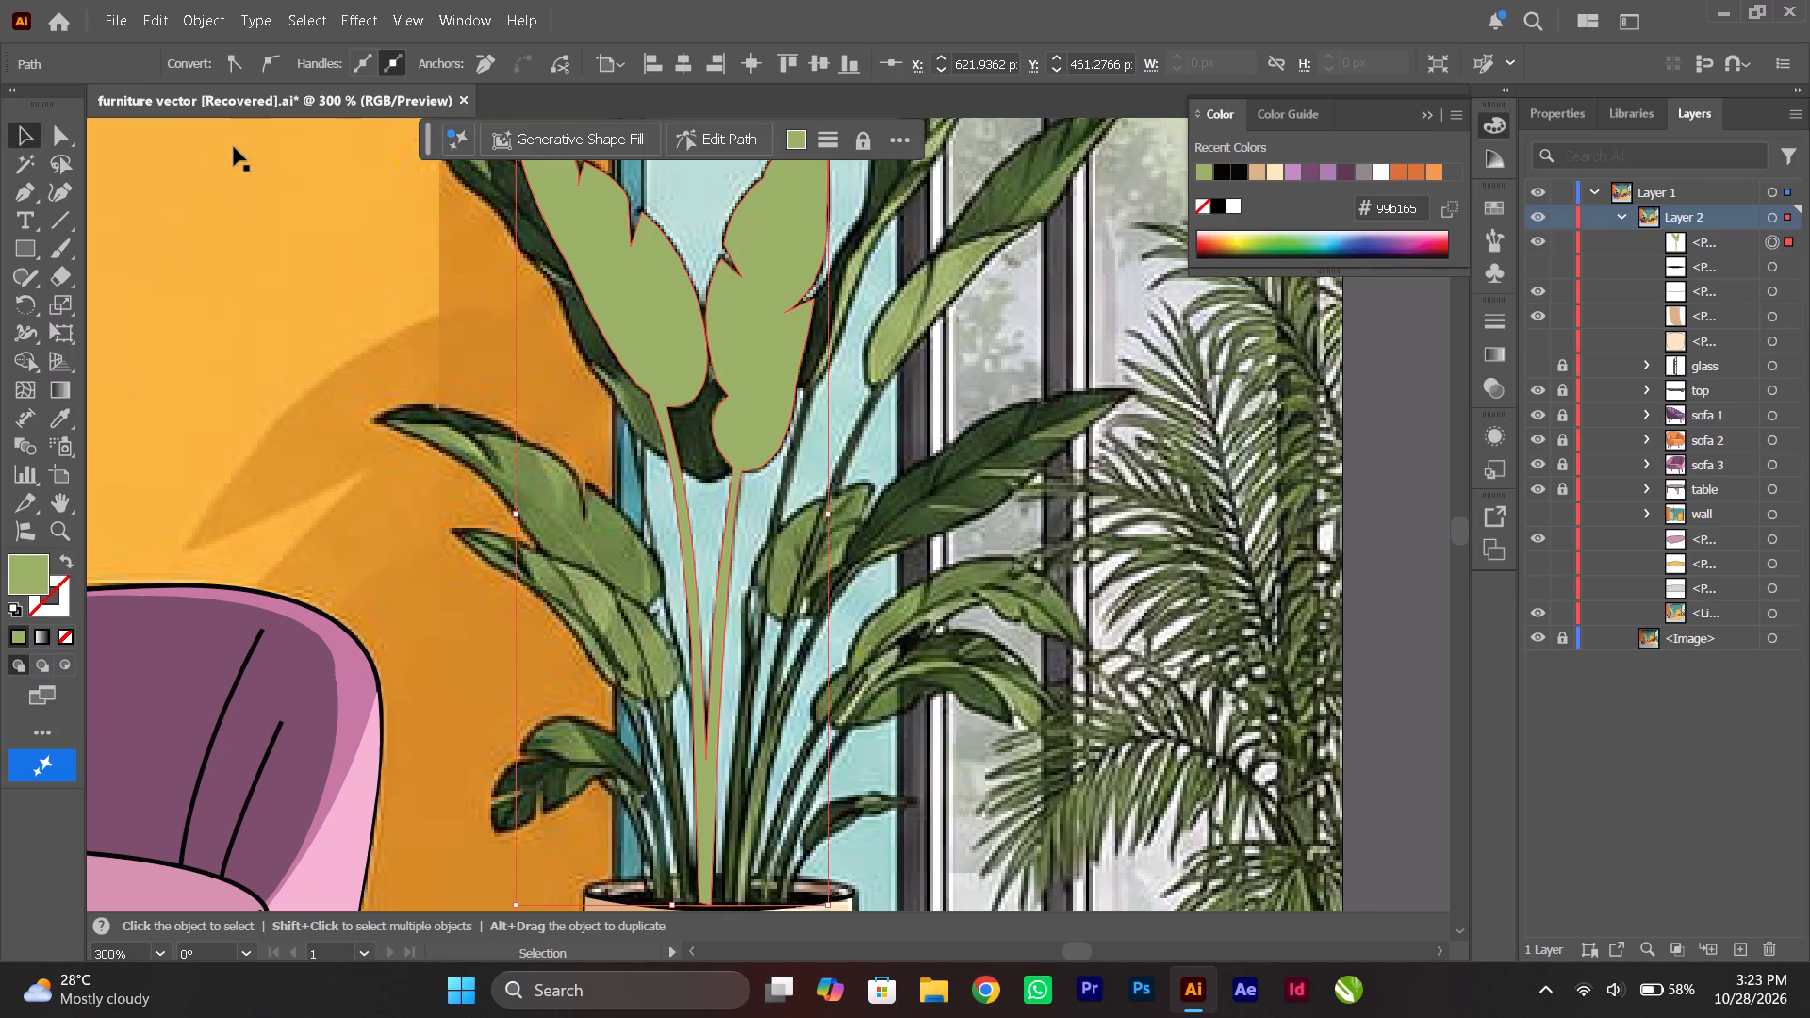
{"action": "left_click", "coordinate": [218, 218]}
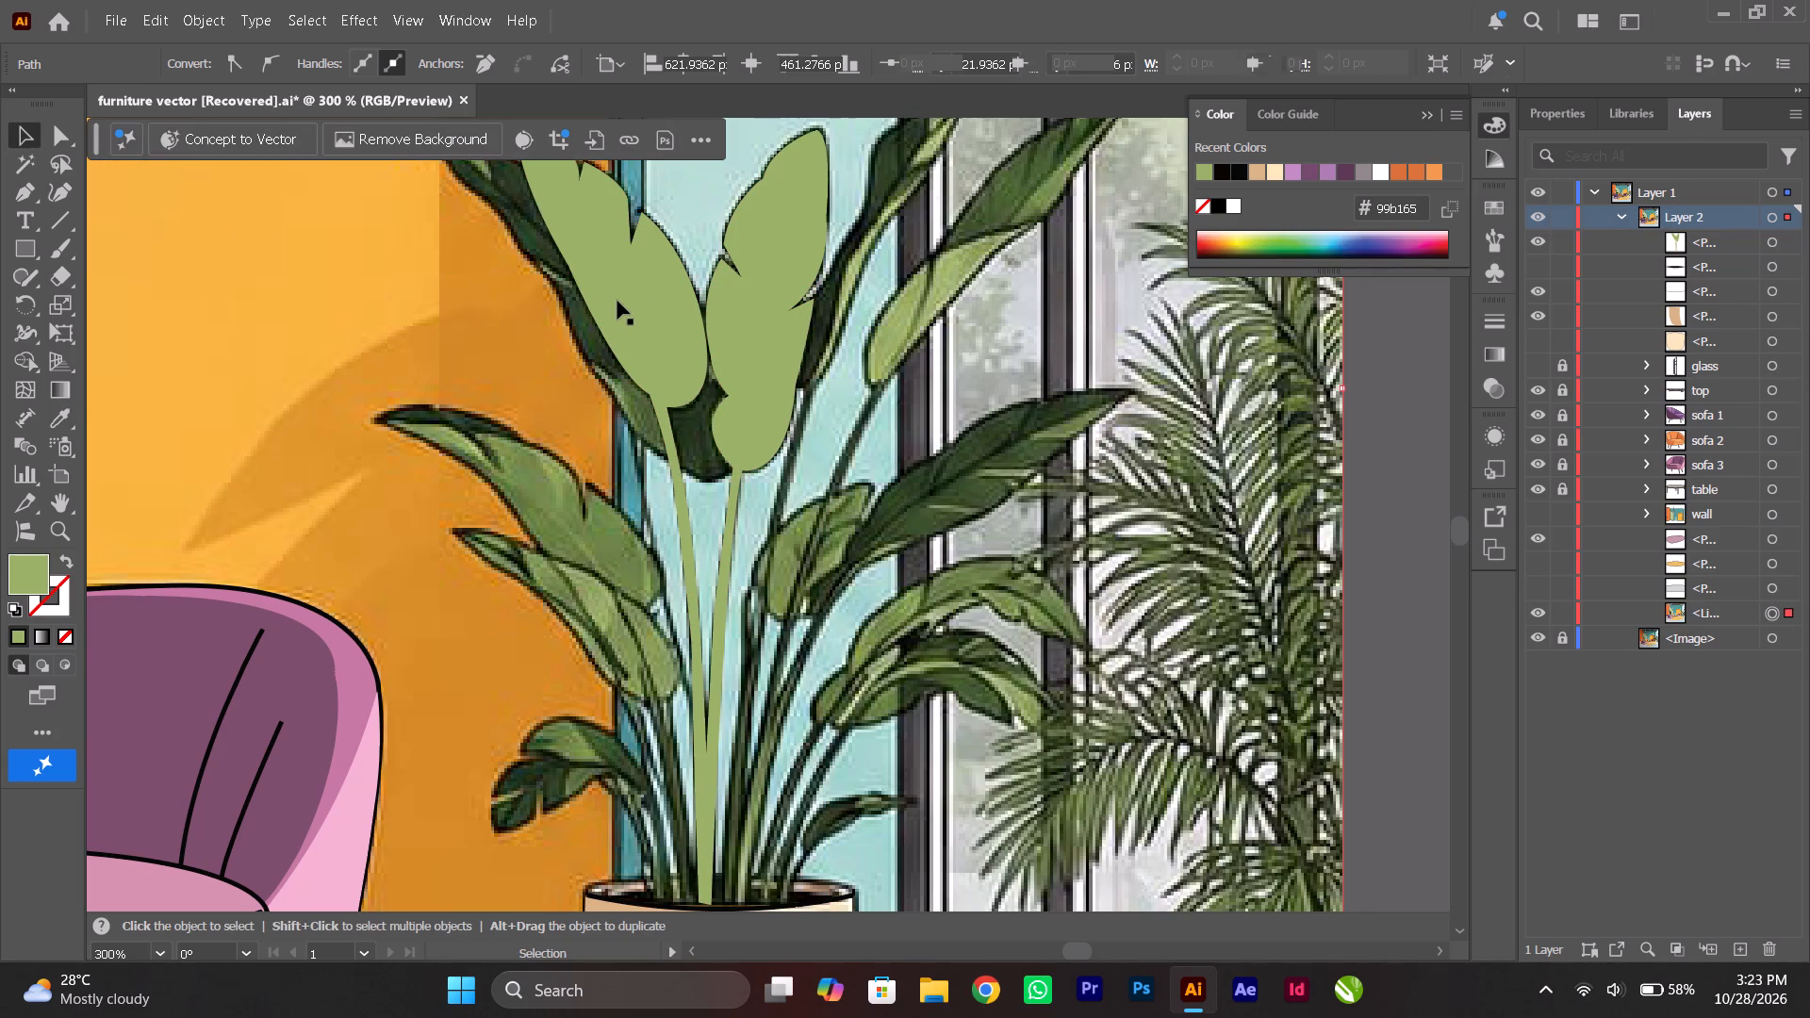
{"action": "left_click", "coordinate": [617, 301]}
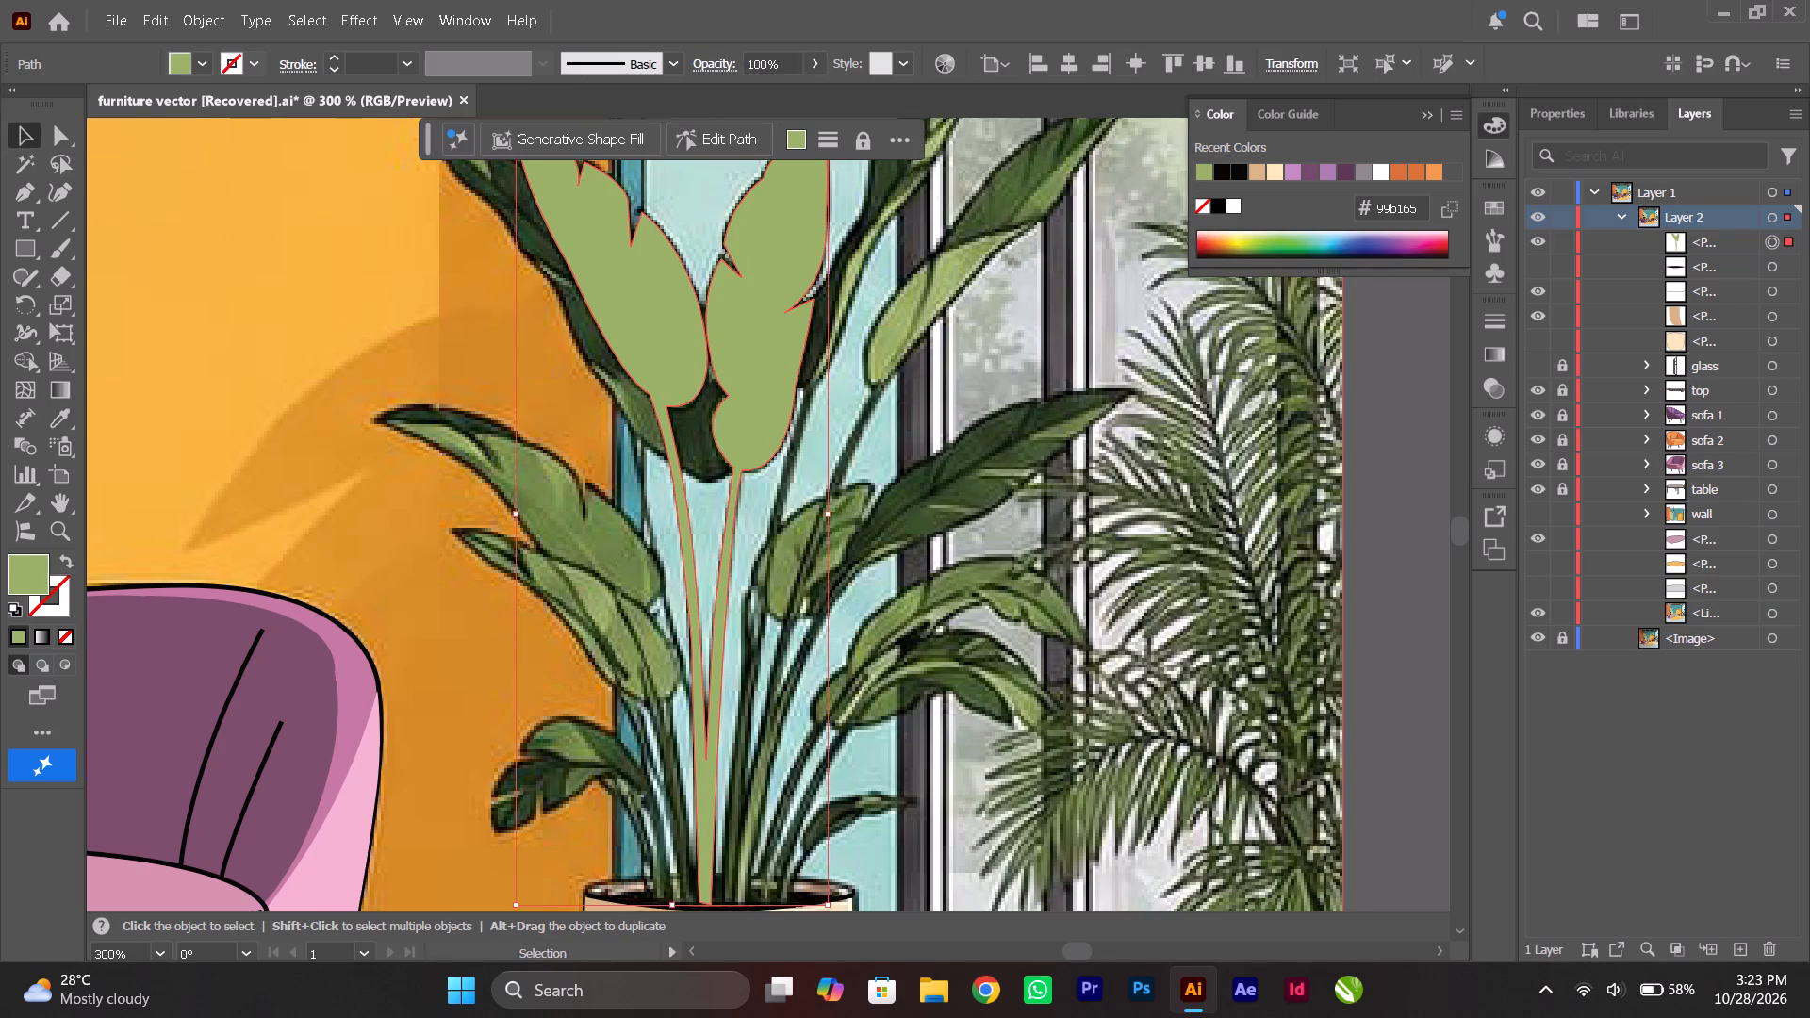
{"action": "left_click", "coordinate": [255, 62]}
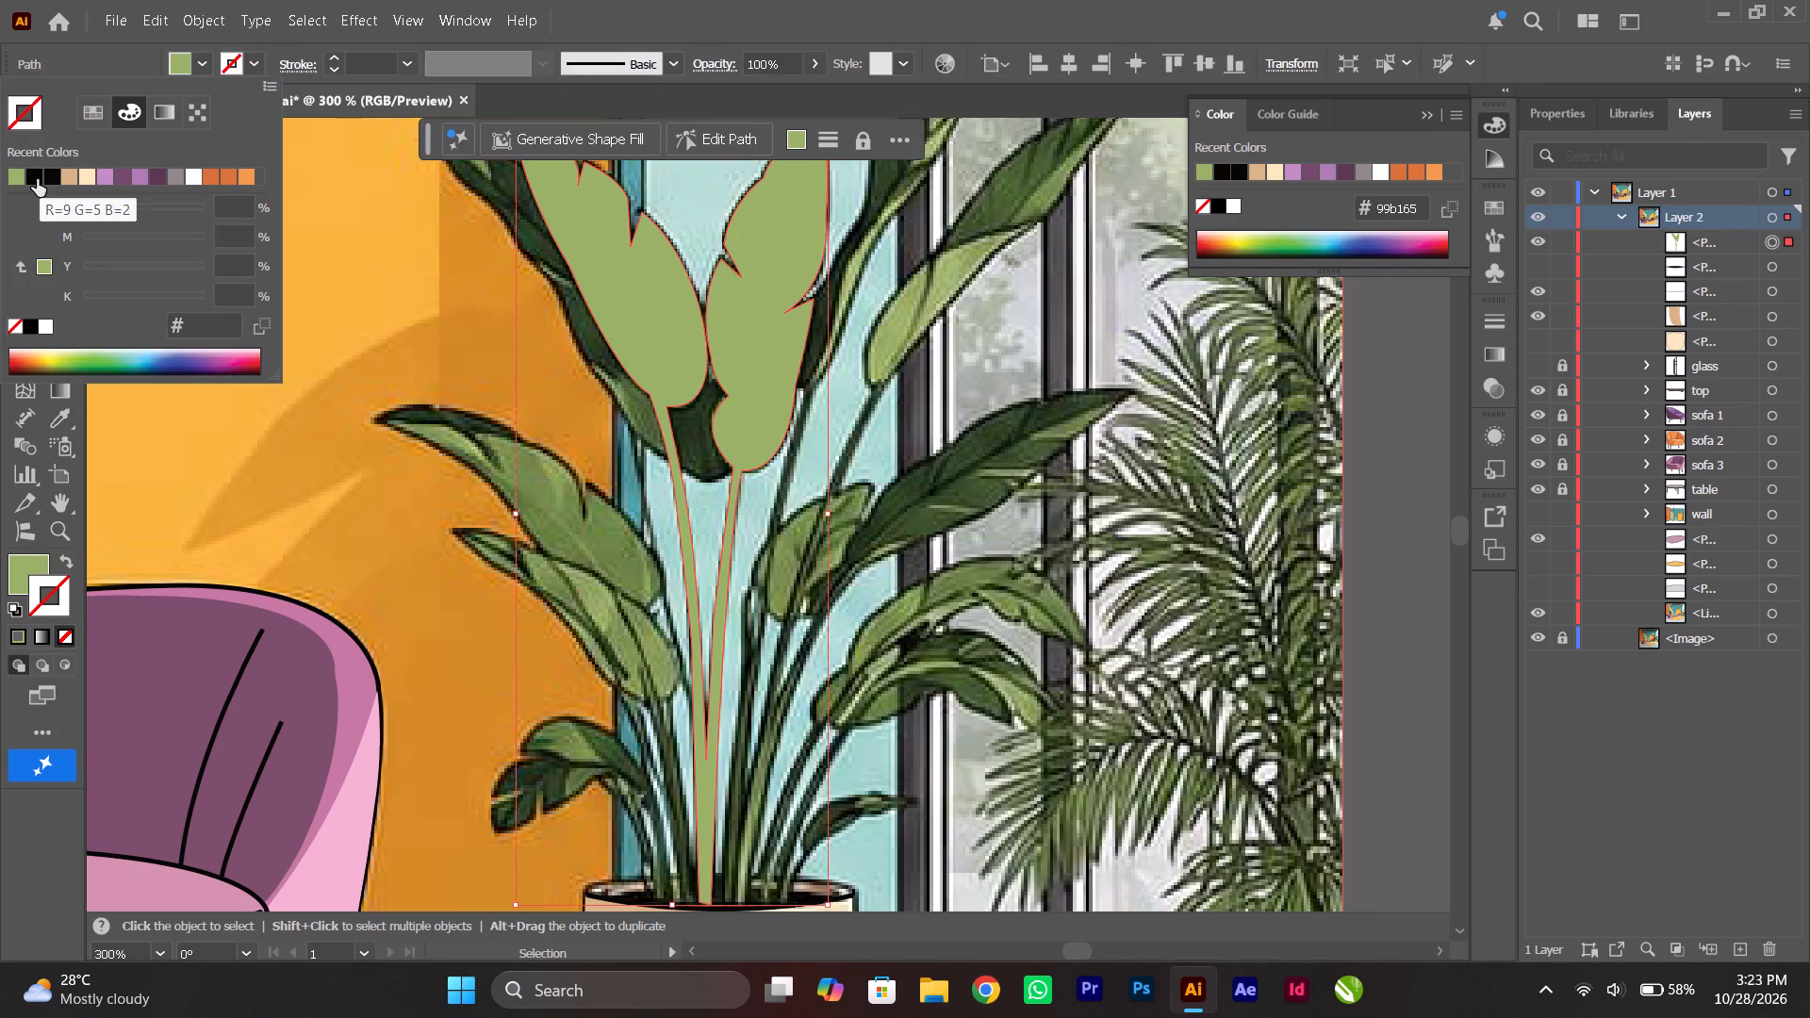
{"action": "left_click", "coordinate": [37, 179]}
{"action": "left_click", "coordinate": [333, 67]}
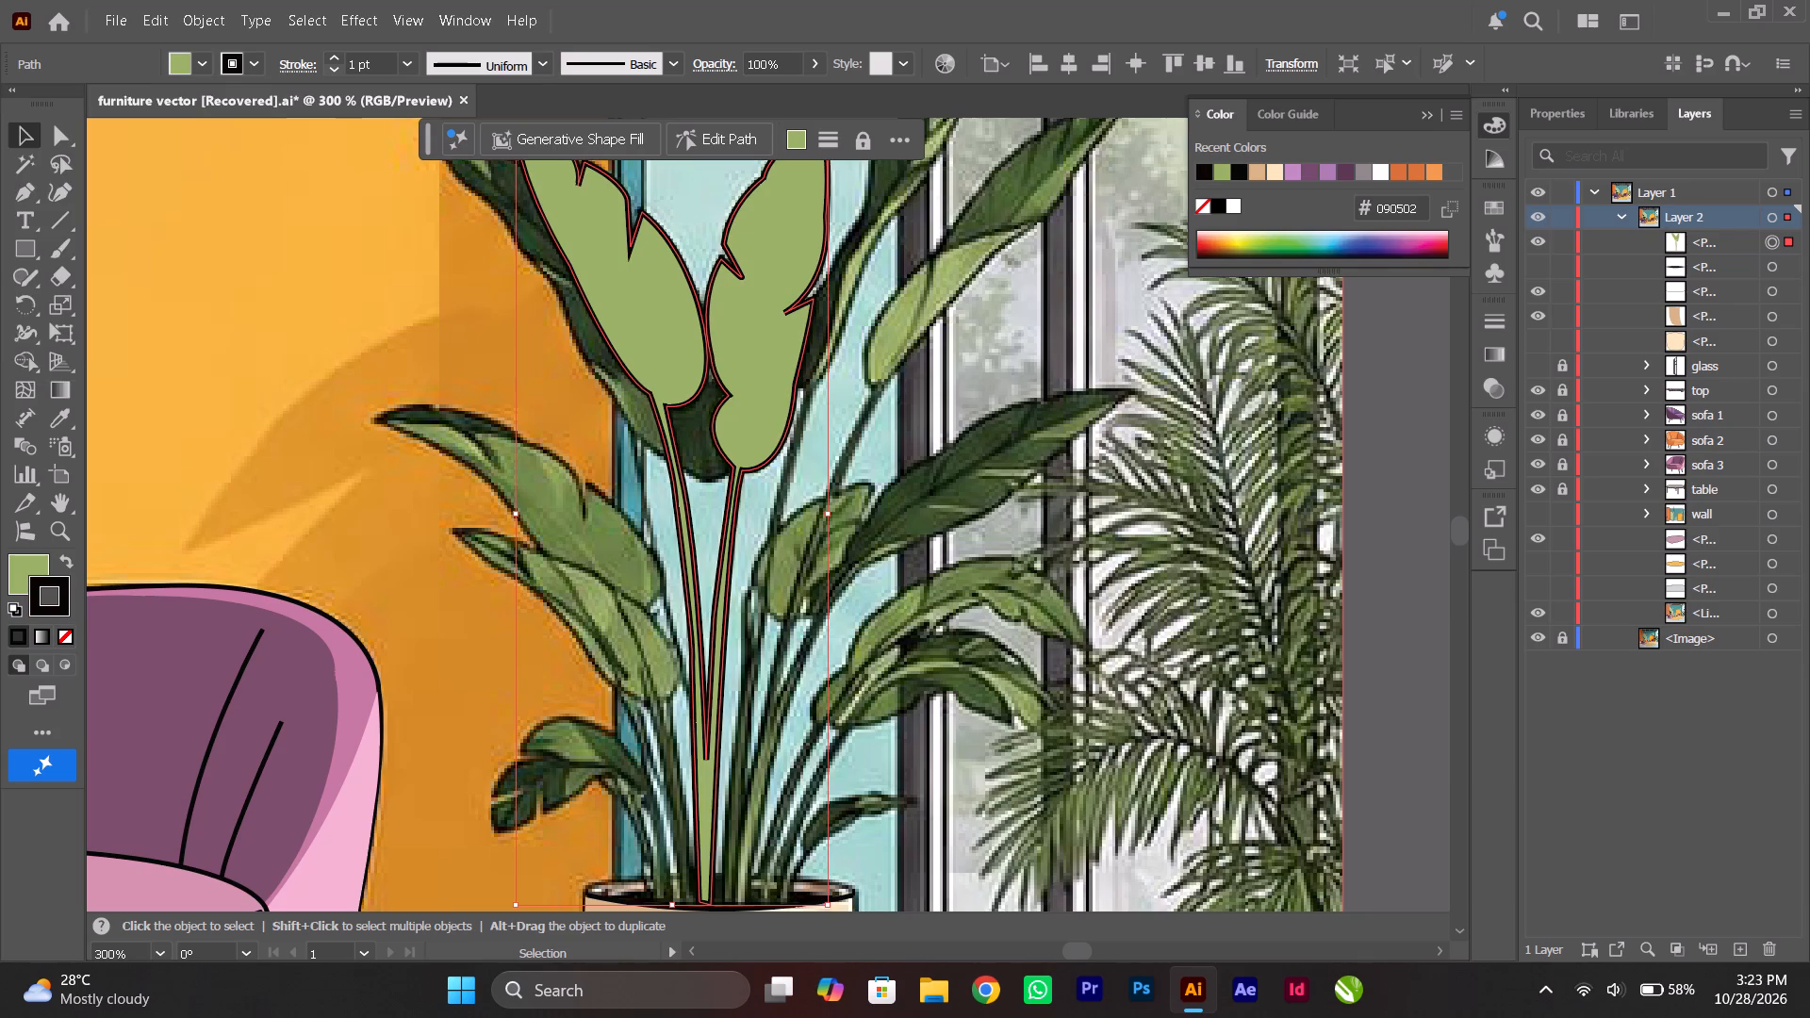
{"action": "left_click", "coordinate": [333, 67]}
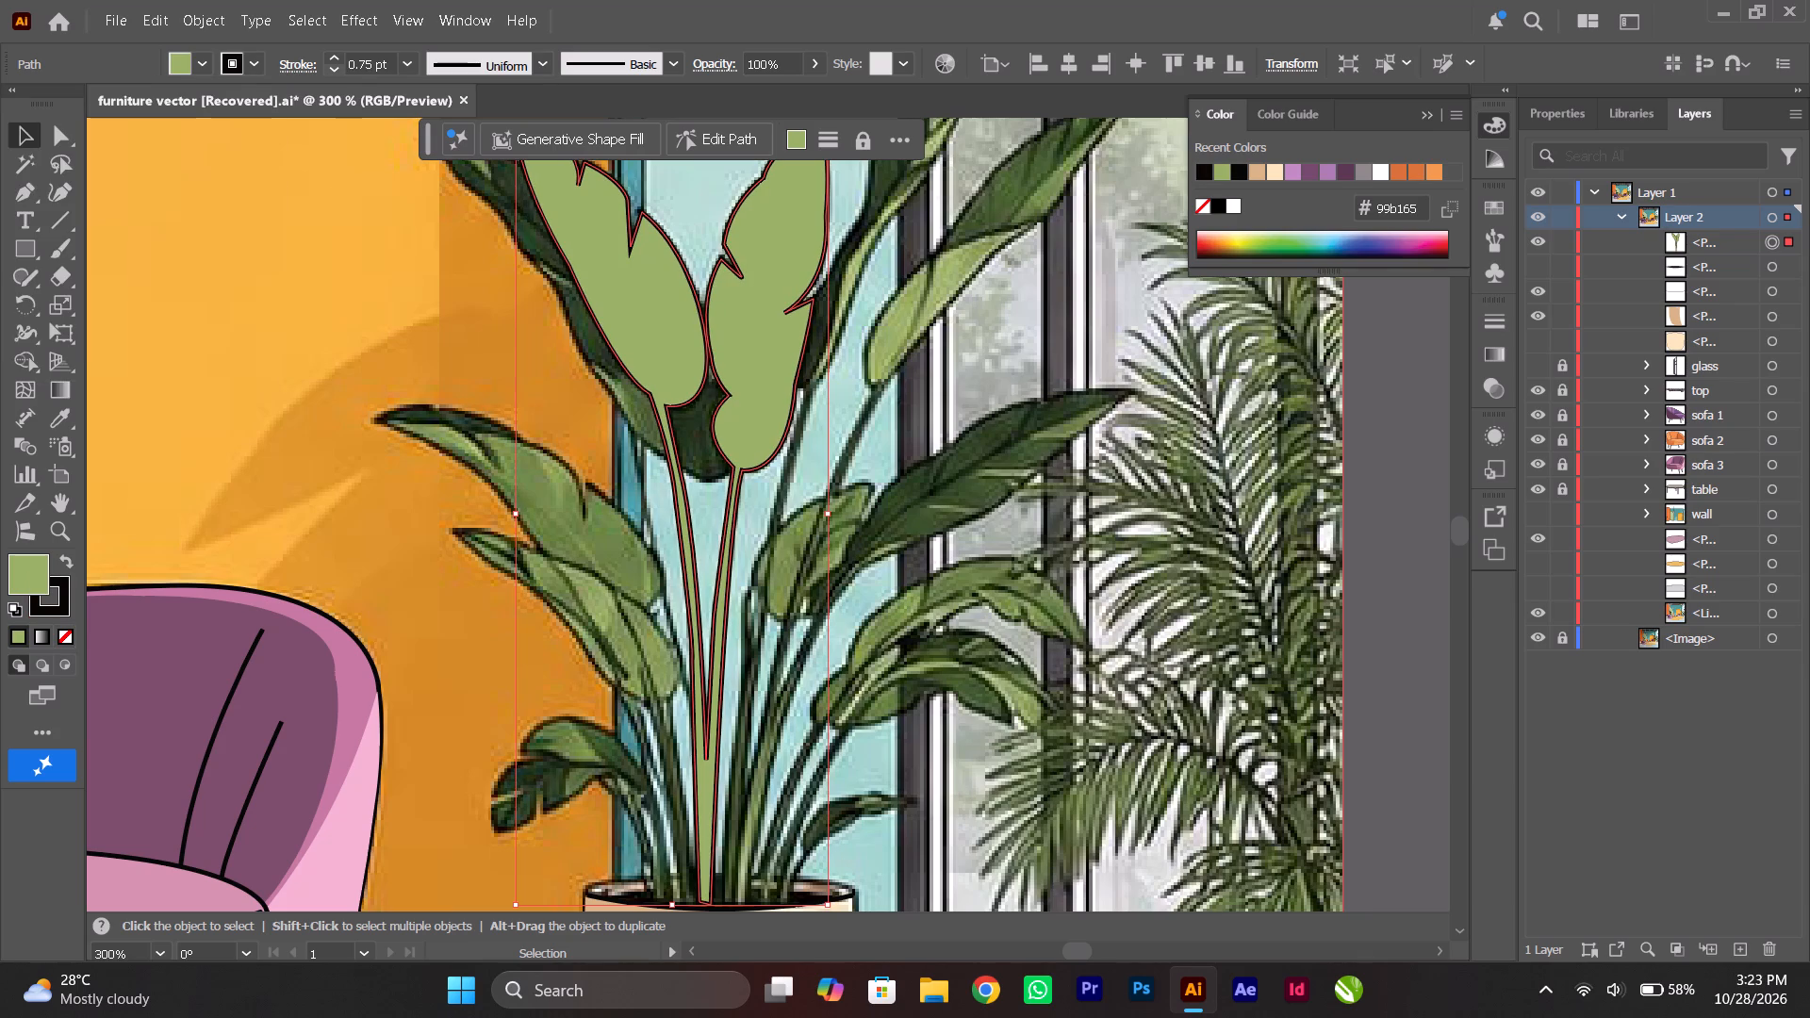
{"action": "left_click", "coordinate": [240, 367]}
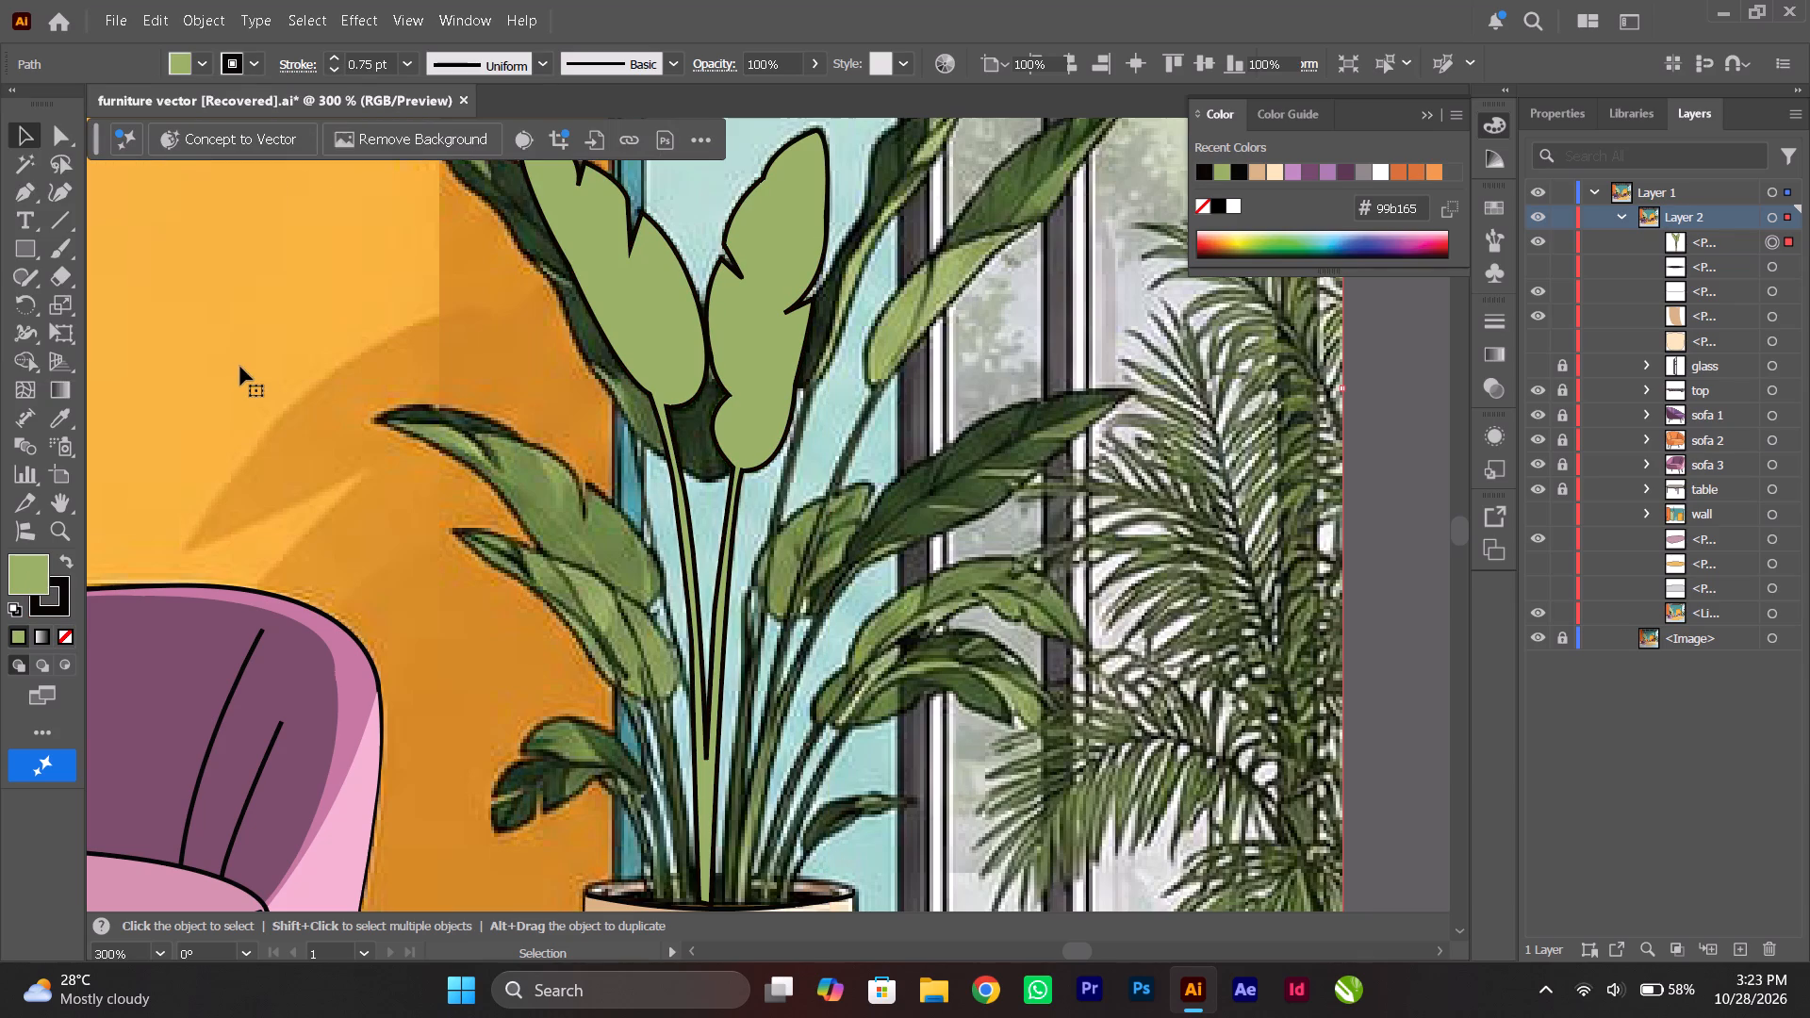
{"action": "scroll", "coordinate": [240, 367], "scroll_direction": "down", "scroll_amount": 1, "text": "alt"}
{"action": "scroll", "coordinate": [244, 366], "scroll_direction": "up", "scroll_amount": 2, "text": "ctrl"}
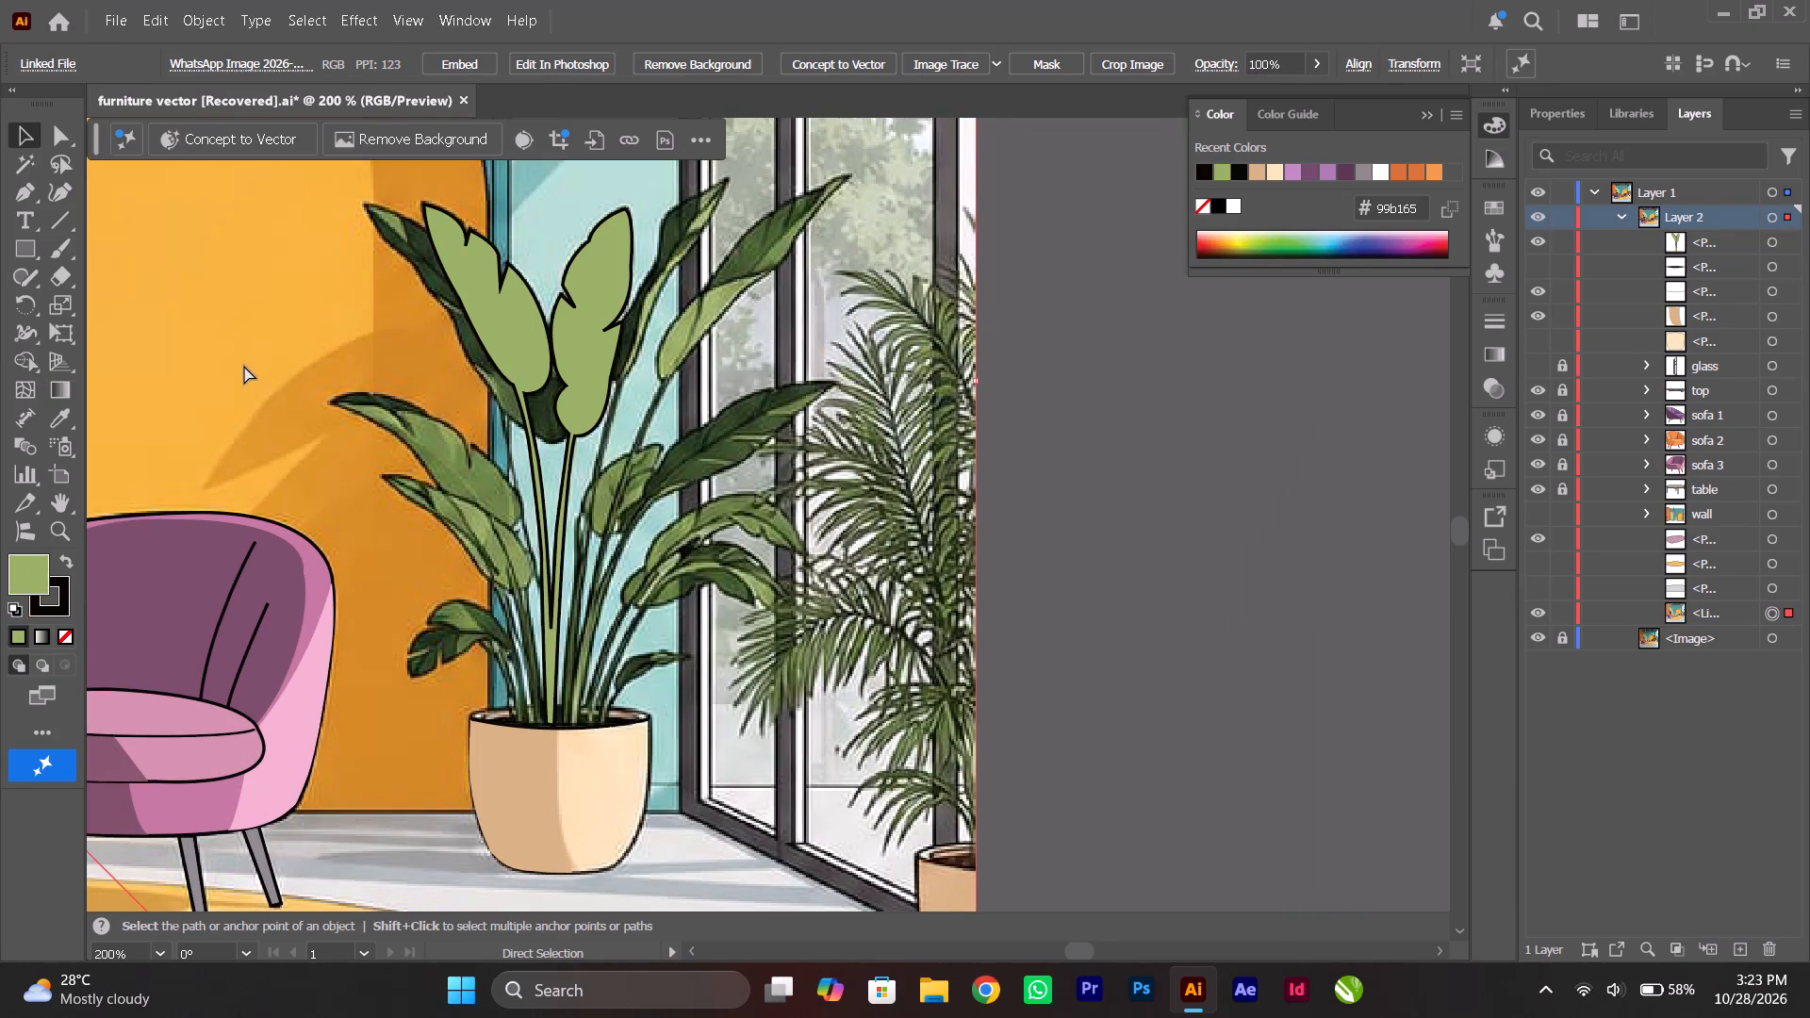
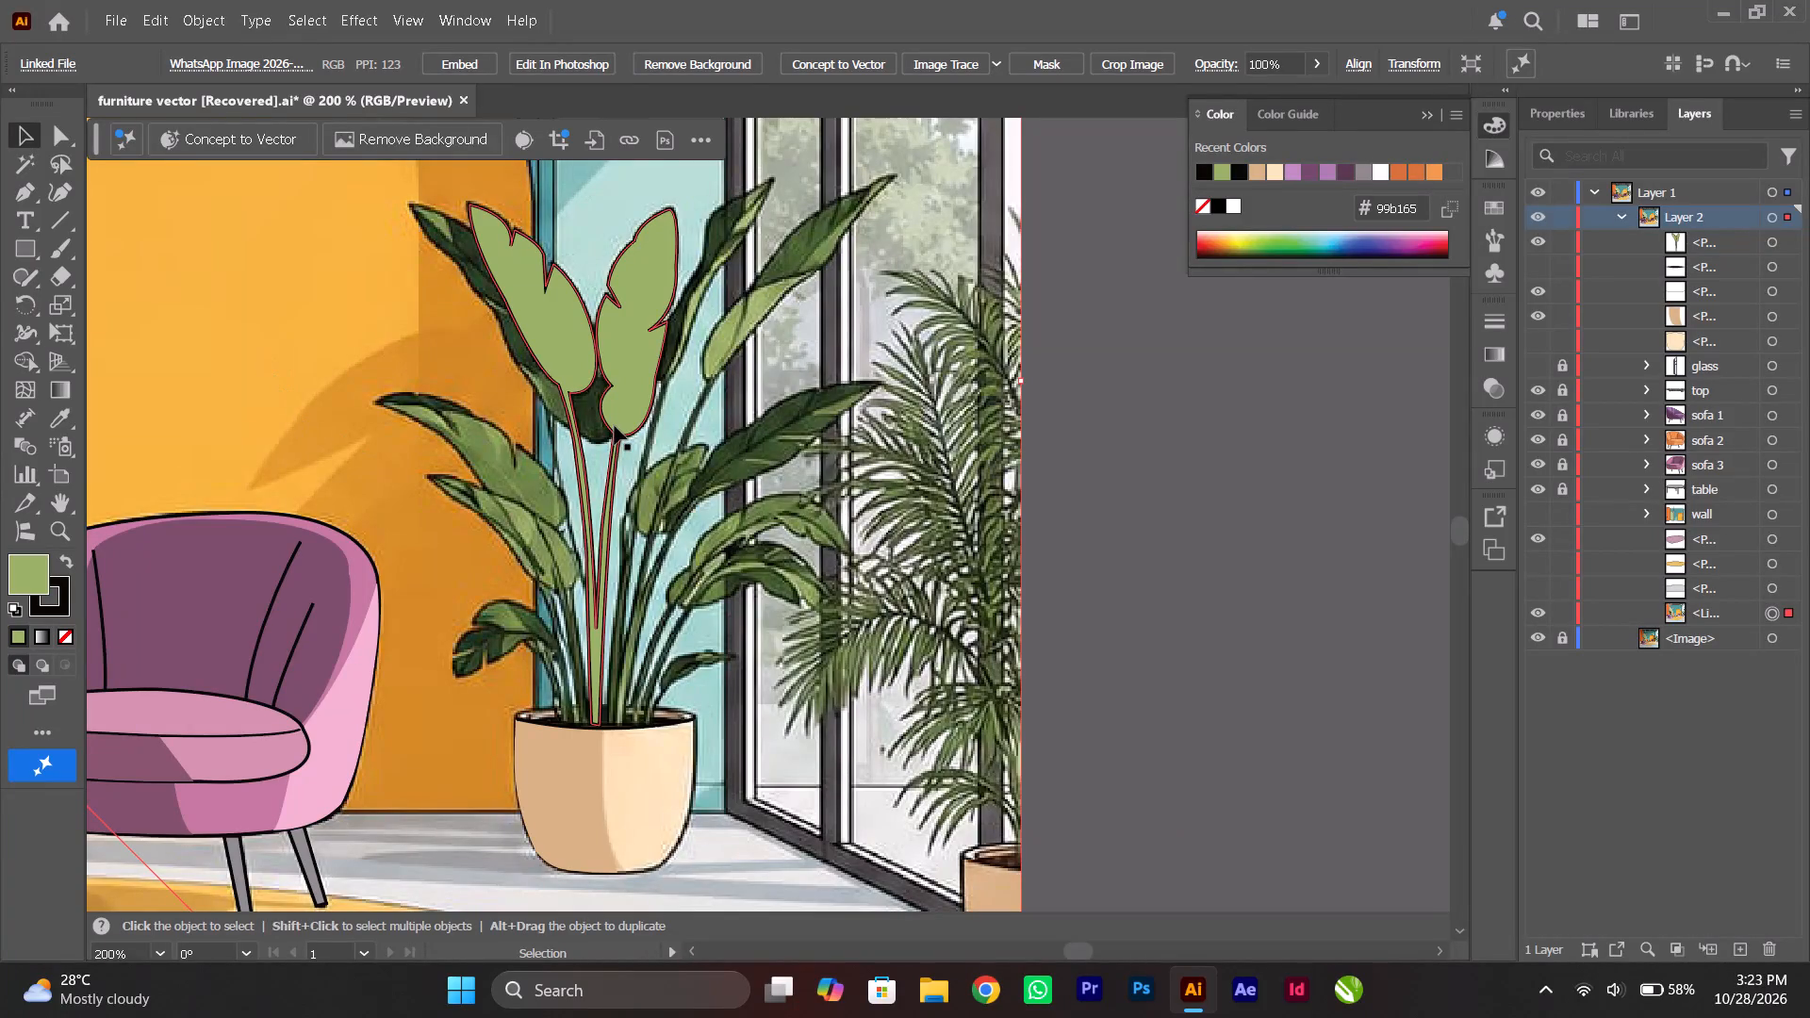
Examine the traced two-leaf shape against the rest of the potted plant and the whole furniture scene.
{"action": "scroll", "coordinate": [826, 381], "scroll_direction": "down", "scroll_amount": 2}
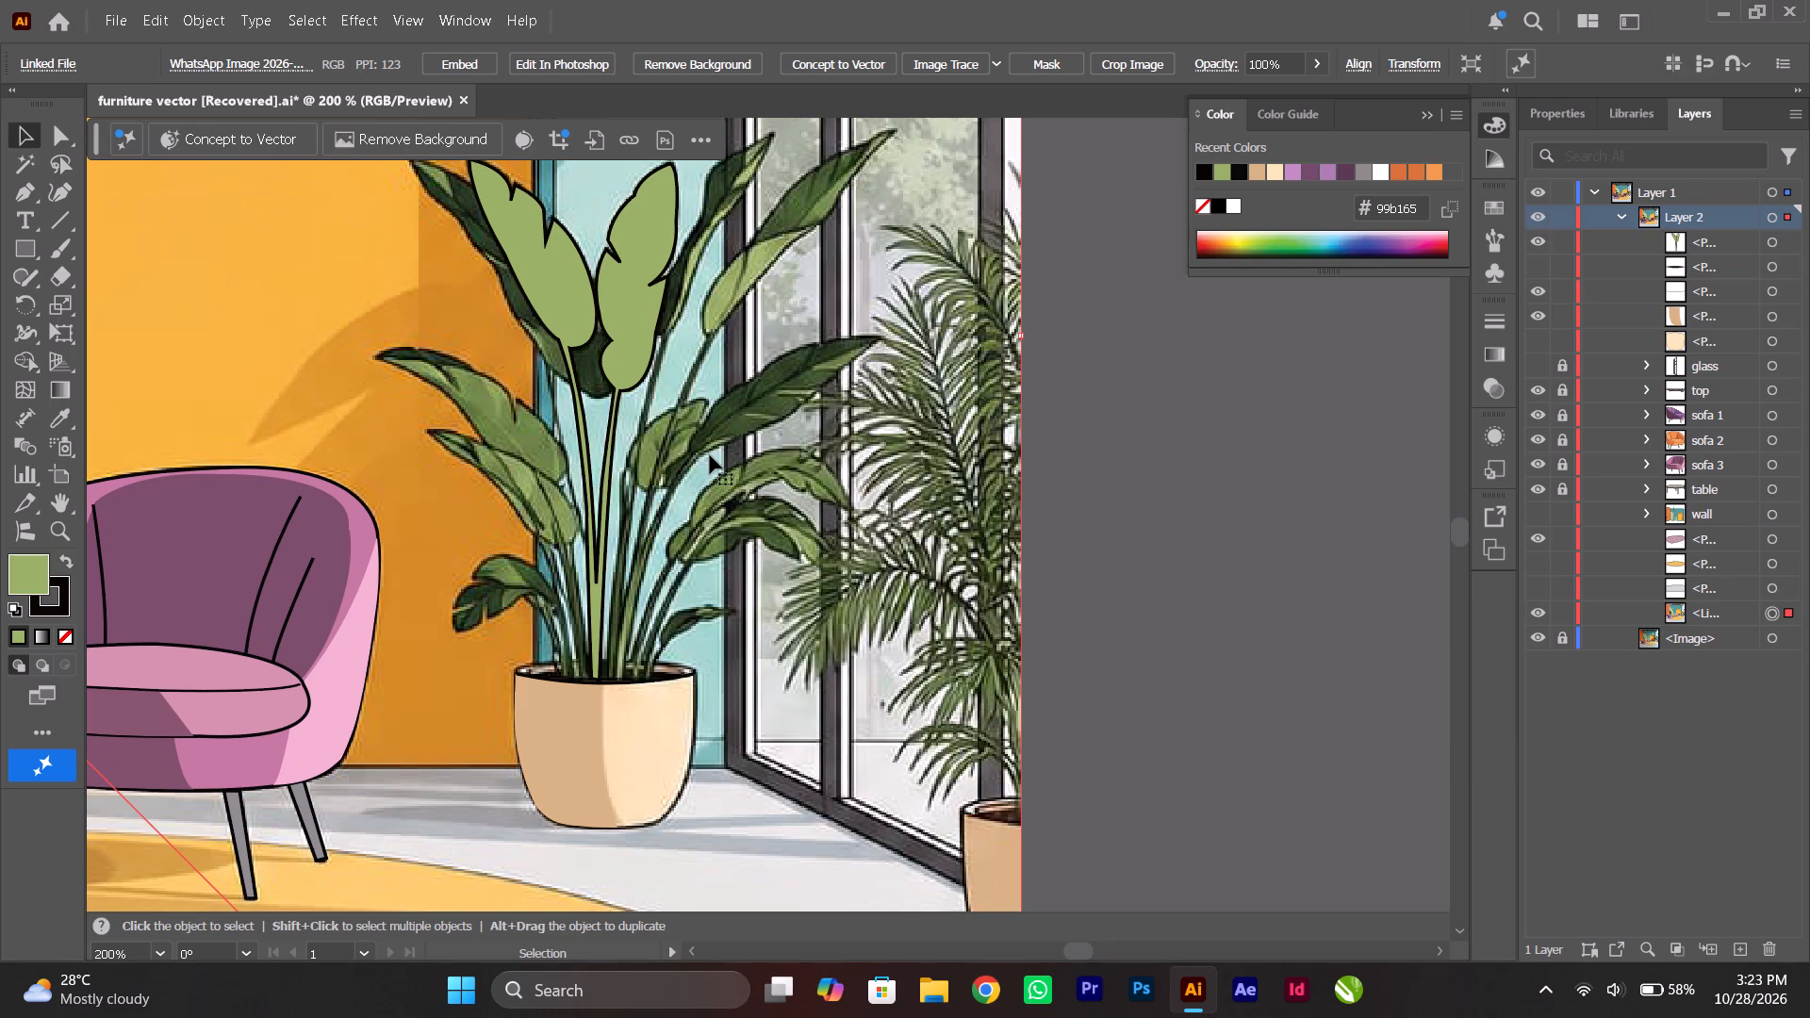
{"action": "scroll", "coordinate": [710, 455], "scroll_direction": "up", "scroll_amount": 1, "text": "alt"}
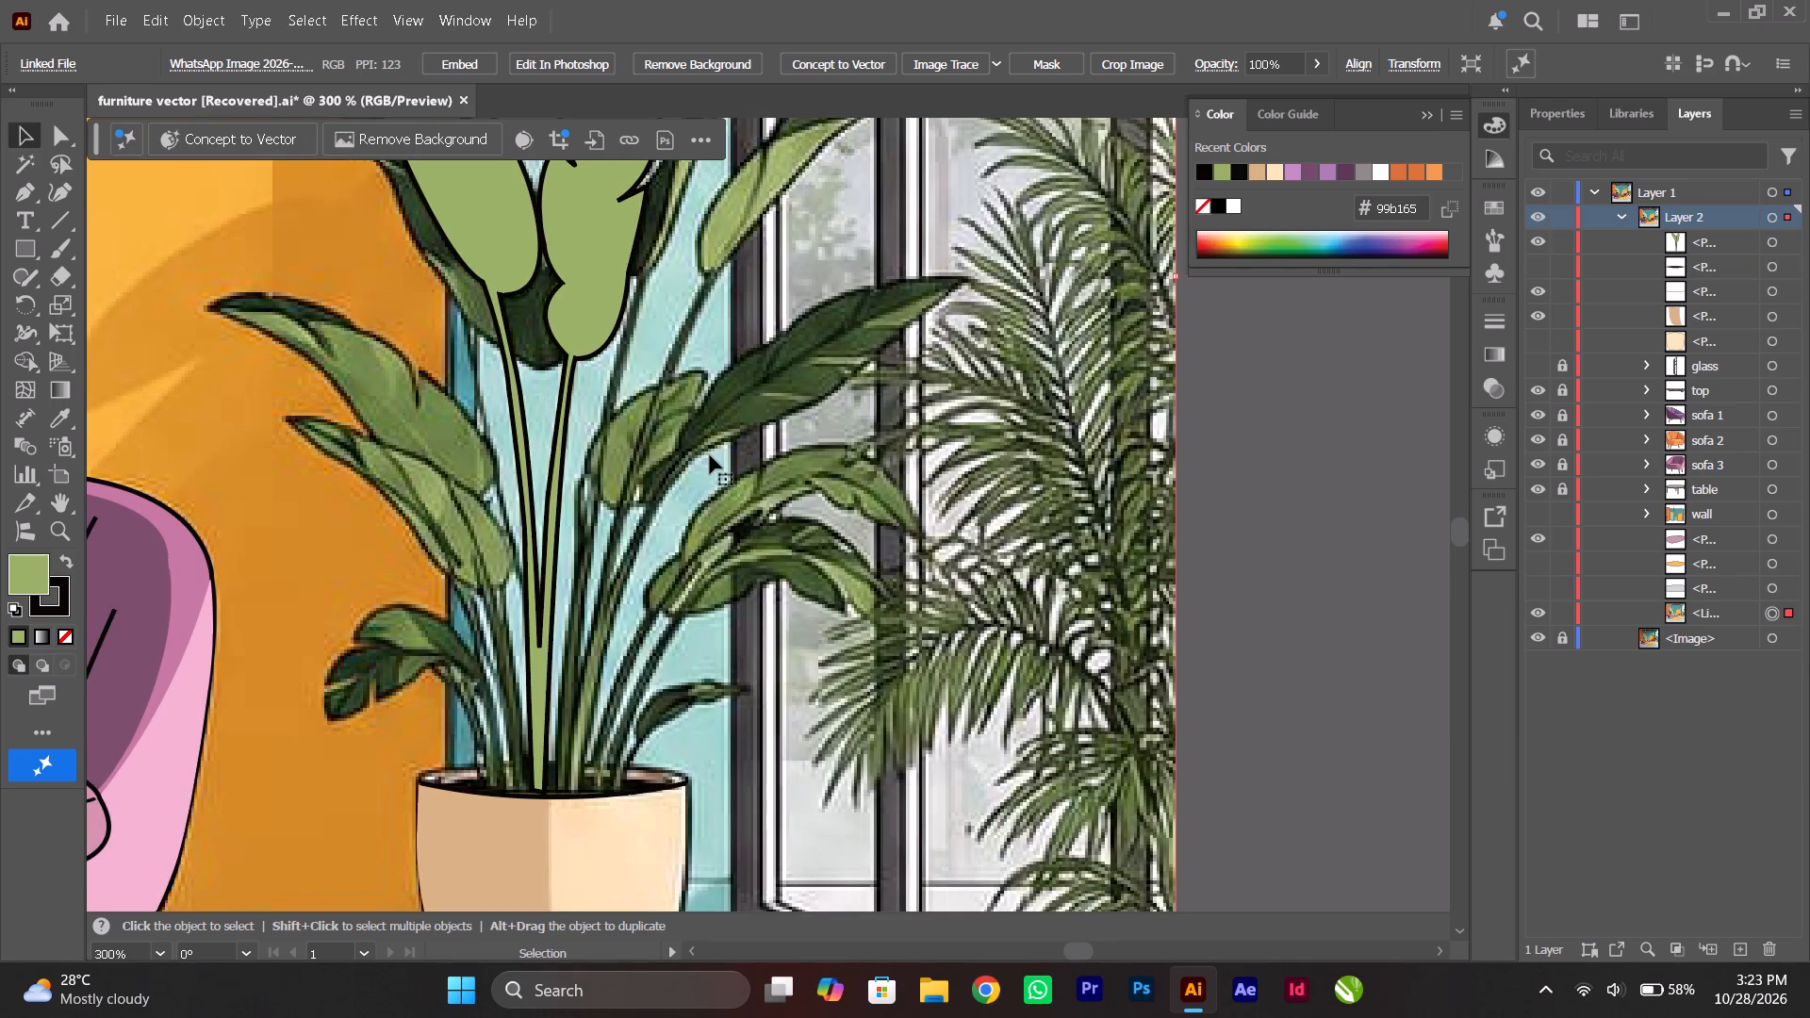
{"action": "scroll", "coordinate": [710, 455], "scroll_direction": "up", "scroll_amount": 5}
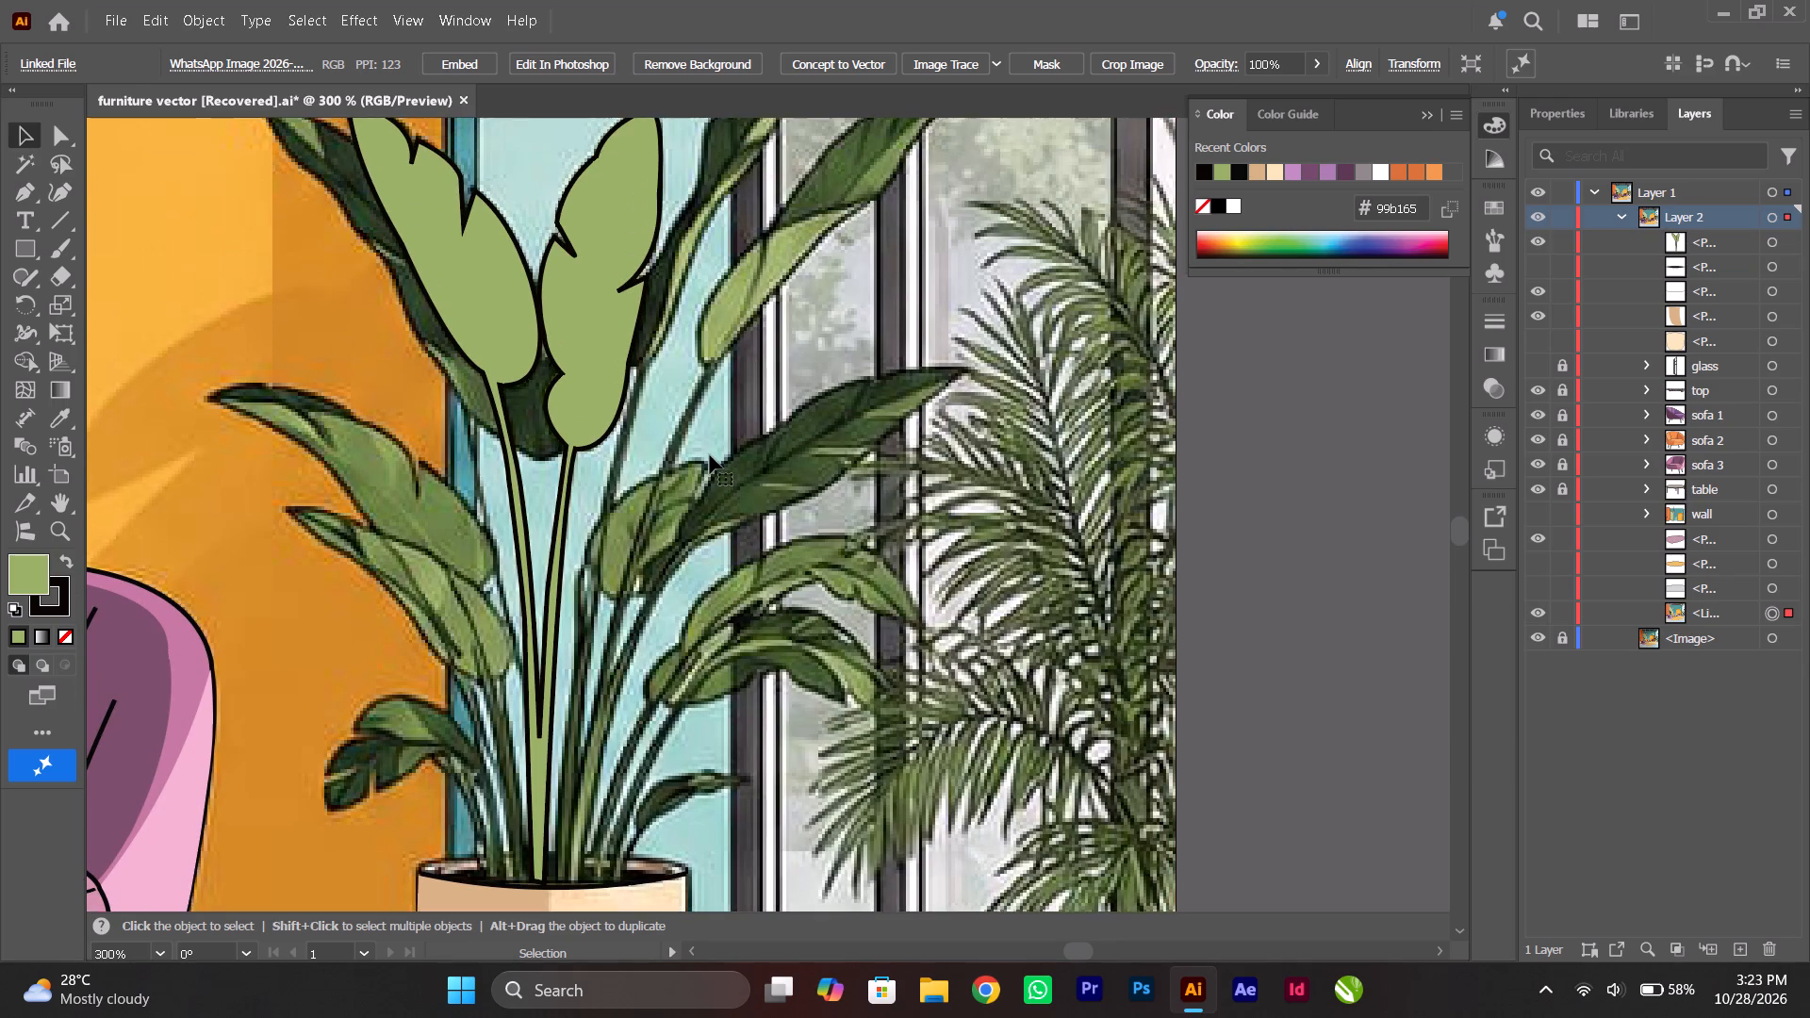
{"action": "scroll", "coordinate": [710, 455], "scroll_direction": "up", "scroll_amount": 1}
{"action": "scroll", "coordinate": [712, 458], "scroll_direction": "down", "scroll_amount": 1, "text": "ctrl"}
{"action": "scroll", "coordinate": [712, 458], "scroll_direction": "up", "scroll_amount": 2, "text": "ctrl"}
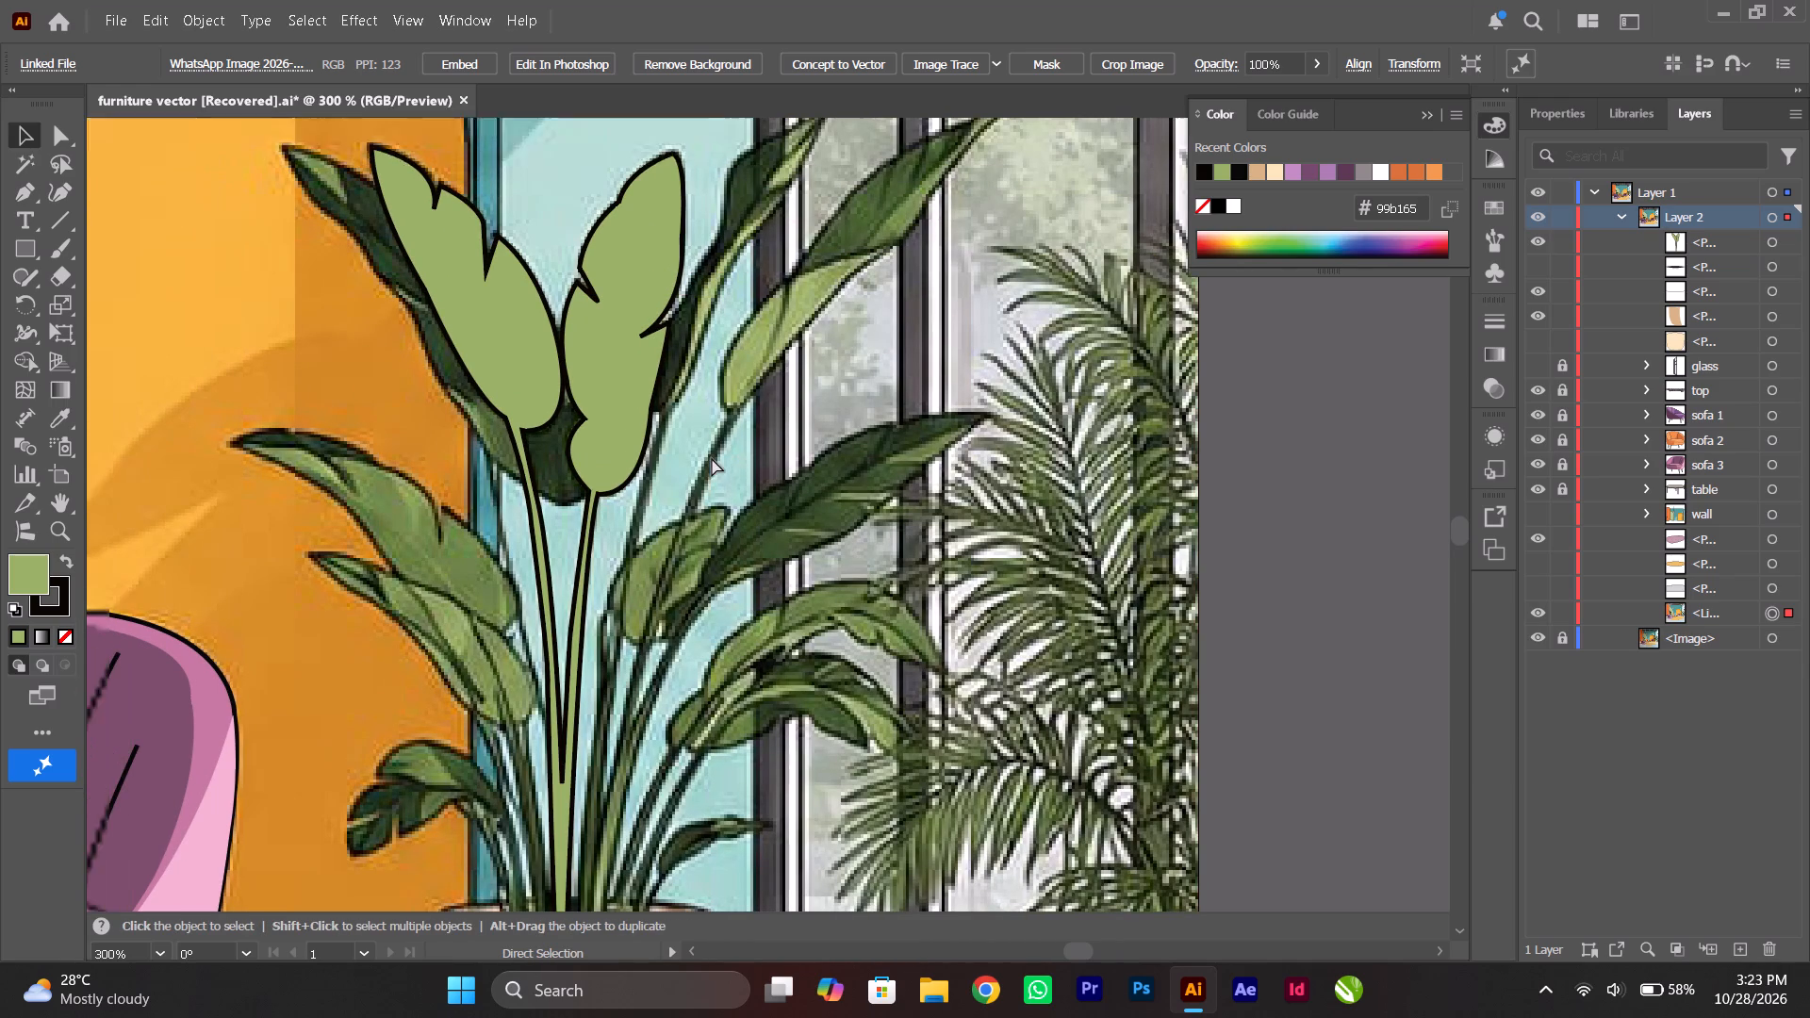
{"action": "scroll", "coordinate": [712, 458], "scroll_direction": "up", "scroll_amount": 1}
{"action": "scroll", "coordinate": [712, 458], "scroll_direction": "down", "scroll_amount": 1}
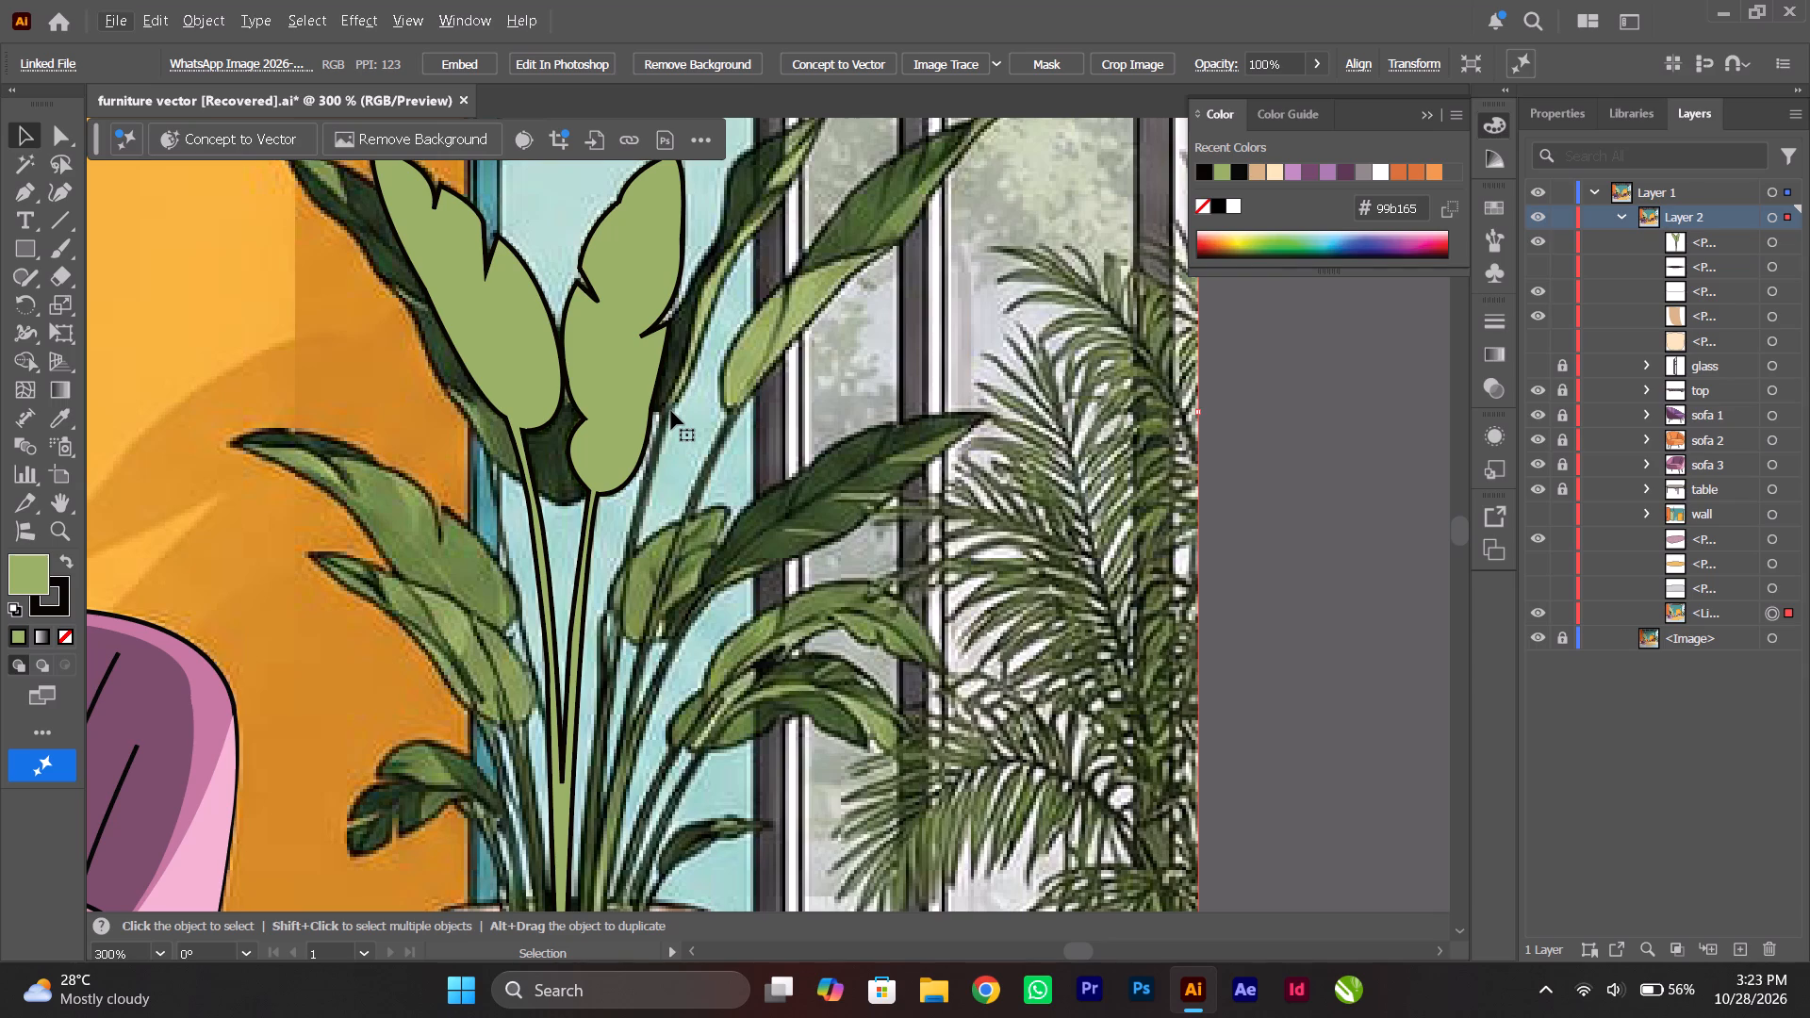
{"action": "scroll", "coordinate": [673, 412], "scroll_direction": "down", "scroll_amount": 2}
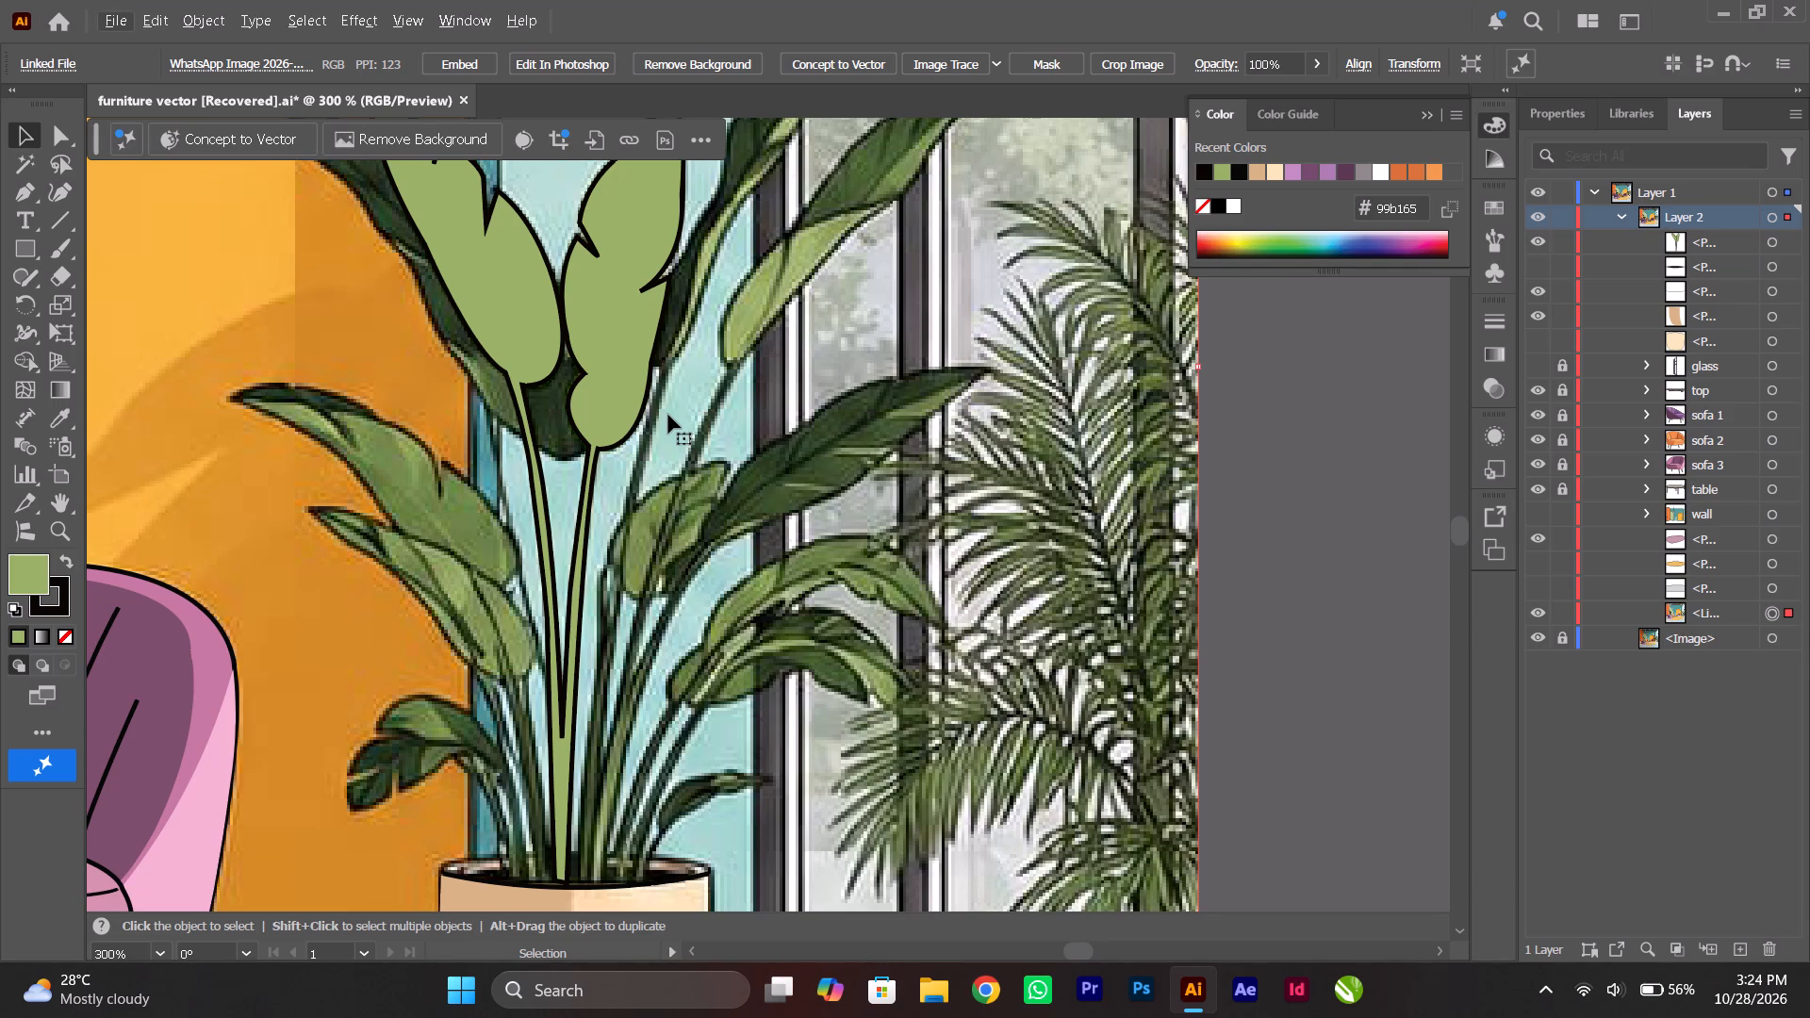
{"action": "scroll", "coordinate": [670, 420], "scroll_direction": "down", "scroll_amount": 1}
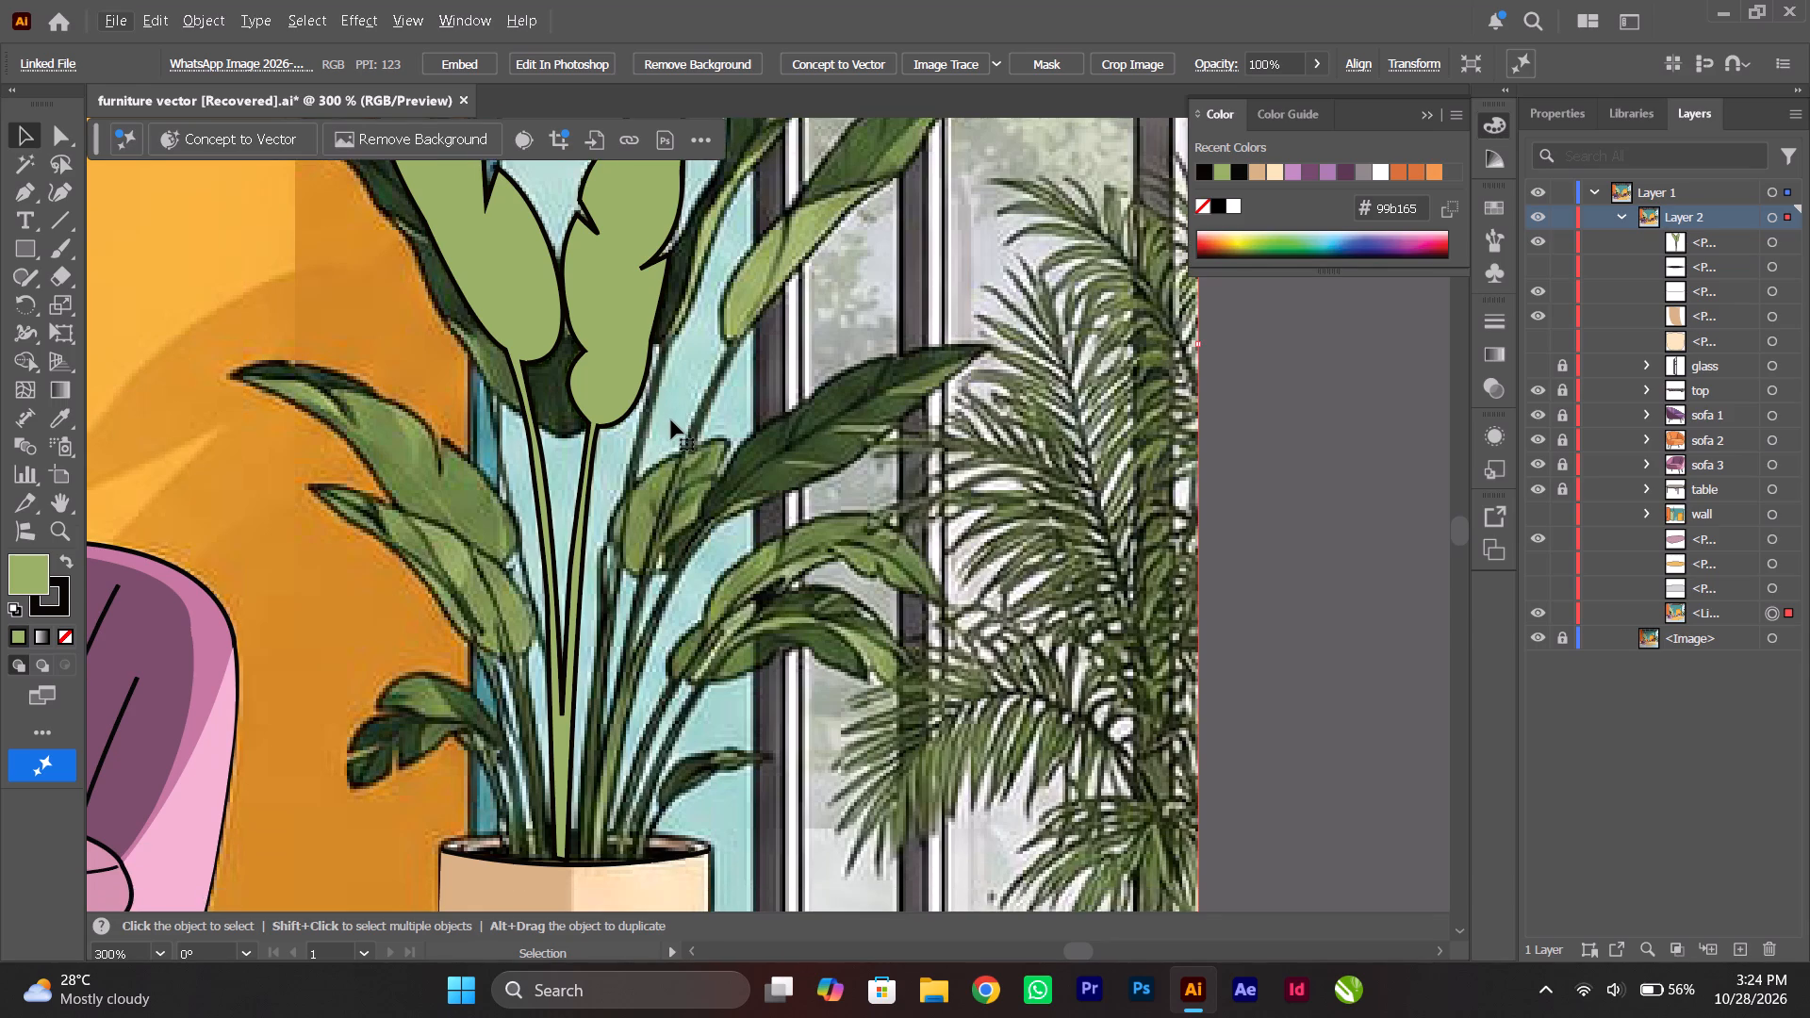
{"action": "scroll", "coordinate": [671, 420], "scroll_direction": "down", "scroll_amount": 5}
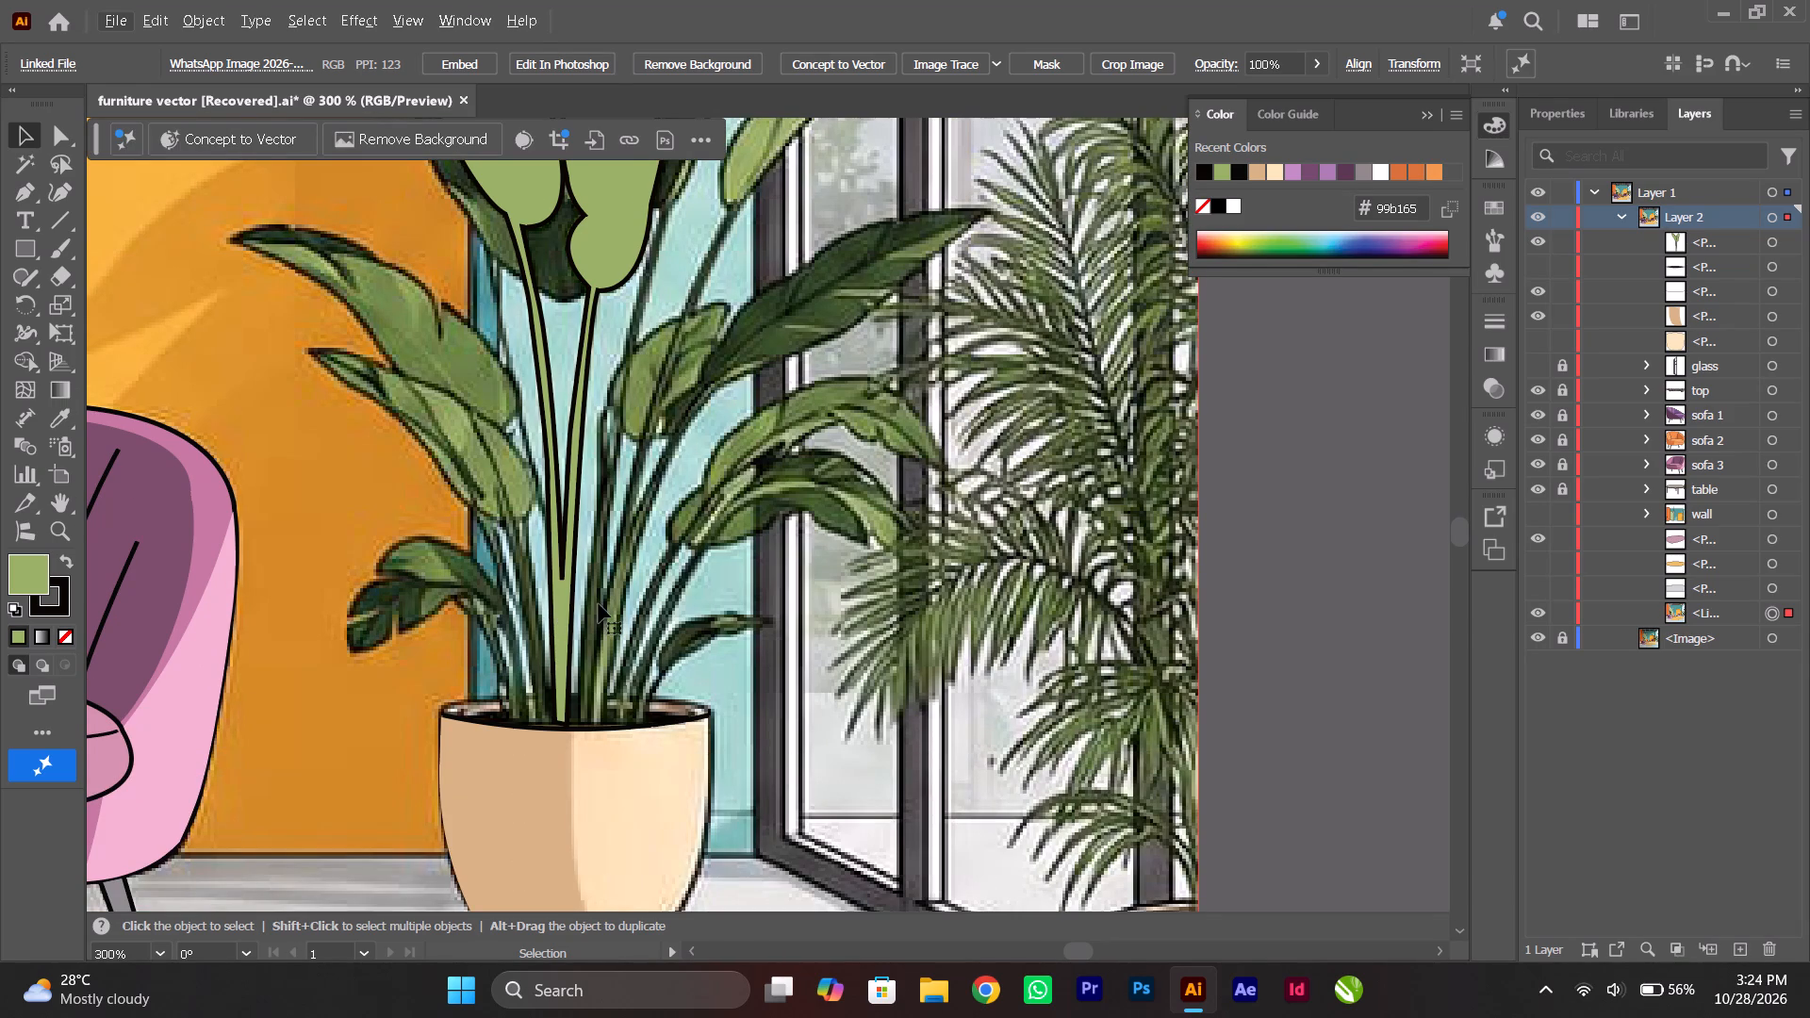
{"action": "scroll", "coordinate": [540, 648], "scroll_direction": "up", "scroll_amount": 7}
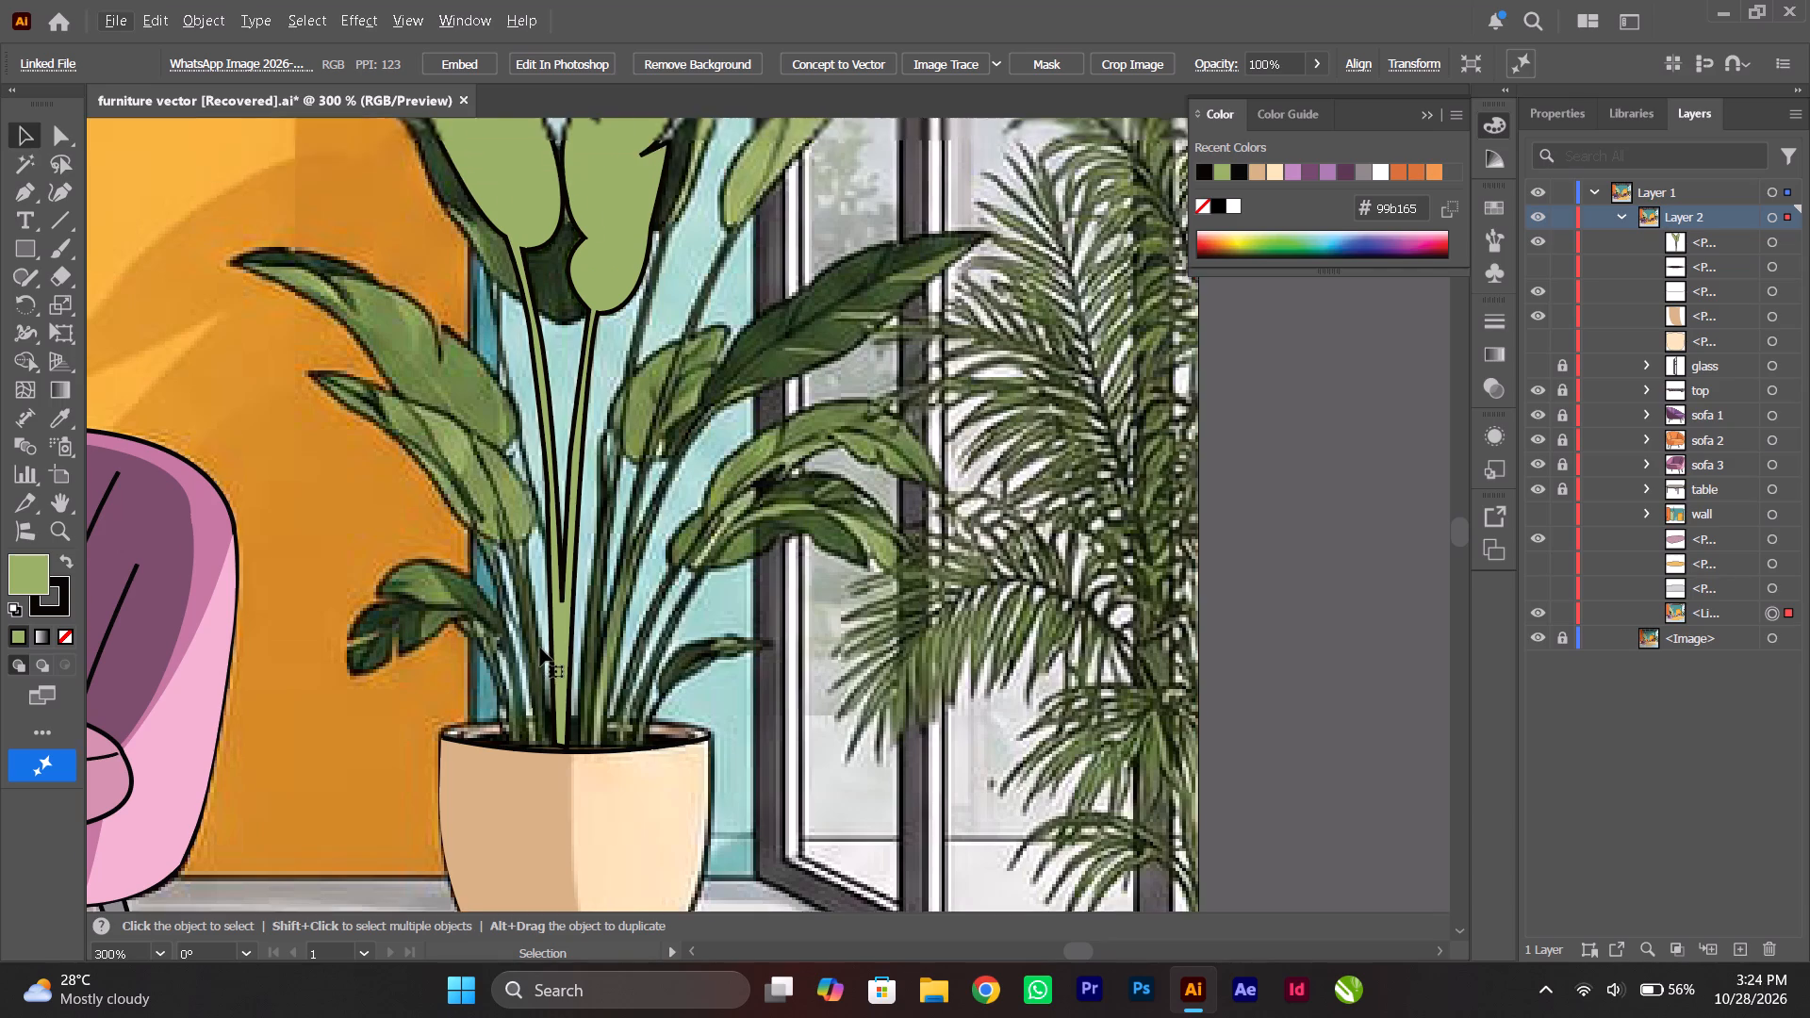
{"action": "scroll", "coordinate": [540, 648], "scroll_direction": "up", "scroll_amount": 9}
{"action": "scroll", "coordinate": [542, 648], "scroll_direction": "up", "scroll_amount": 5, "text": "ctrl"}
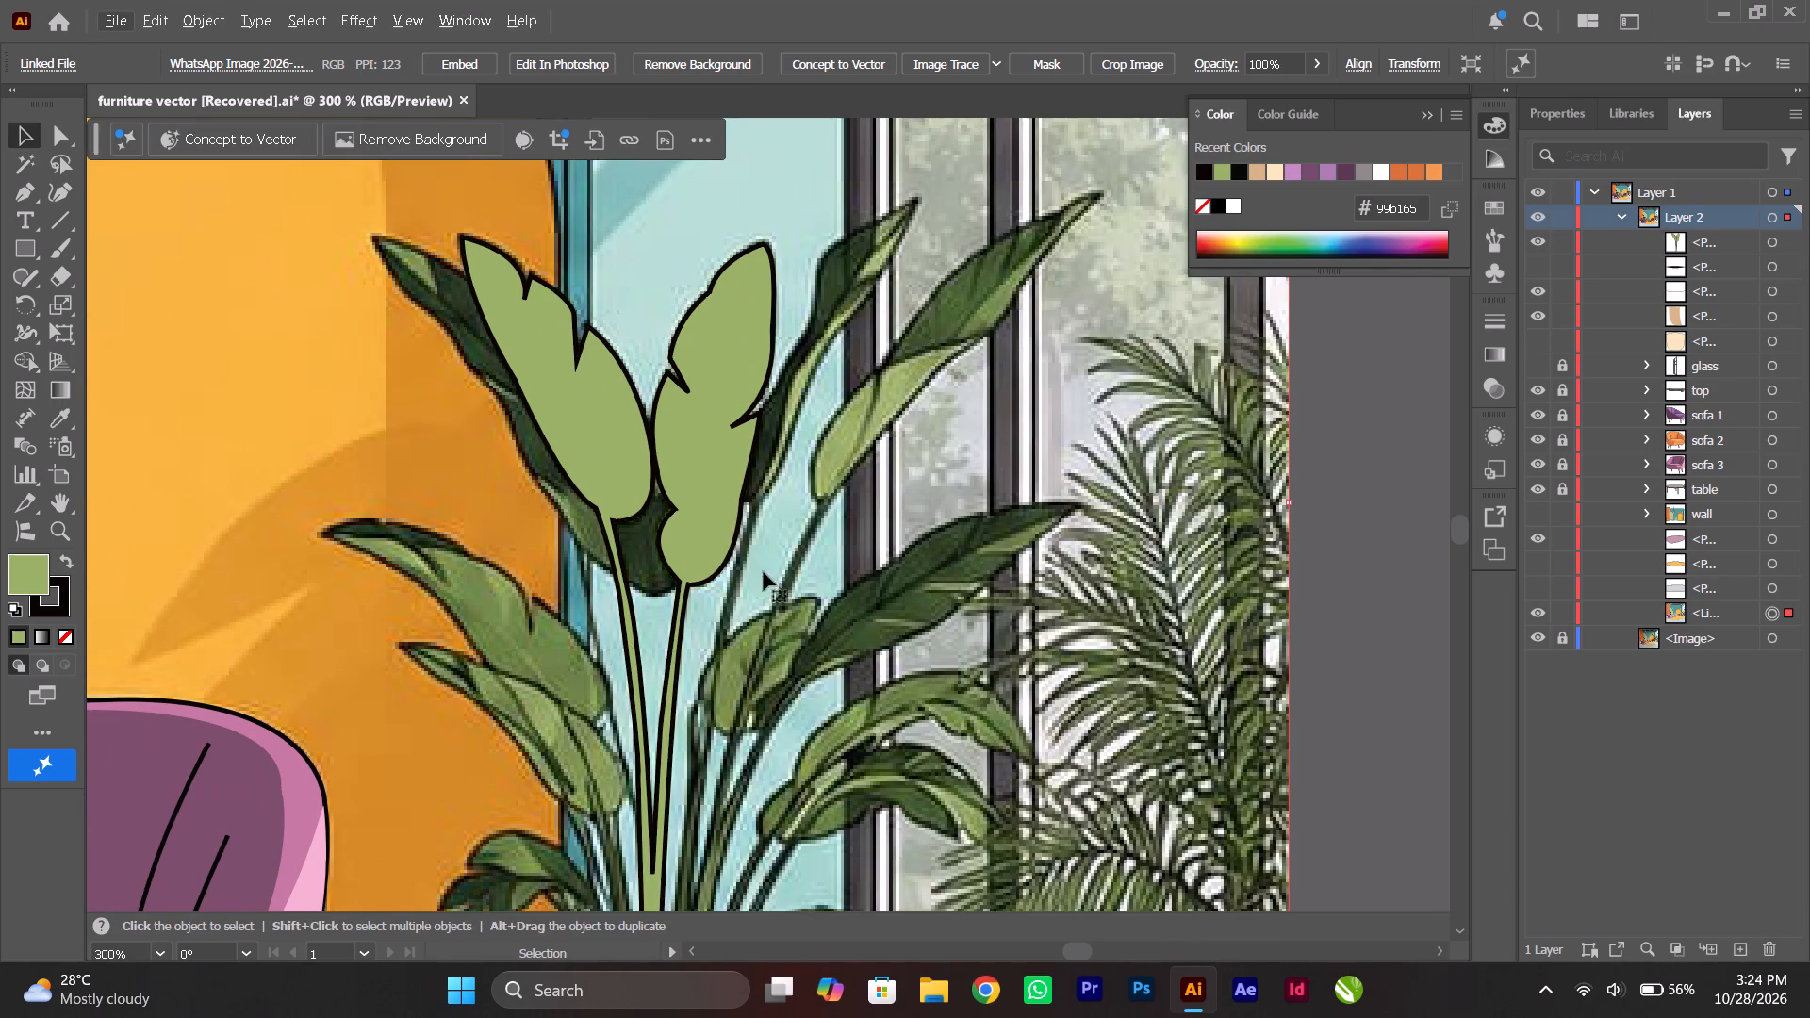
{"action": "scroll", "coordinate": [785, 566], "scroll_direction": "down", "scroll_amount": 10}
{"action": "scroll", "coordinate": [783, 566], "scroll_direction": "down", "scroll_amount": 1, "text": "alt"}
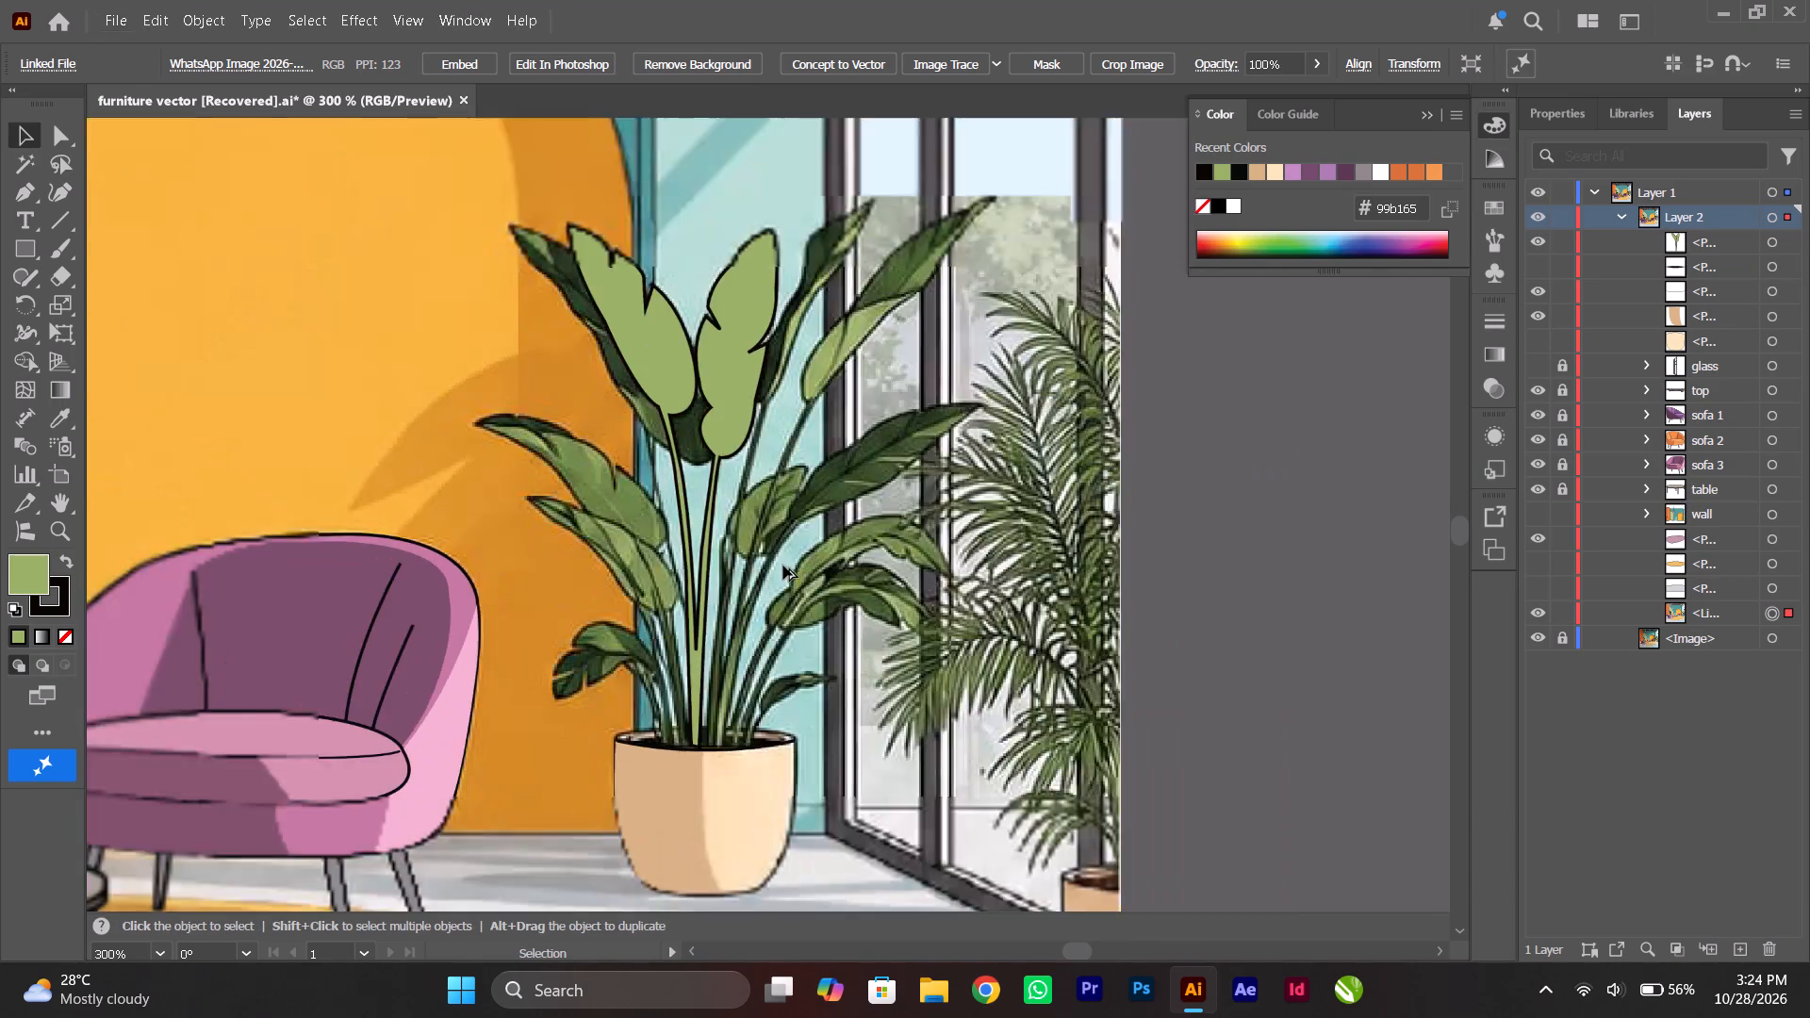
{"action": "scroll", "coordinate": [783, 566], "scroll_direction": "down", "scroll_amount": 2, "text": "alt"}
{"action": "scroll", "coordinate": [783, 566], "scroll_direction": "up", "scroll_amount": 19, "text": "ctrl"}
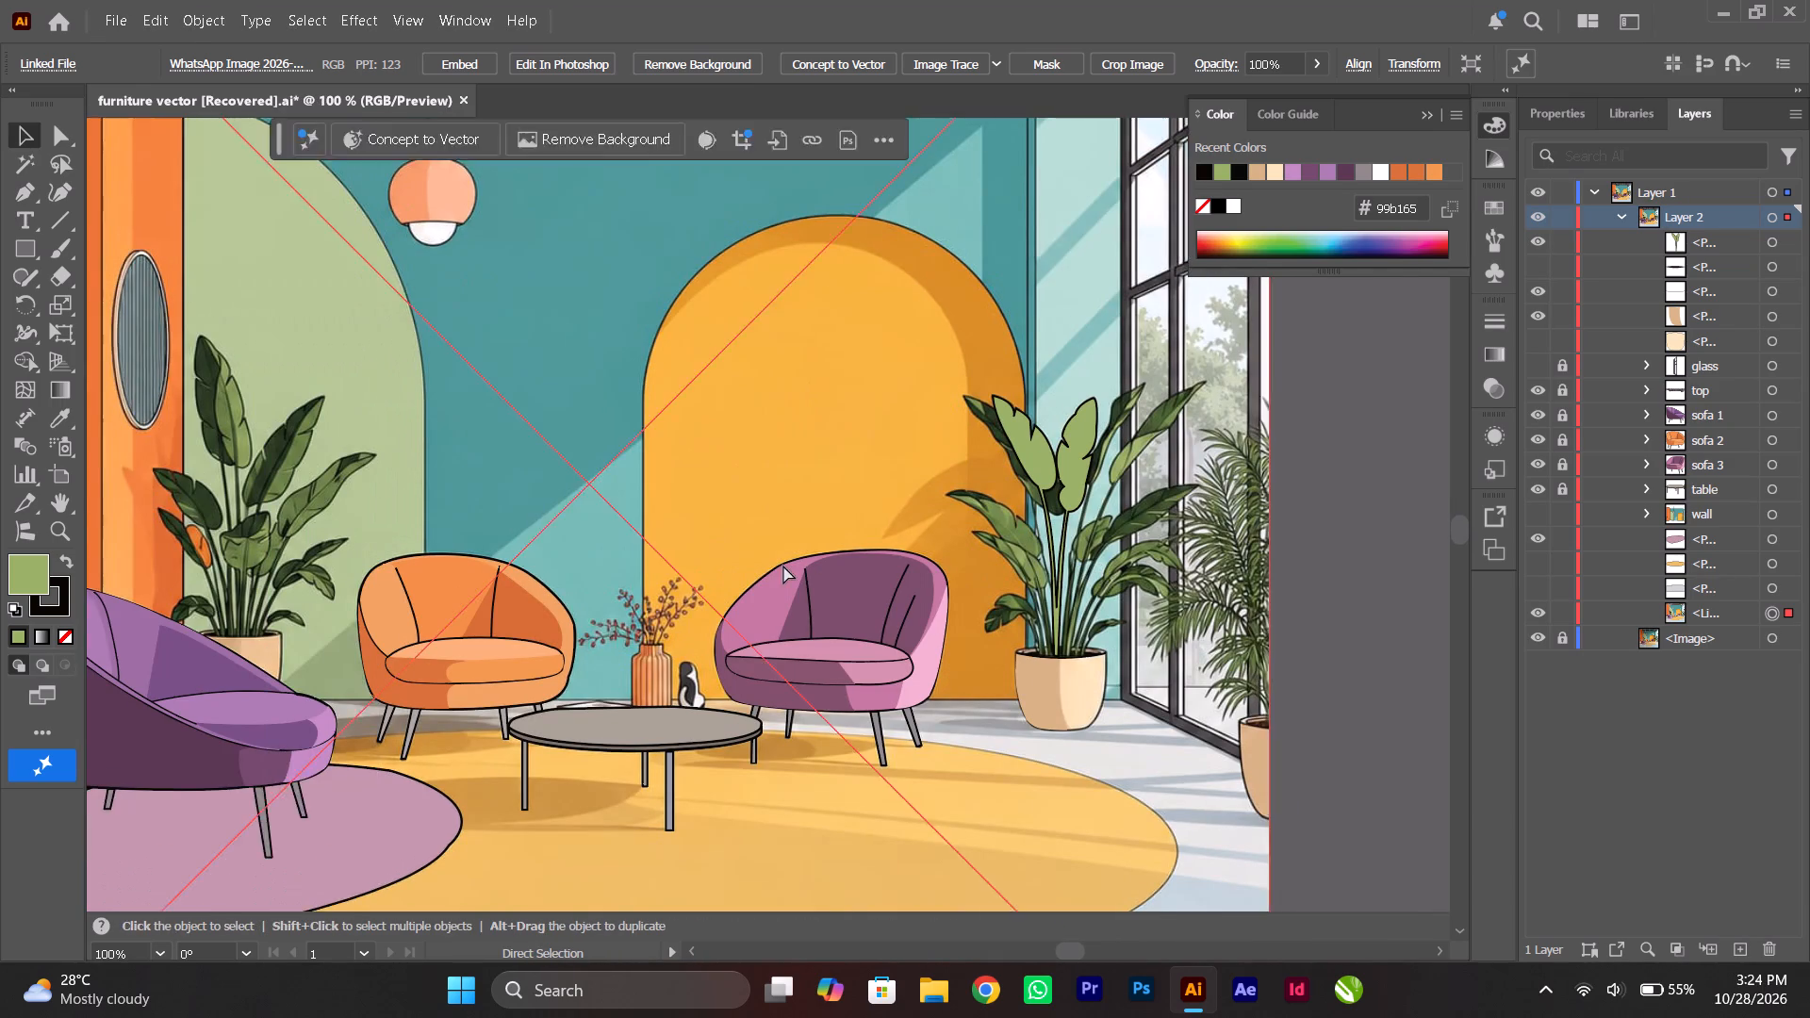
{"action": "scroll", "coordinate": [783, 566], "scroll_direction": "up", "scroll_amount": 8, "text": "ctrl"}
{"action": "scroll", "coordinate": [786, 563], "scroll_direction": "down", "scroll_amount": 1, "text": "ctrl"}
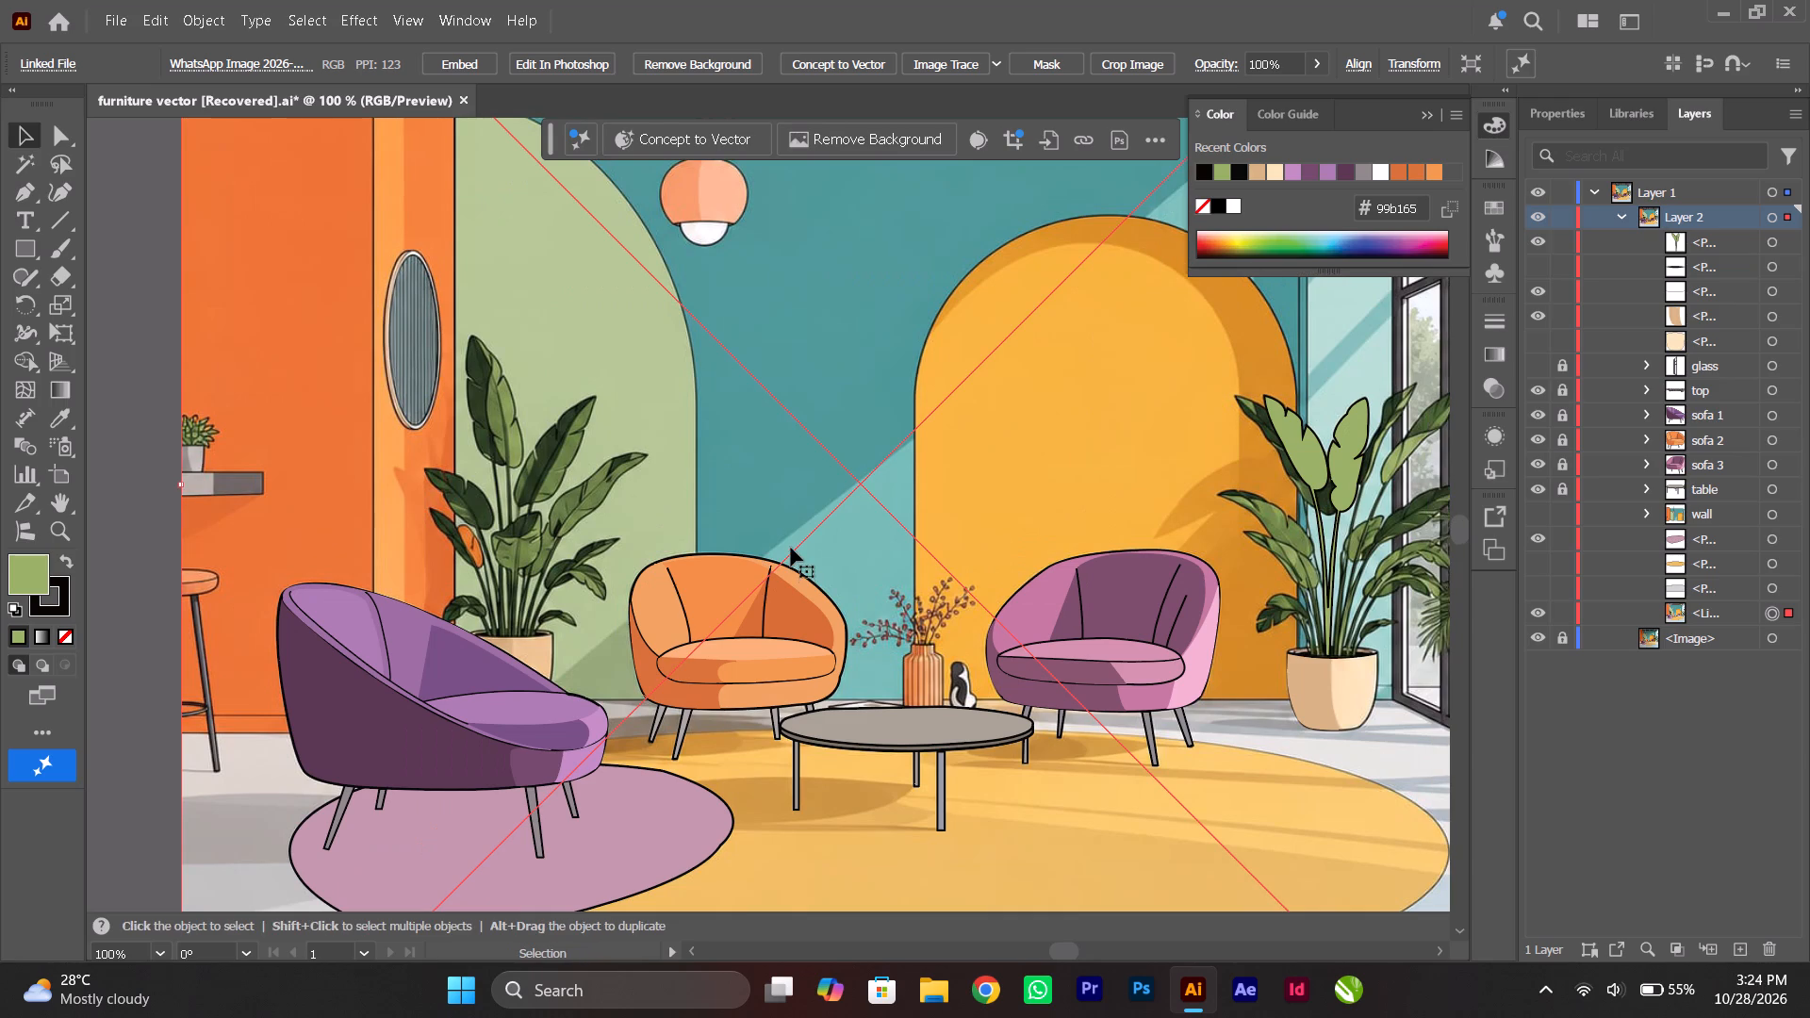
{"action": "scroll", "coordinate": [786, 550], "scroll_direction": "down", "scroll_amount": 2, "text": "alt"}
{"action": "scroll", "coordinate": [786, 550], "scroll_direction": "down", "scroll_amount": 10, "text": "ctrl"}
{"action": "scroll", "coordinate": [844, 522], "scroll_direction": "up", "scroll_amount": 5, "text": "alt"}
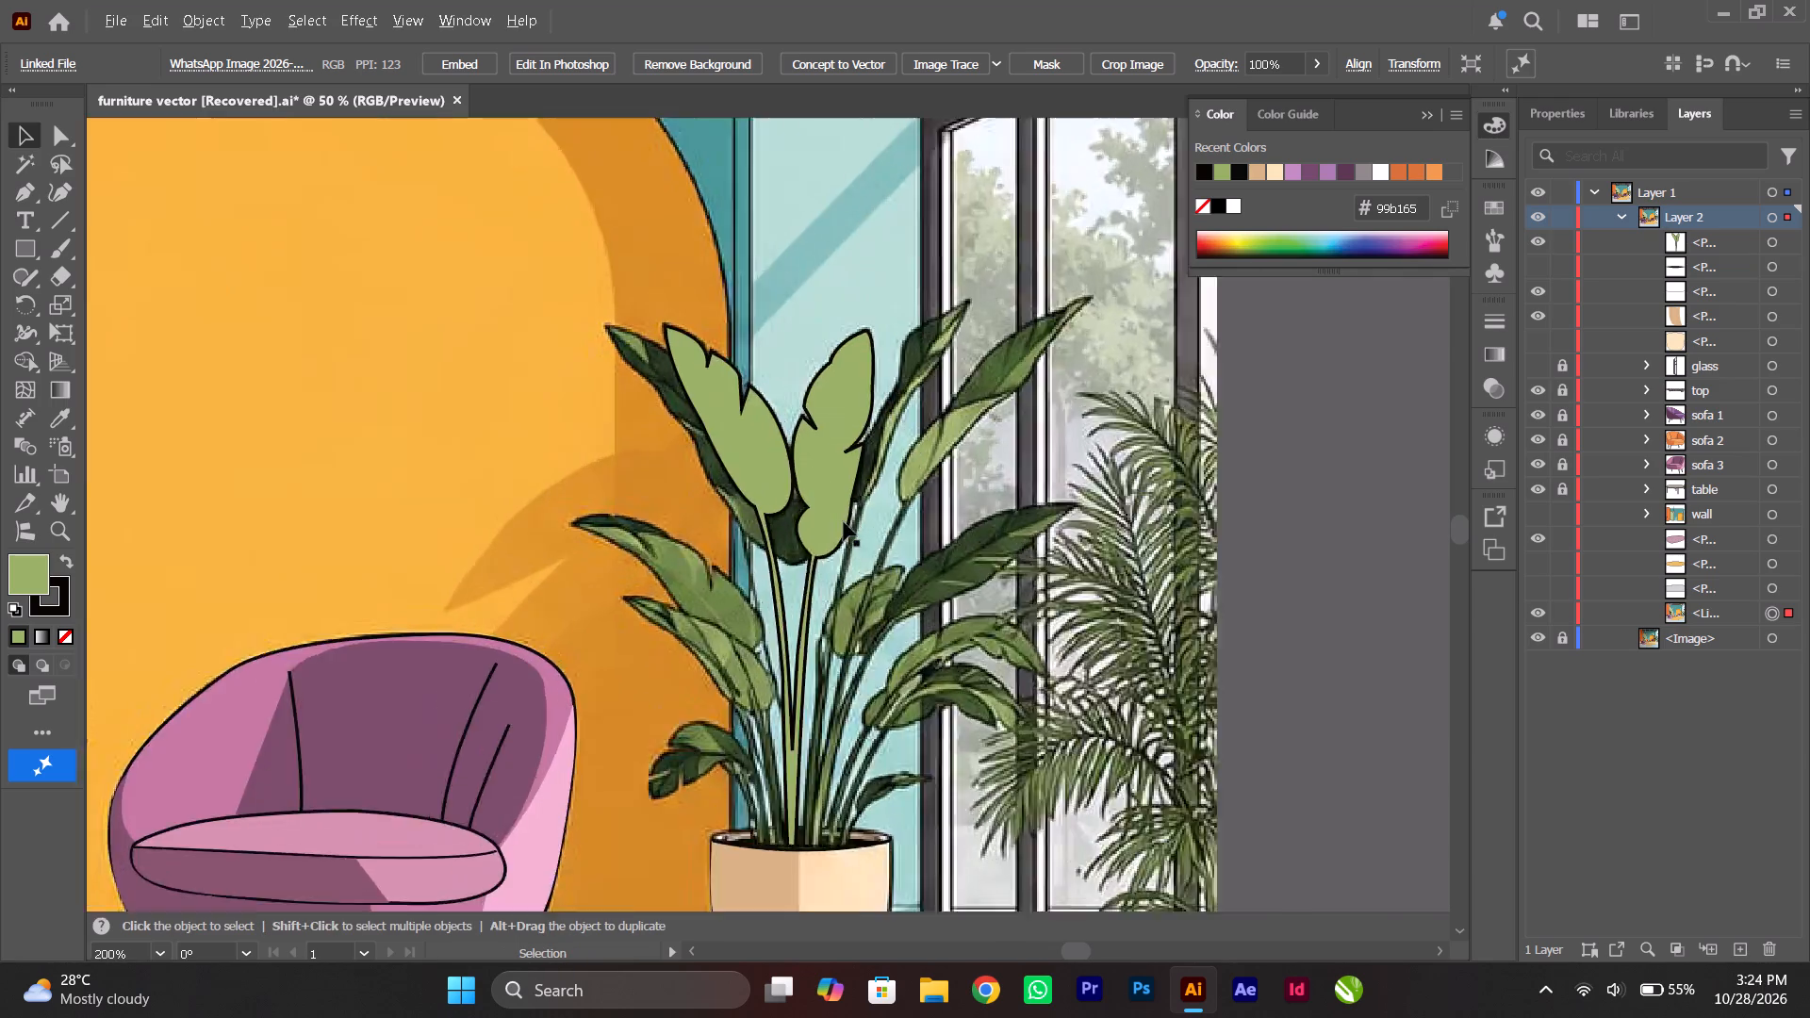
{"action": "scroll", "coordinate": [842, 527], "scroll_direction": "down", "scroll_amount": 1, "text": "alt"}
{"action": "scroll", "coordinate": [842, 528], "scroll_direction": "down", "scroll_amount": 2}
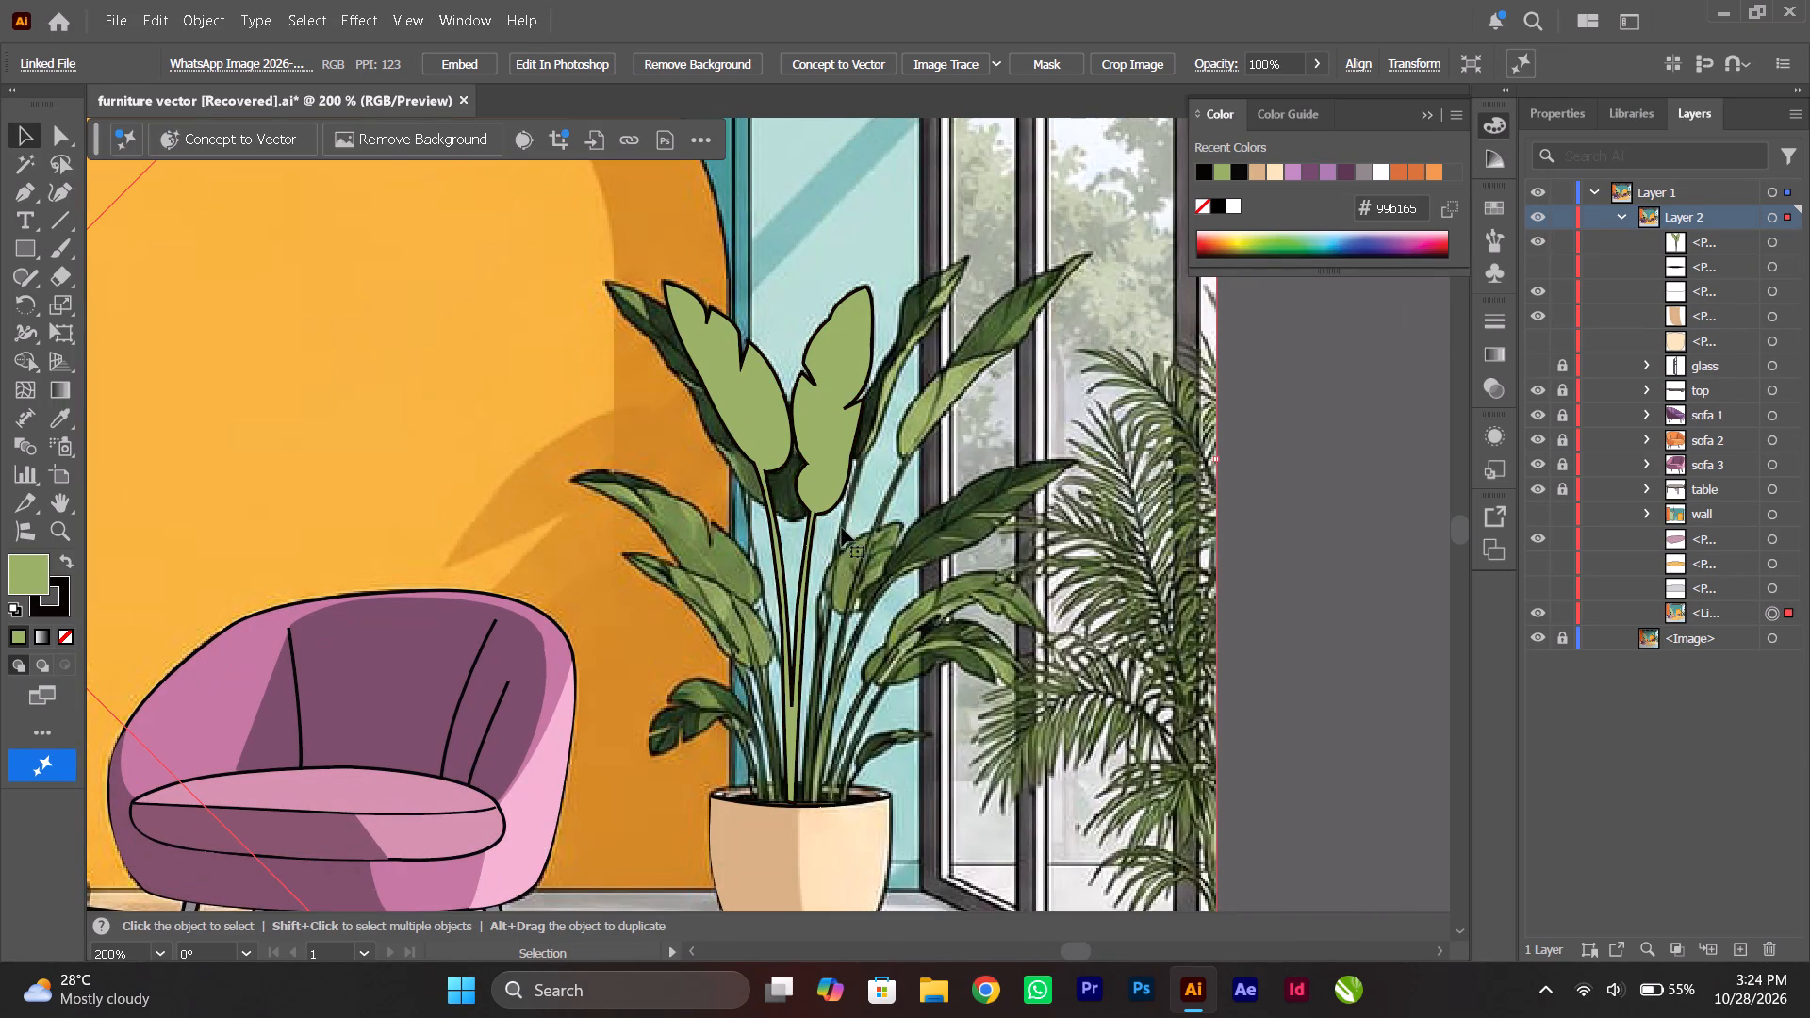
{"action": "scroll", "coordinate": [842, 528], "scroll_direction": "down", "scroll_amount": 1}
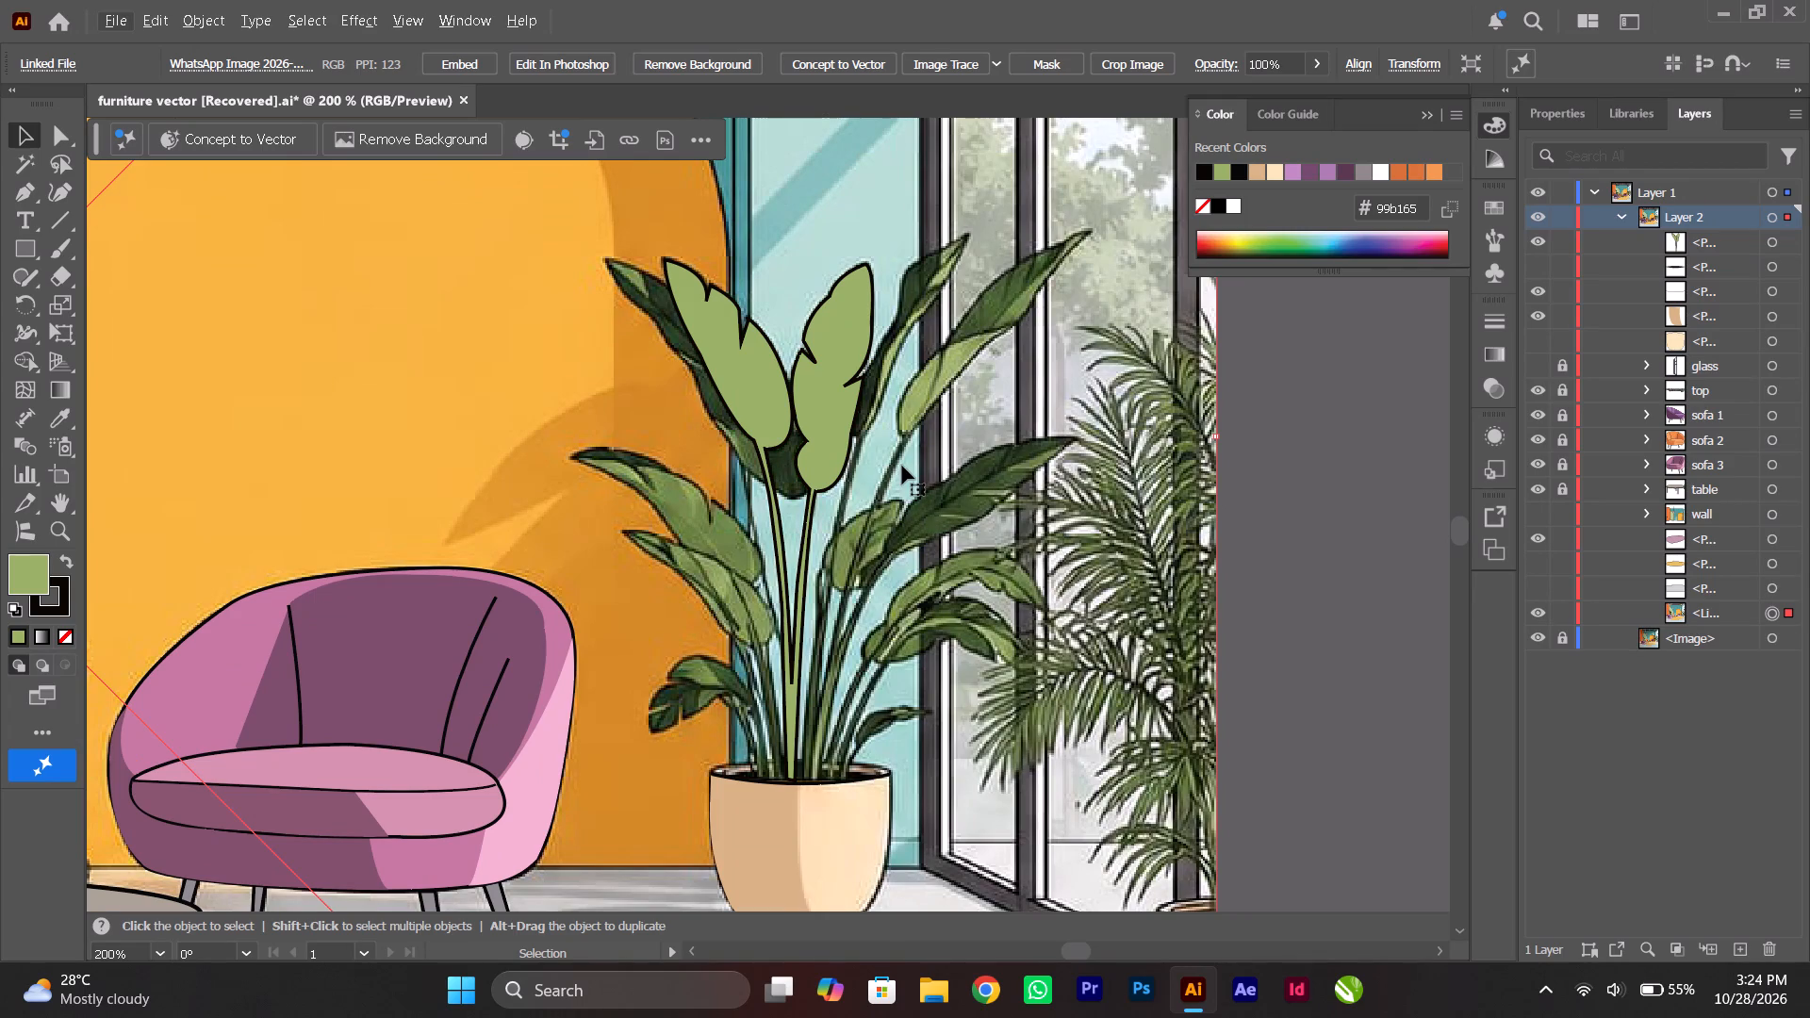
{"action": "scroll", "coordinate": [901, 466], "scroll_direction": "down", "scroll_amount": 1, "text": "alt"}
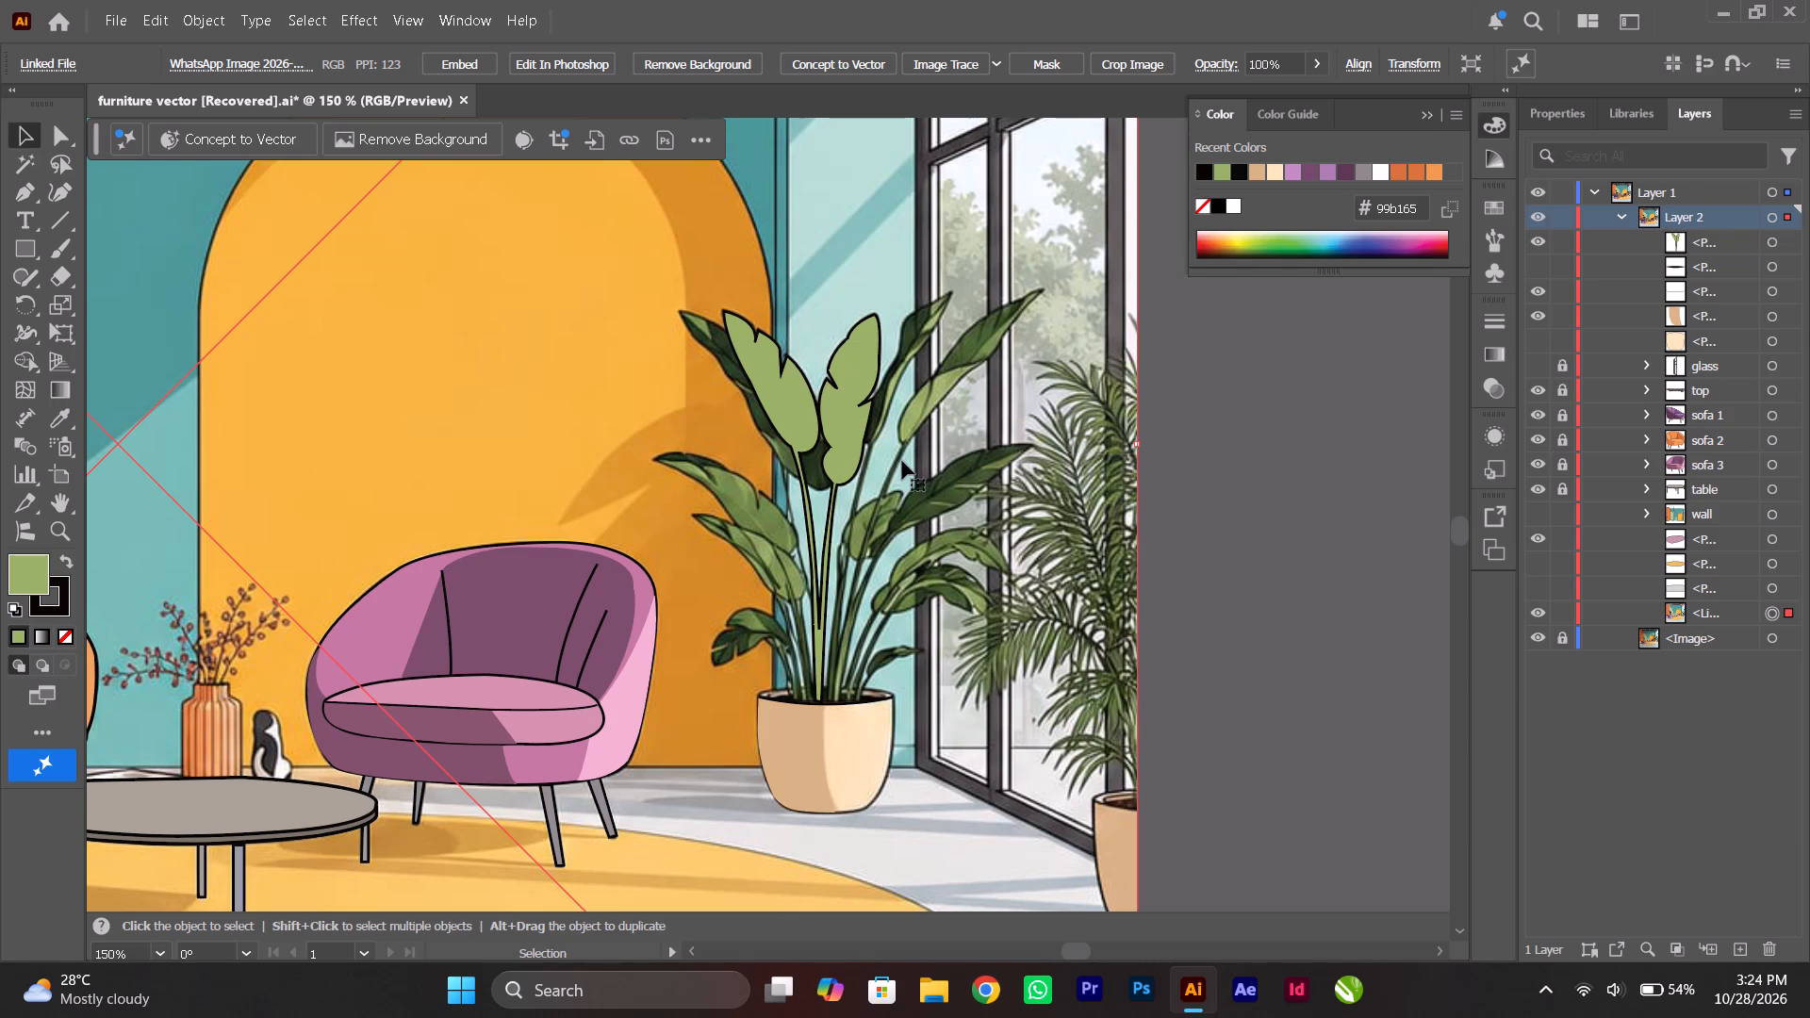
{"action": "scroll", "coordinate": [880, 450], "scroll_direction": "down", "scroll_amount": 1, "text": "alt"}
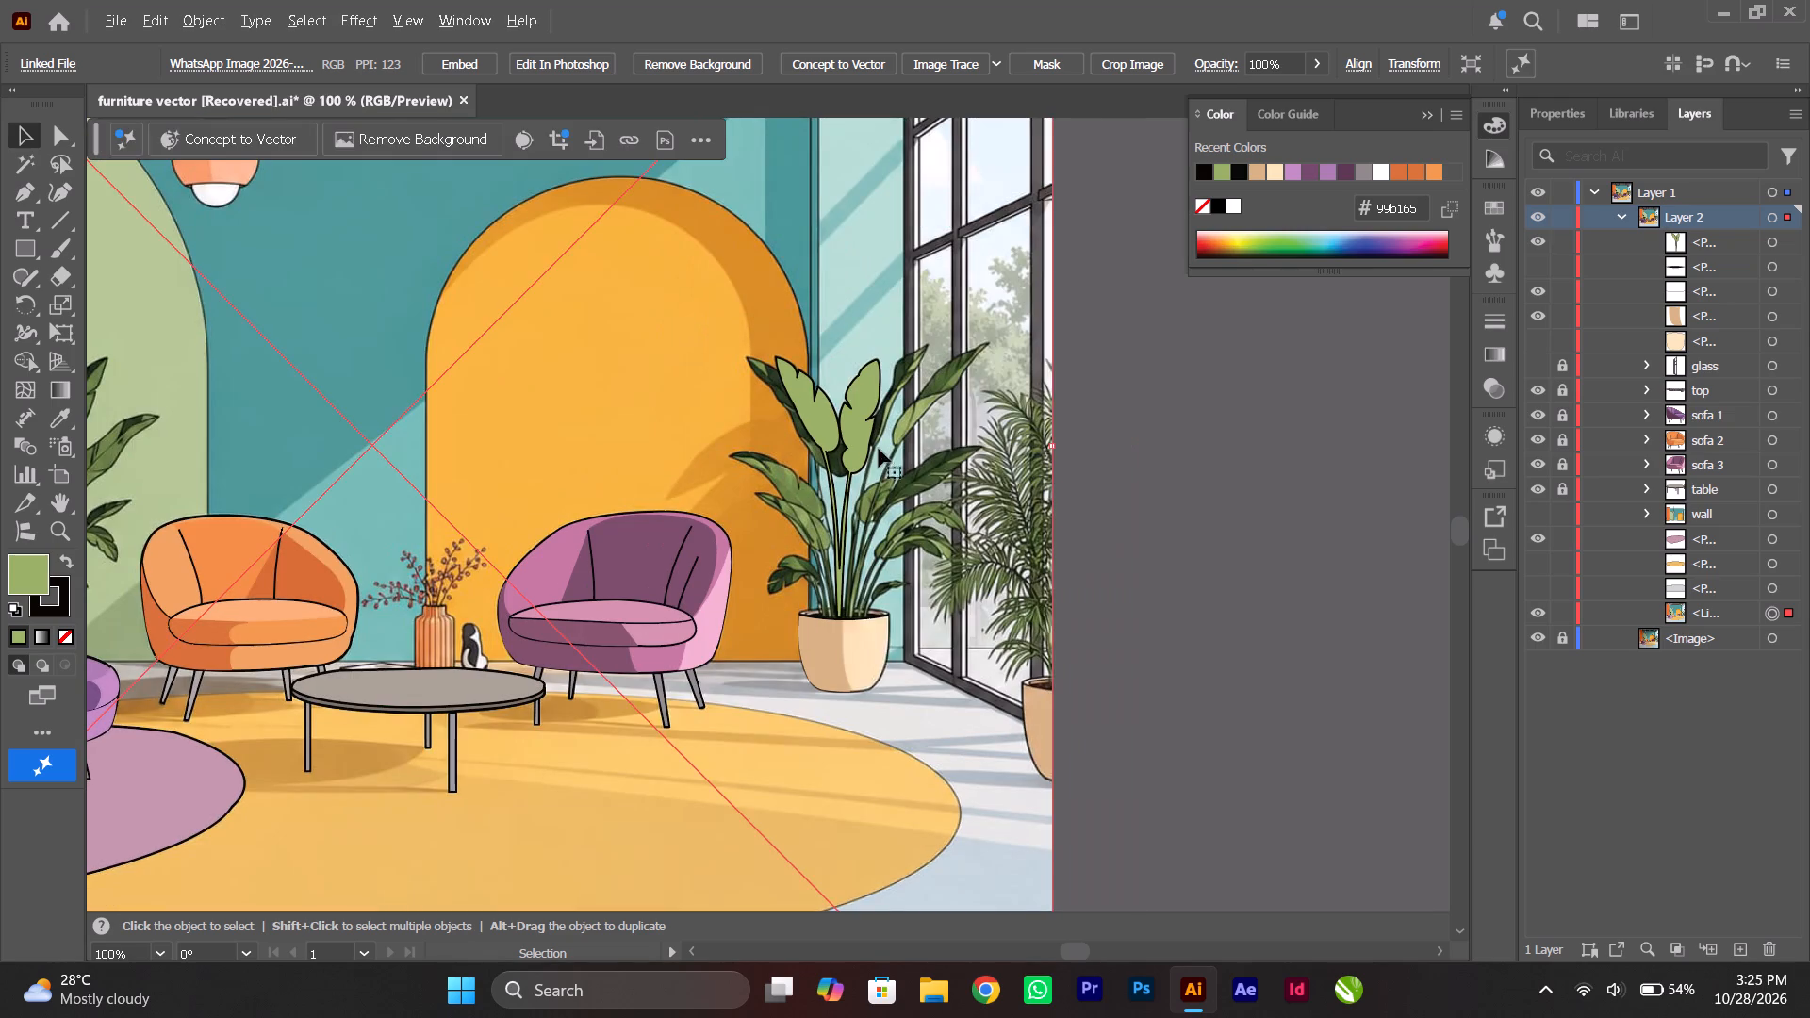
{"action": "scroll", "coordinate": [879, 449], "scroll_direction": "up", "scroll_amount": 14}
{"action": "scroll", "coordinate": [879, 451], "scroll_direction": "down", "scroll_amount": 4}
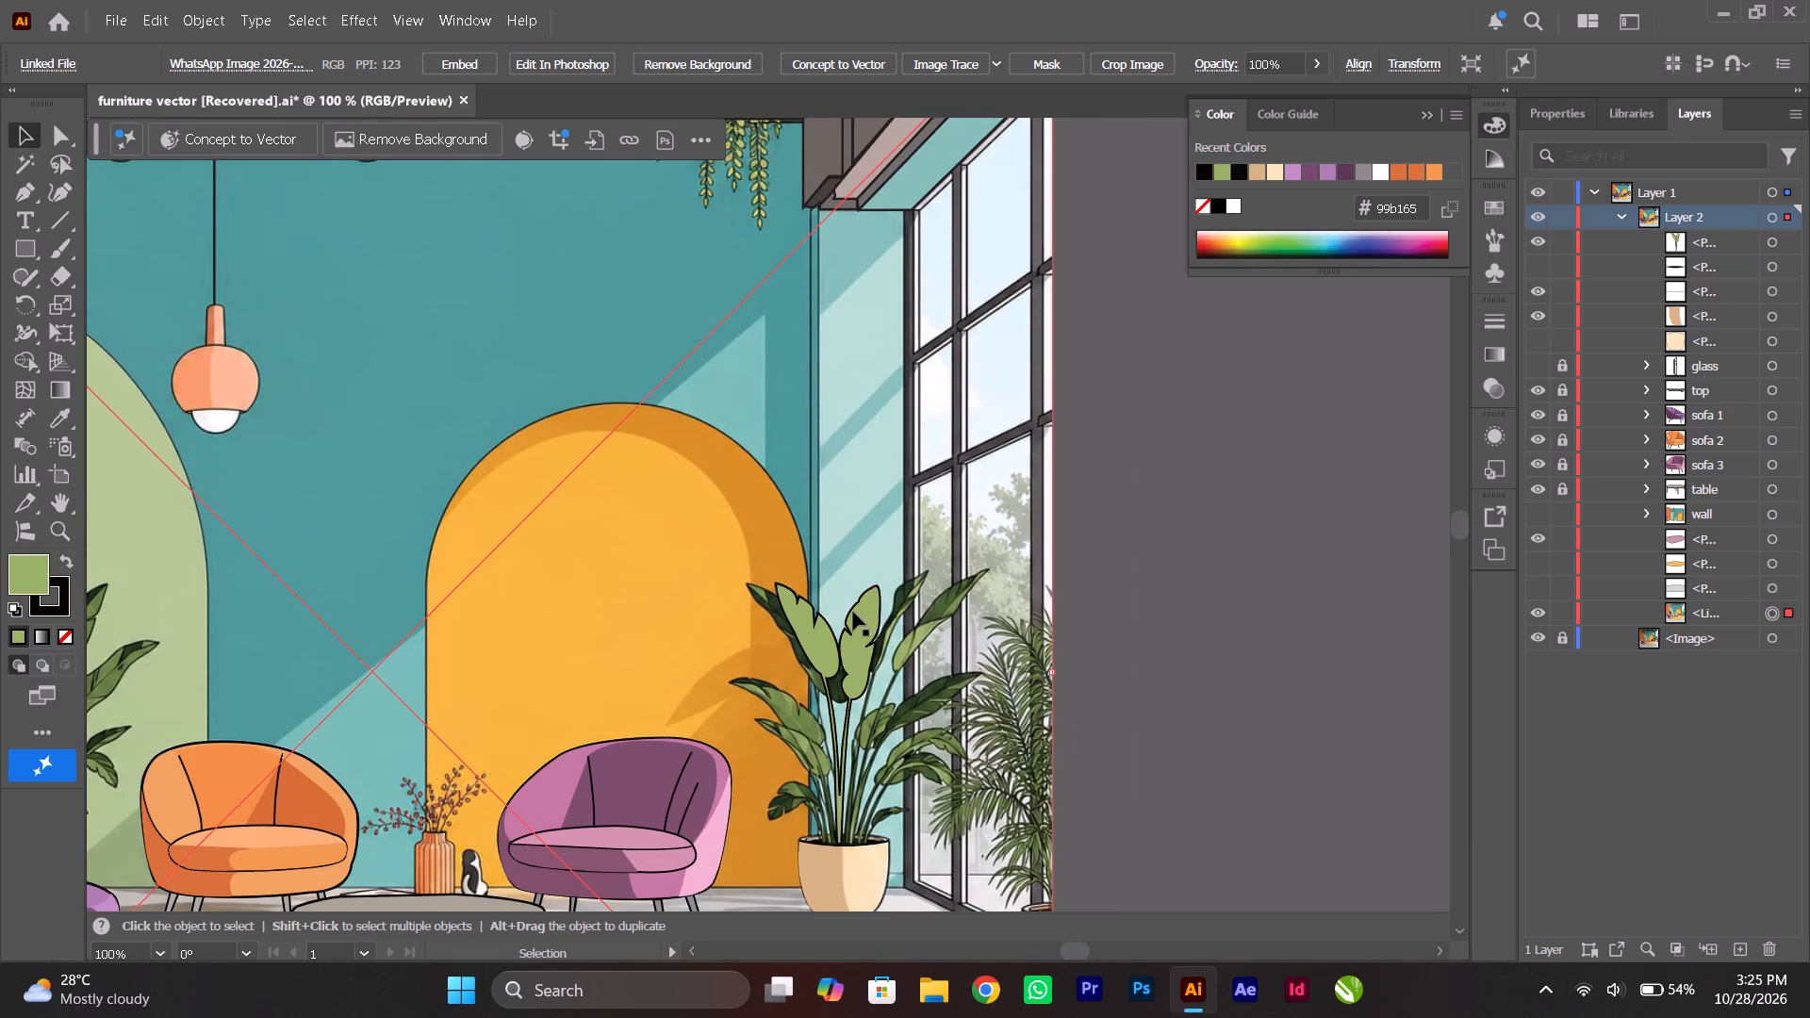
{"action": "scroll", "coordinate": [850, 616], "scroll_direction": "down", "scroll_amount": 2}
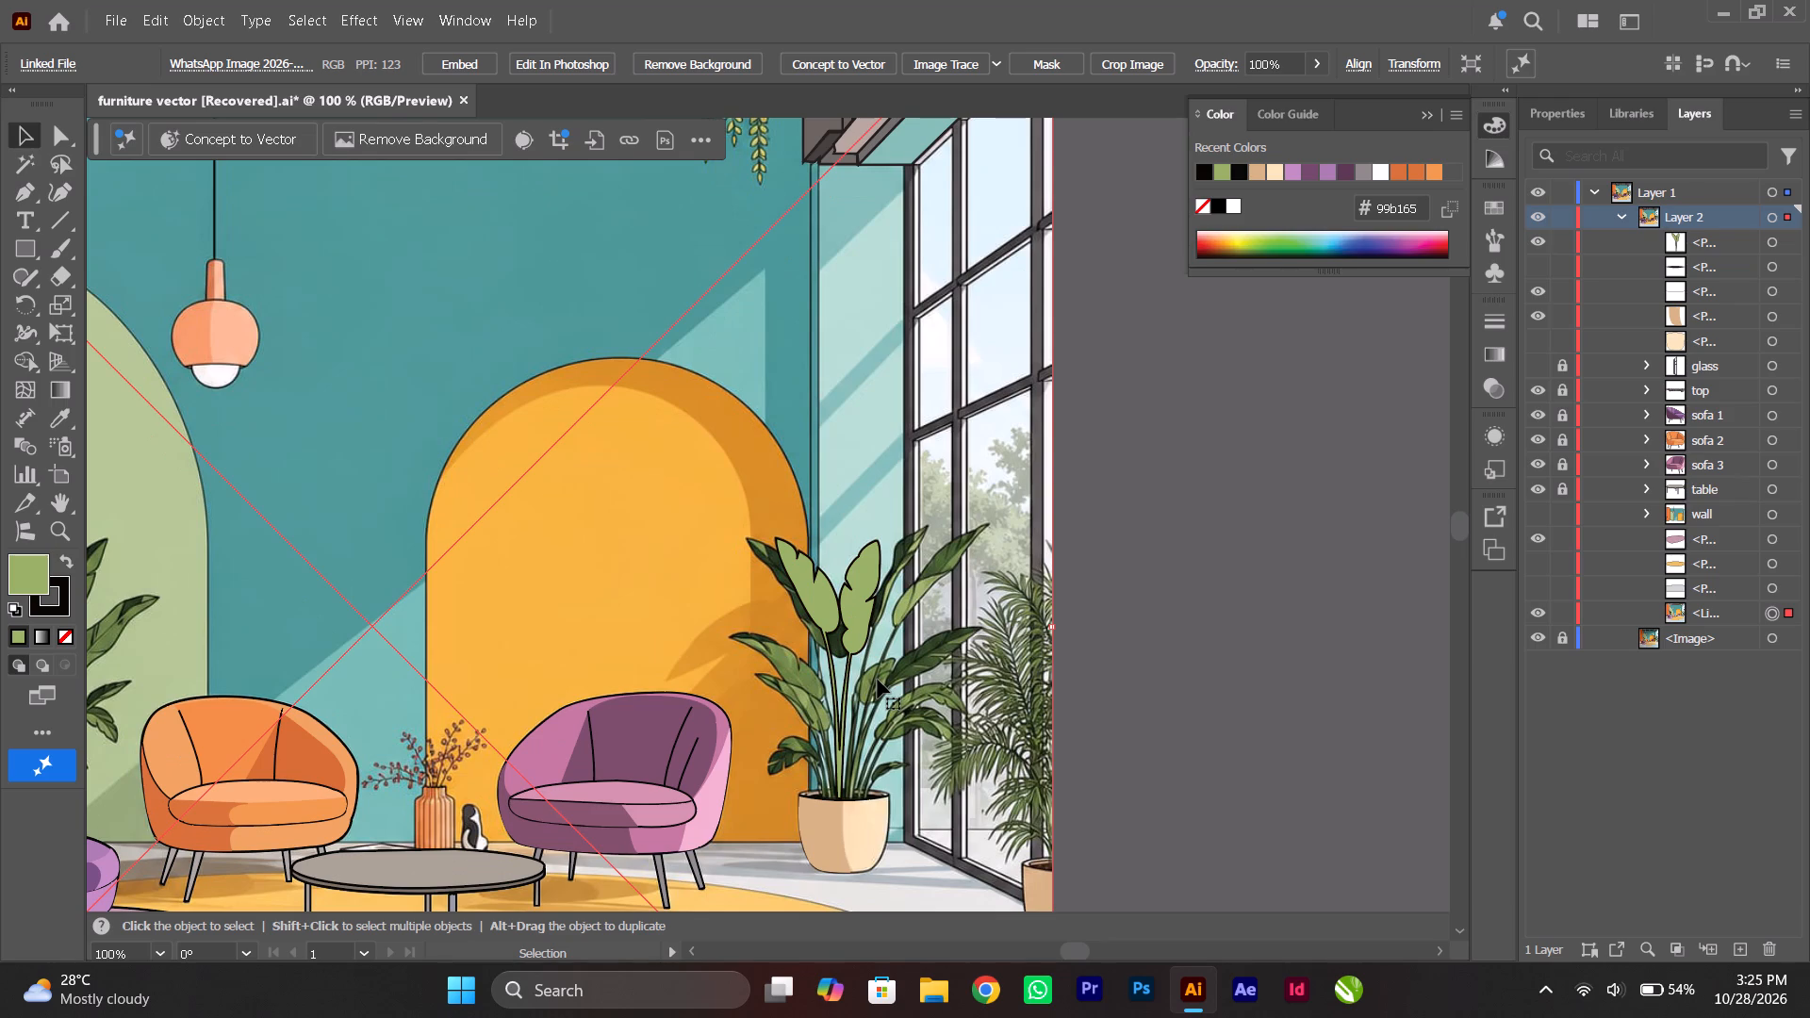
With the Pen tool, trace the left edge of the tall rightmost upper leaf's stem from the pot's soil line up to the leaf base.
{"action": "scroll", "coordinate": [878, 680], "scroll_direction": "up", "scroll_amount": 1, "text": "alt"}
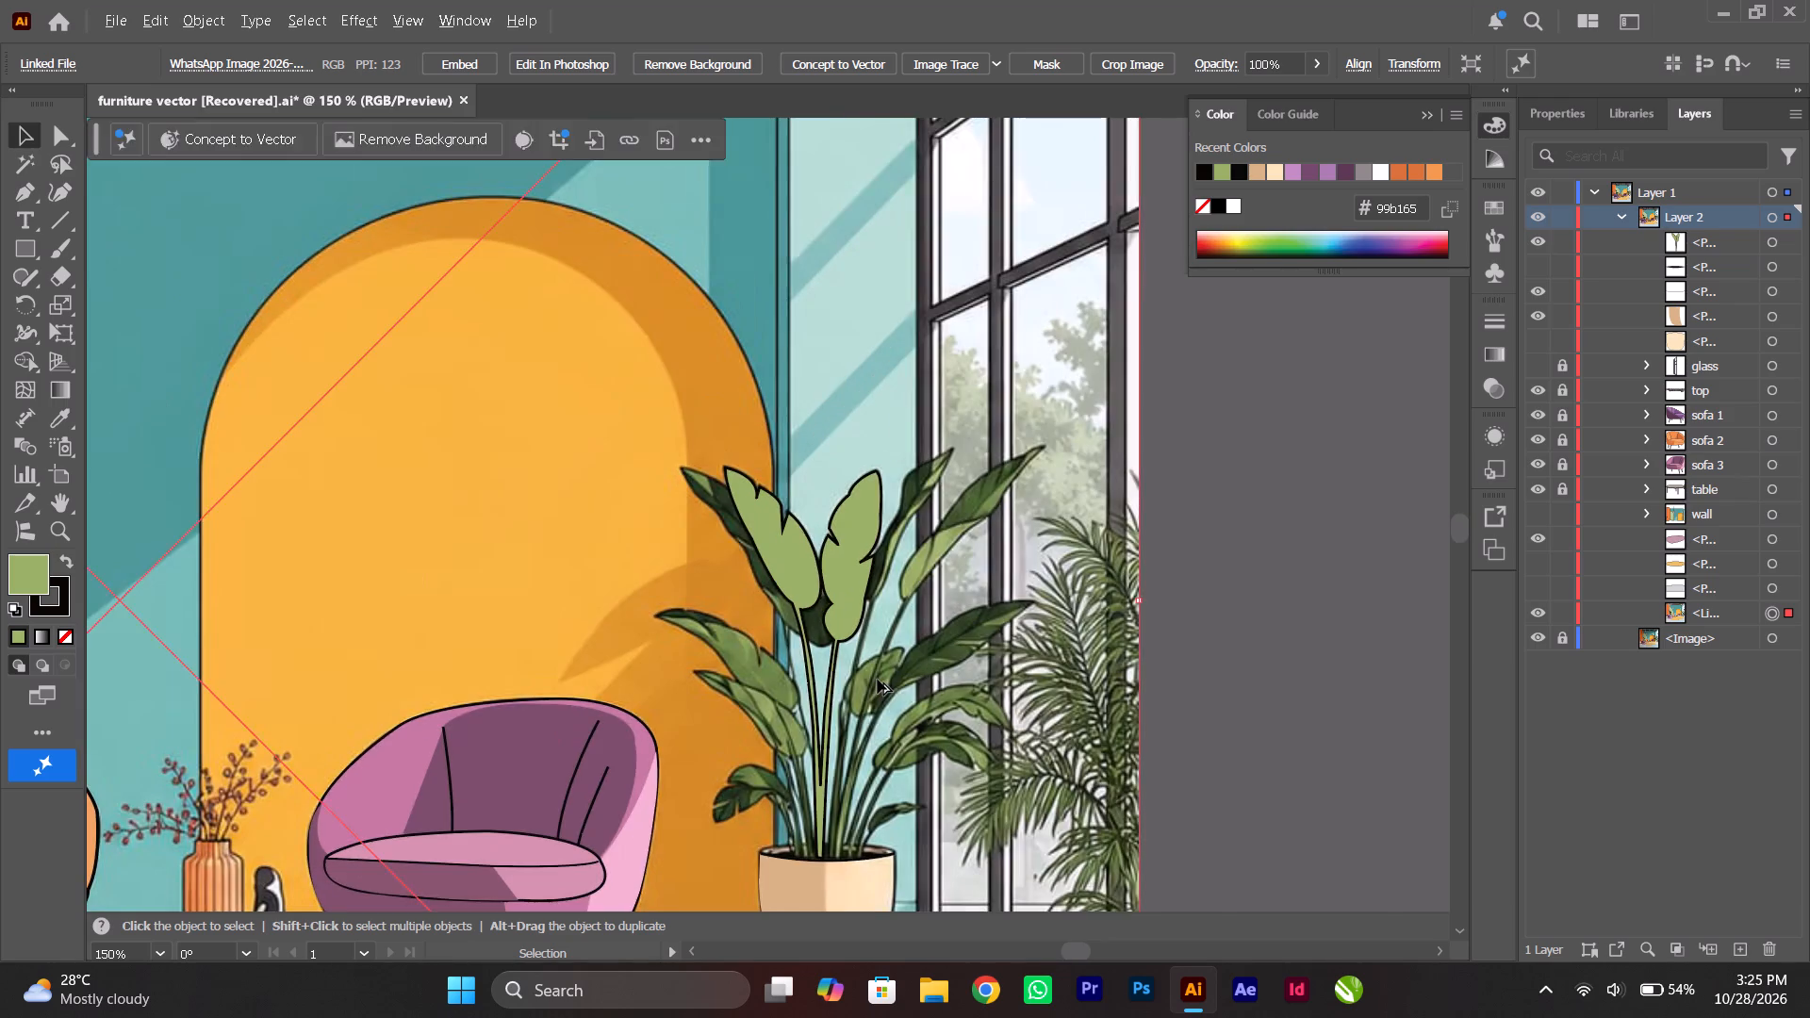
{"action": "scroll", "coordinate": [878, 680], "scroll_direction": "up", "scroll_amount": 3, "text": "alt"}
{"action": "scroll", "coordinate": [893, 547], "scroll_direction": "down", "scroll_amount": 2}
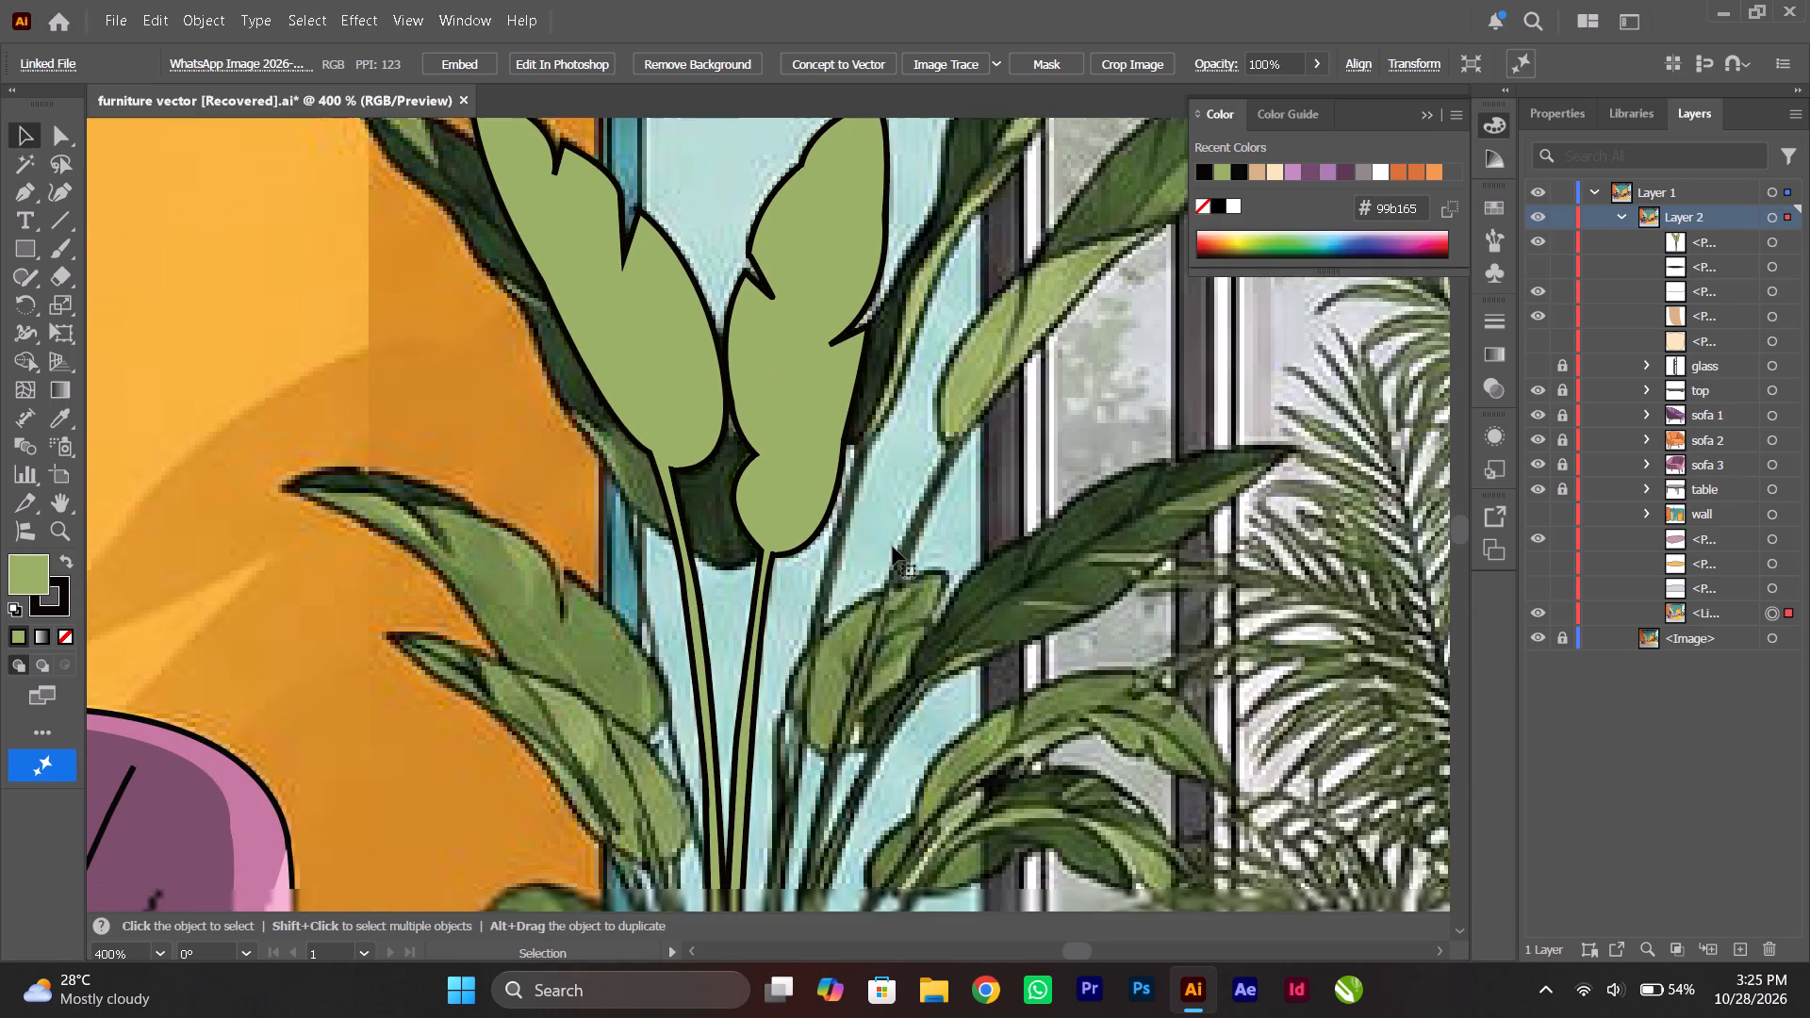
{"action": "scroll", "coordinate": [893, 547], "scroll_direction": "down", "scroll_amount": 16}
{"action": "left_click", "coordinate": [25, 188]}
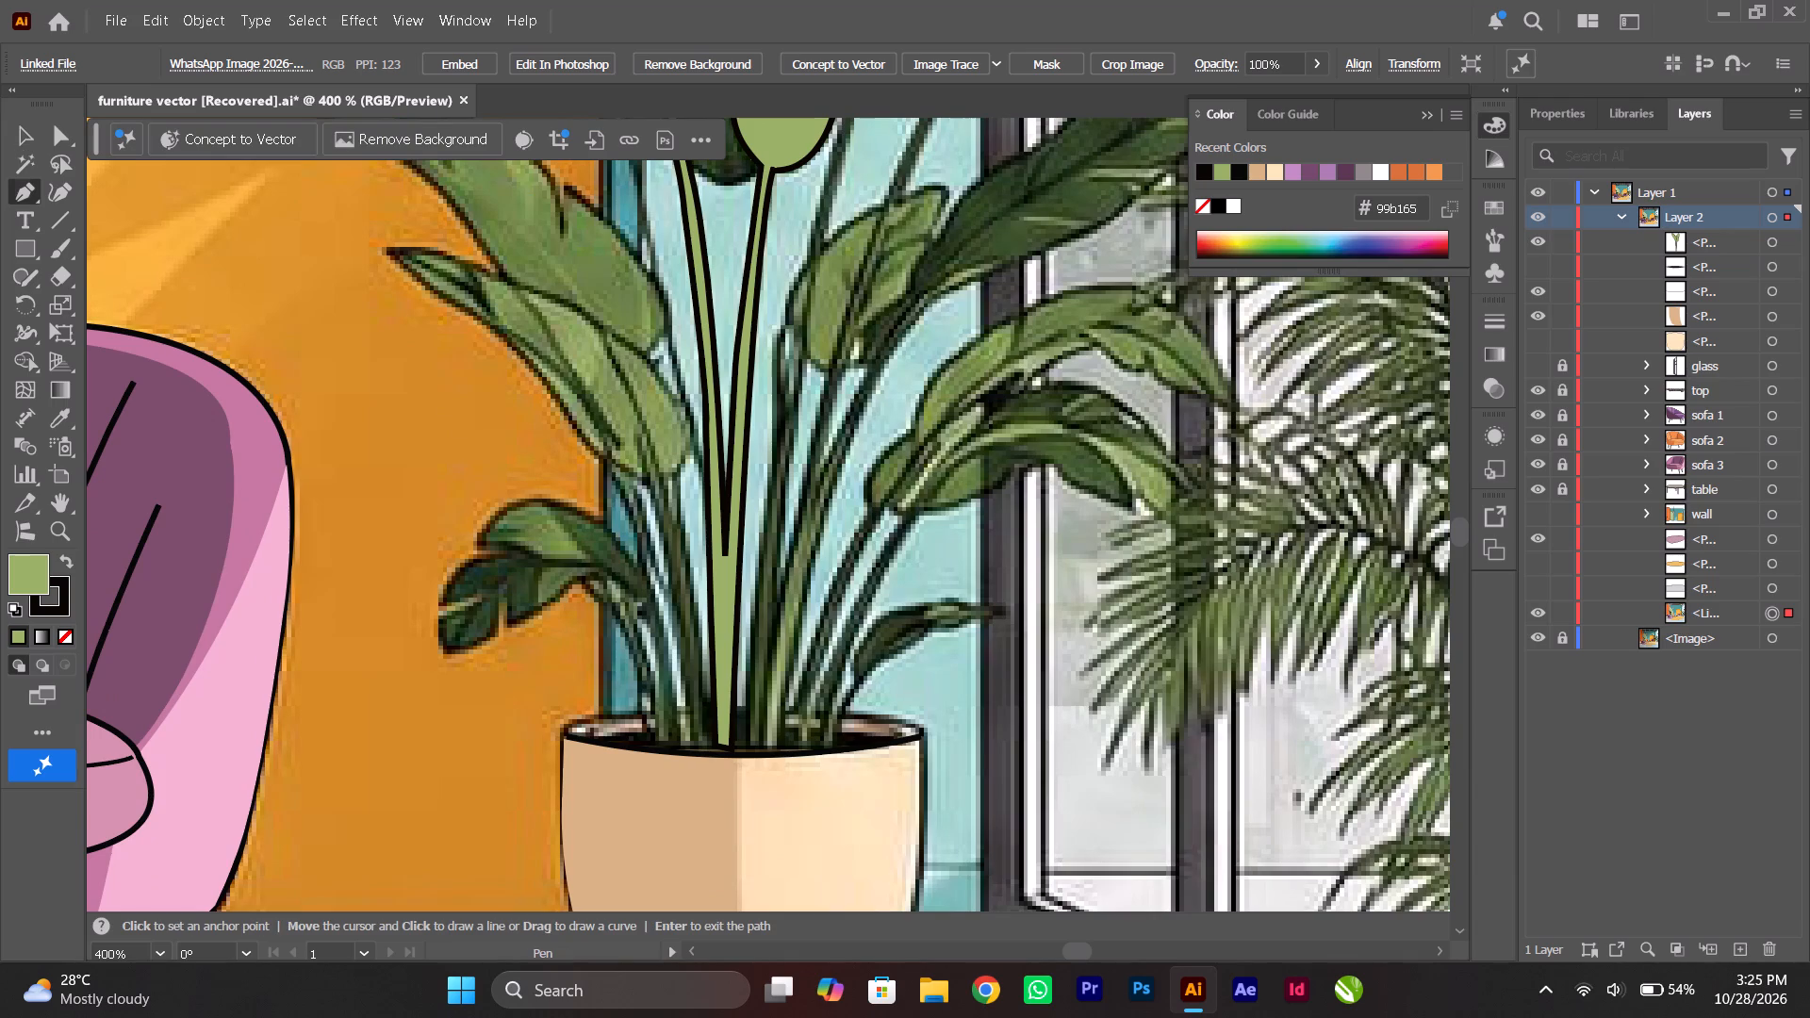
{"action": "left_click", "coordinate": [765, 745]}
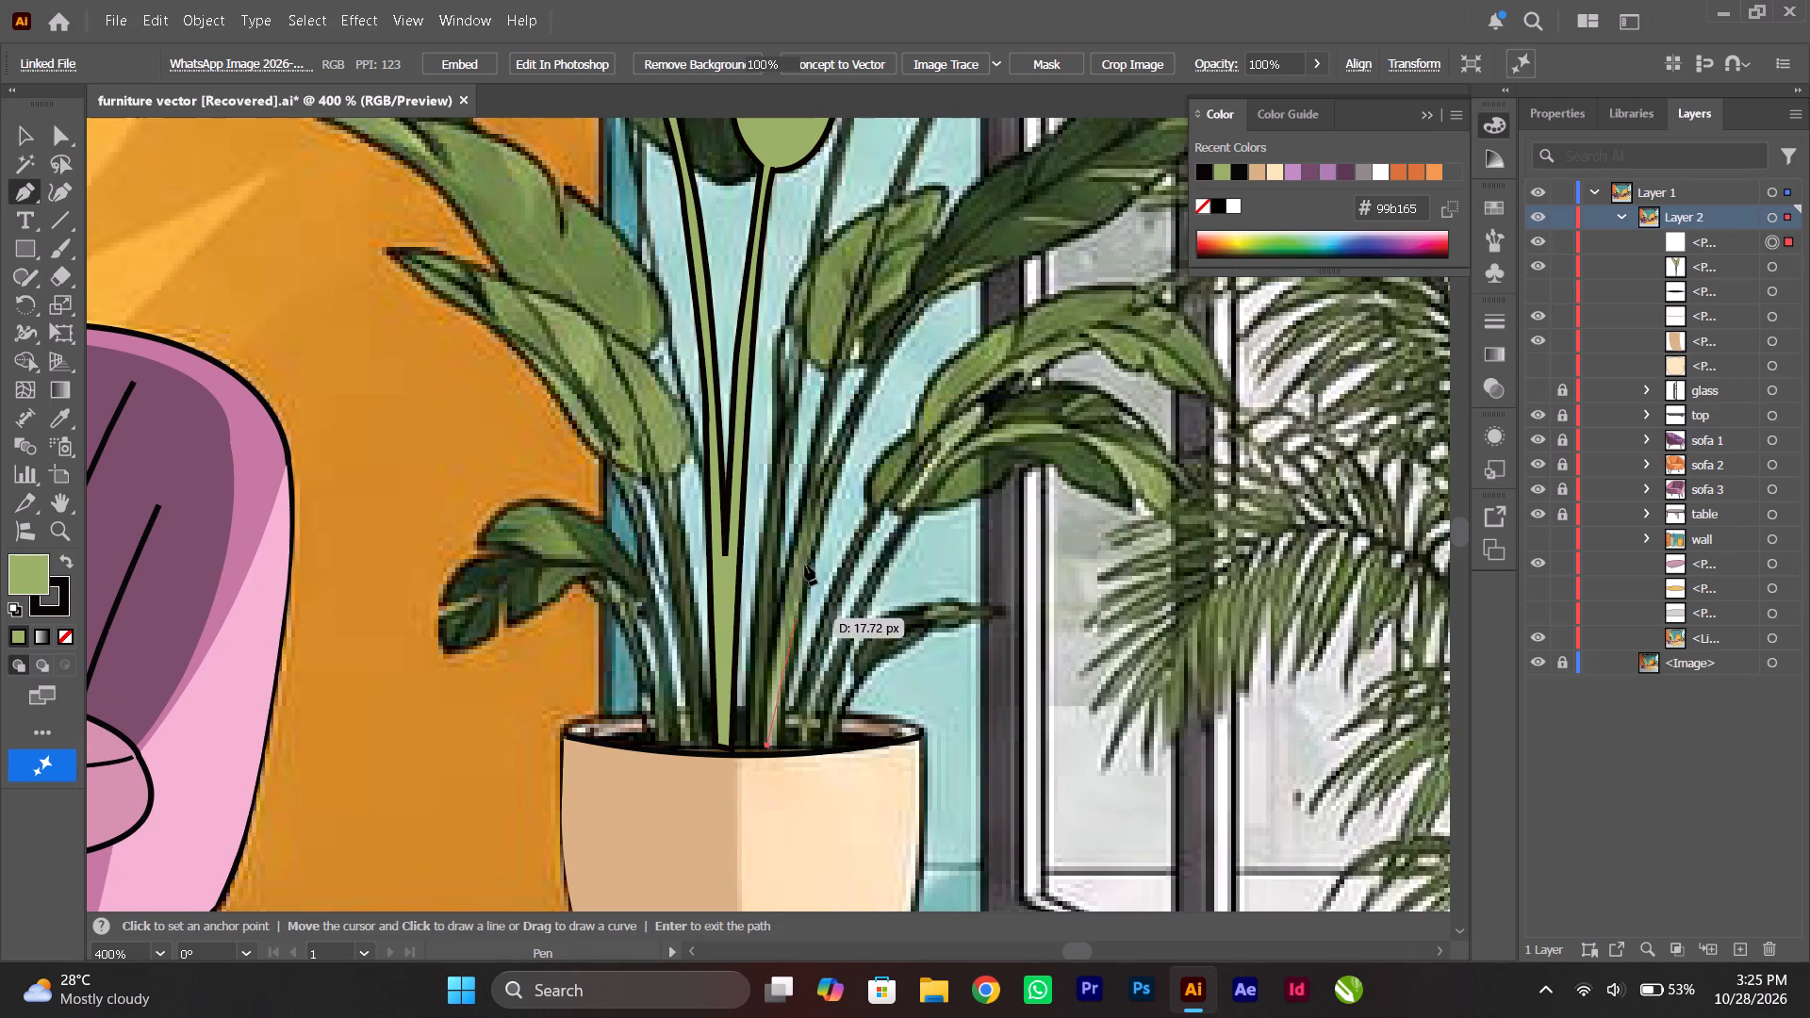
{"action": "left_click_drag", "start_coordinate": [801, 514], "coordinate": [827, 429]}
{"action": "left_click", "coordinate": [801, 515]}
{"action": "scroll", "coordinate": [801, 515], "scroll_direction": "up", "scroll_amount": 3}
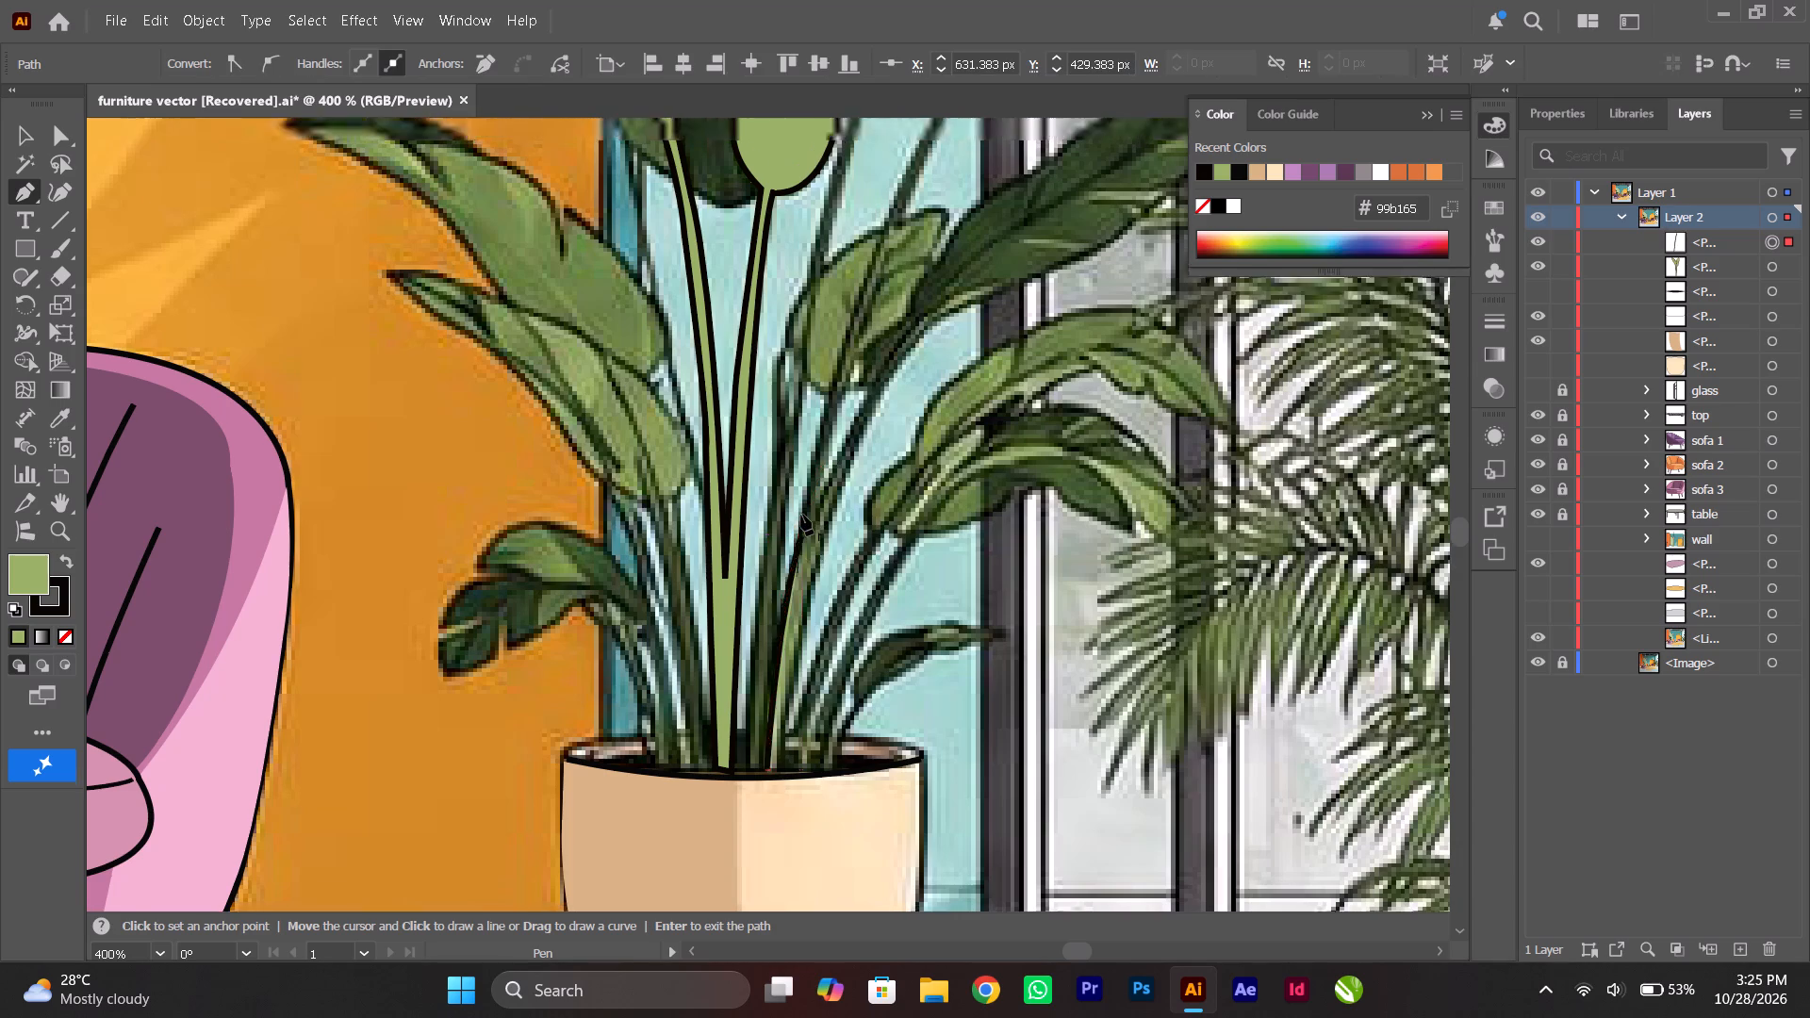
{"action": "scroll", "coordinate": [801, 515], "scroll_direction": "up", "scroll_amount": 4}
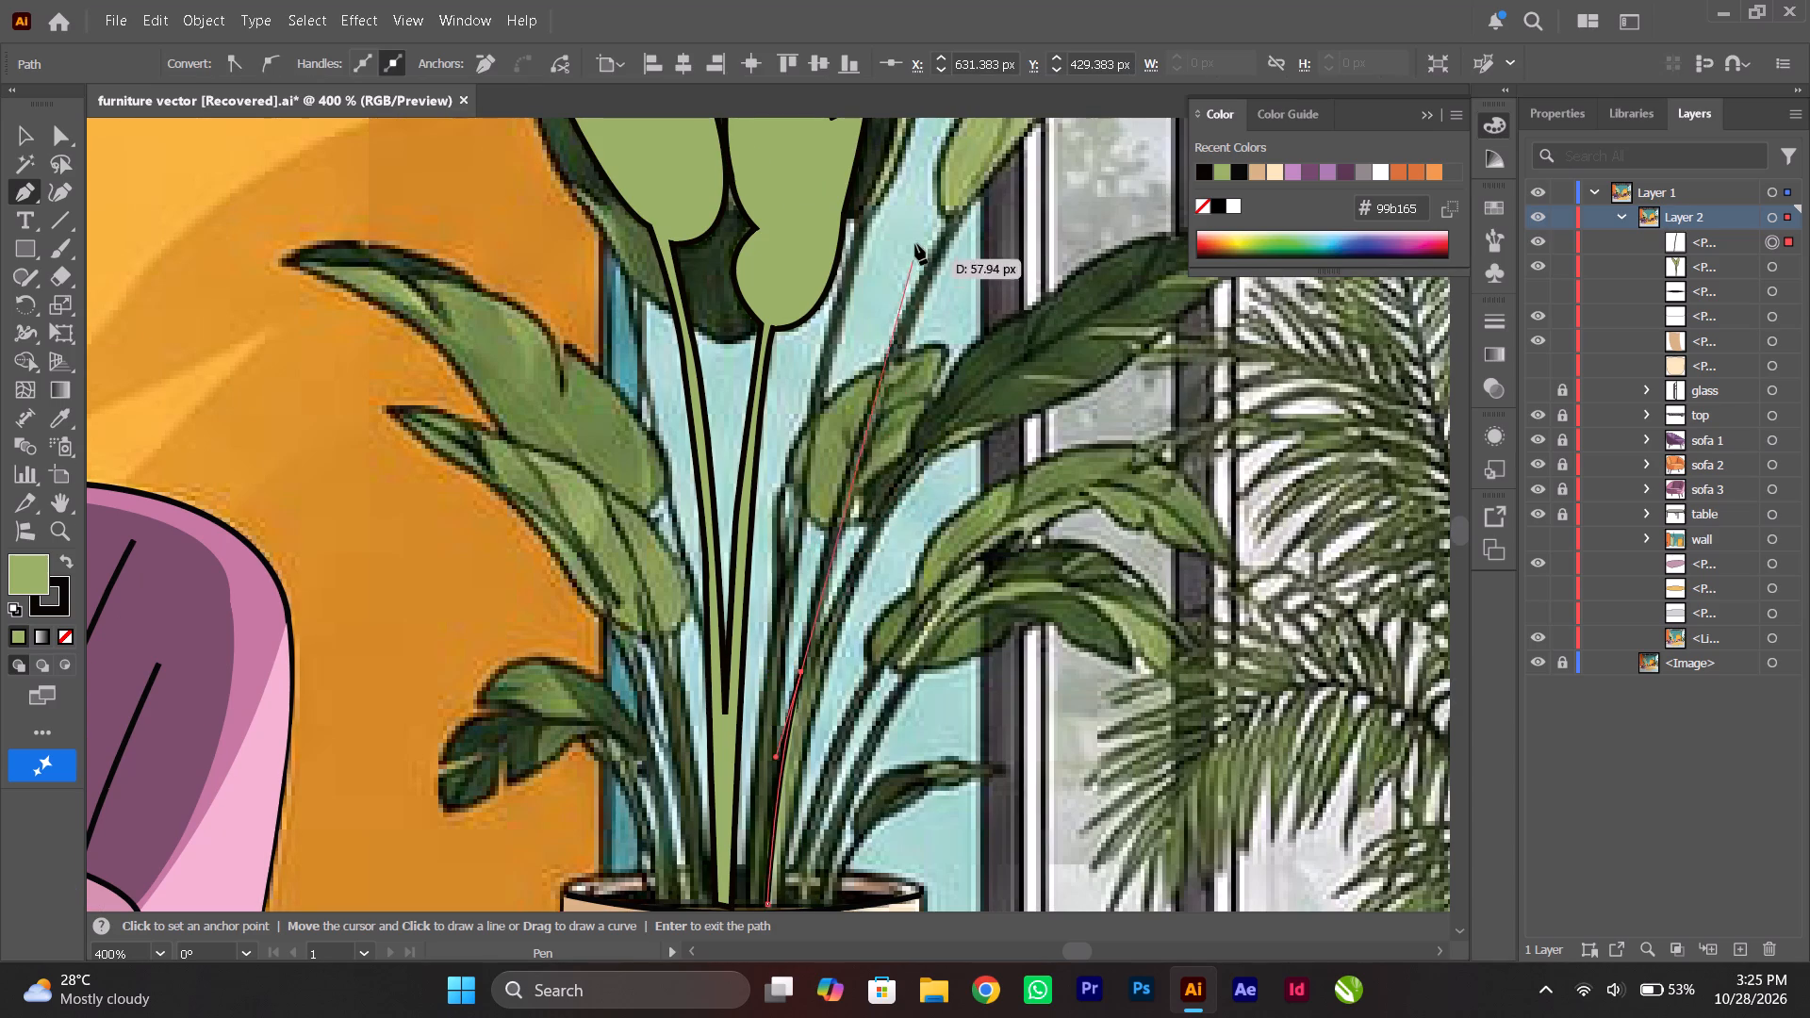
{"action": "left_click_drag", "start_coordinate": [946, 224], "coordinate": [963, 473]}
{"action": "key", "text": "ctrl+z"}
{"action": "scroll", "coordinate": [936, 647], "scroll_direction": "down", "scroll_amount": 14}
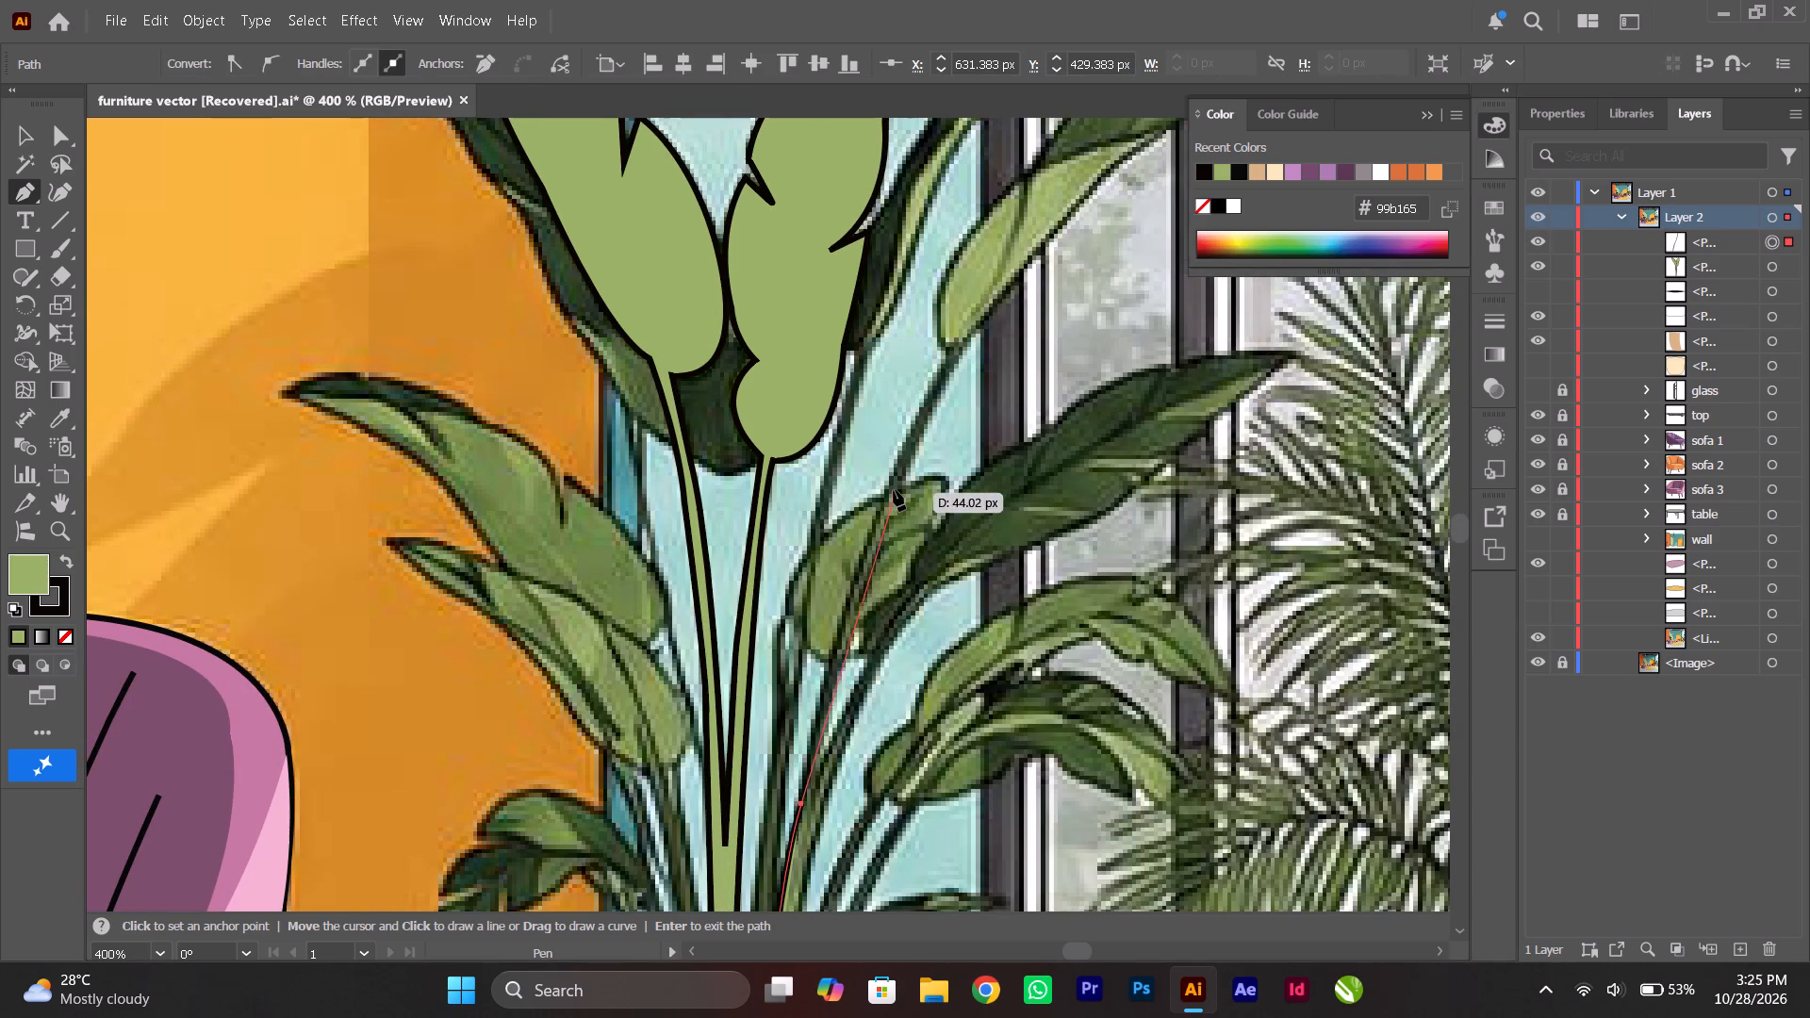
{"action": "left_click_drag", "start_coordinate": [889, 486], "coordinate": [934, 378]}
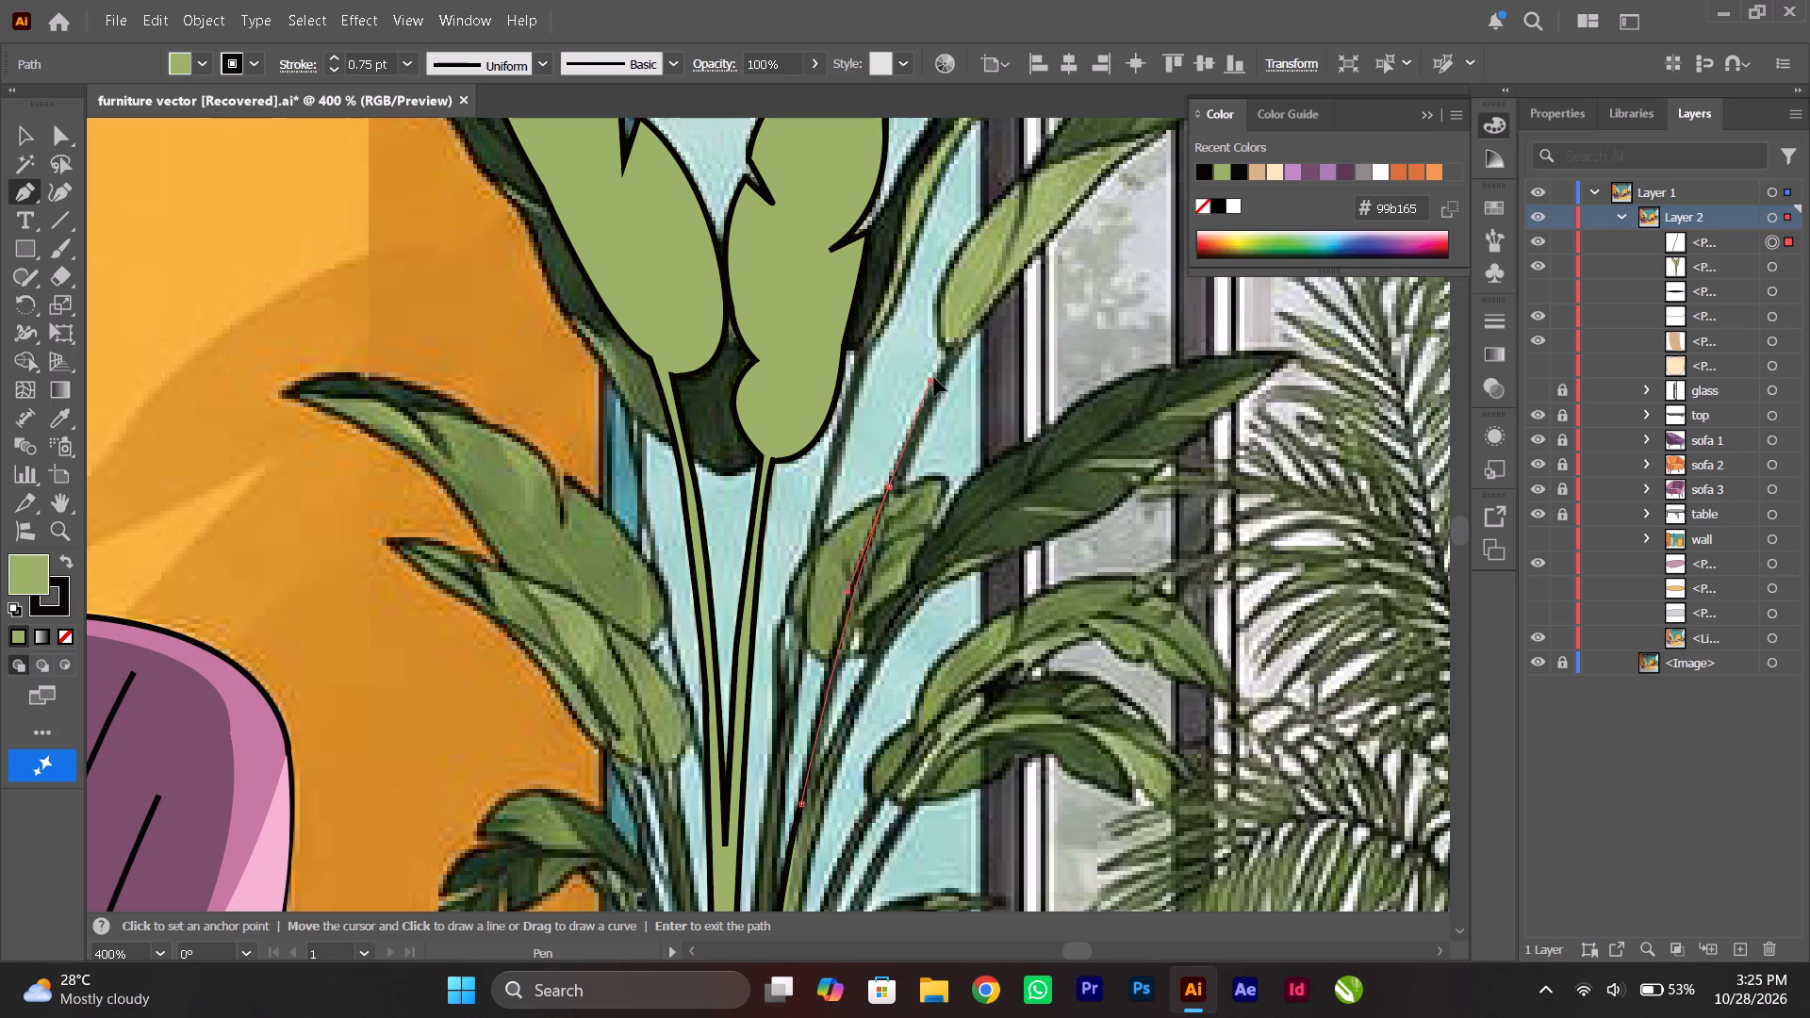
{"action": "left_click_drag", "start_coordinate": [934, 378], "coordinate": [946, 372]}
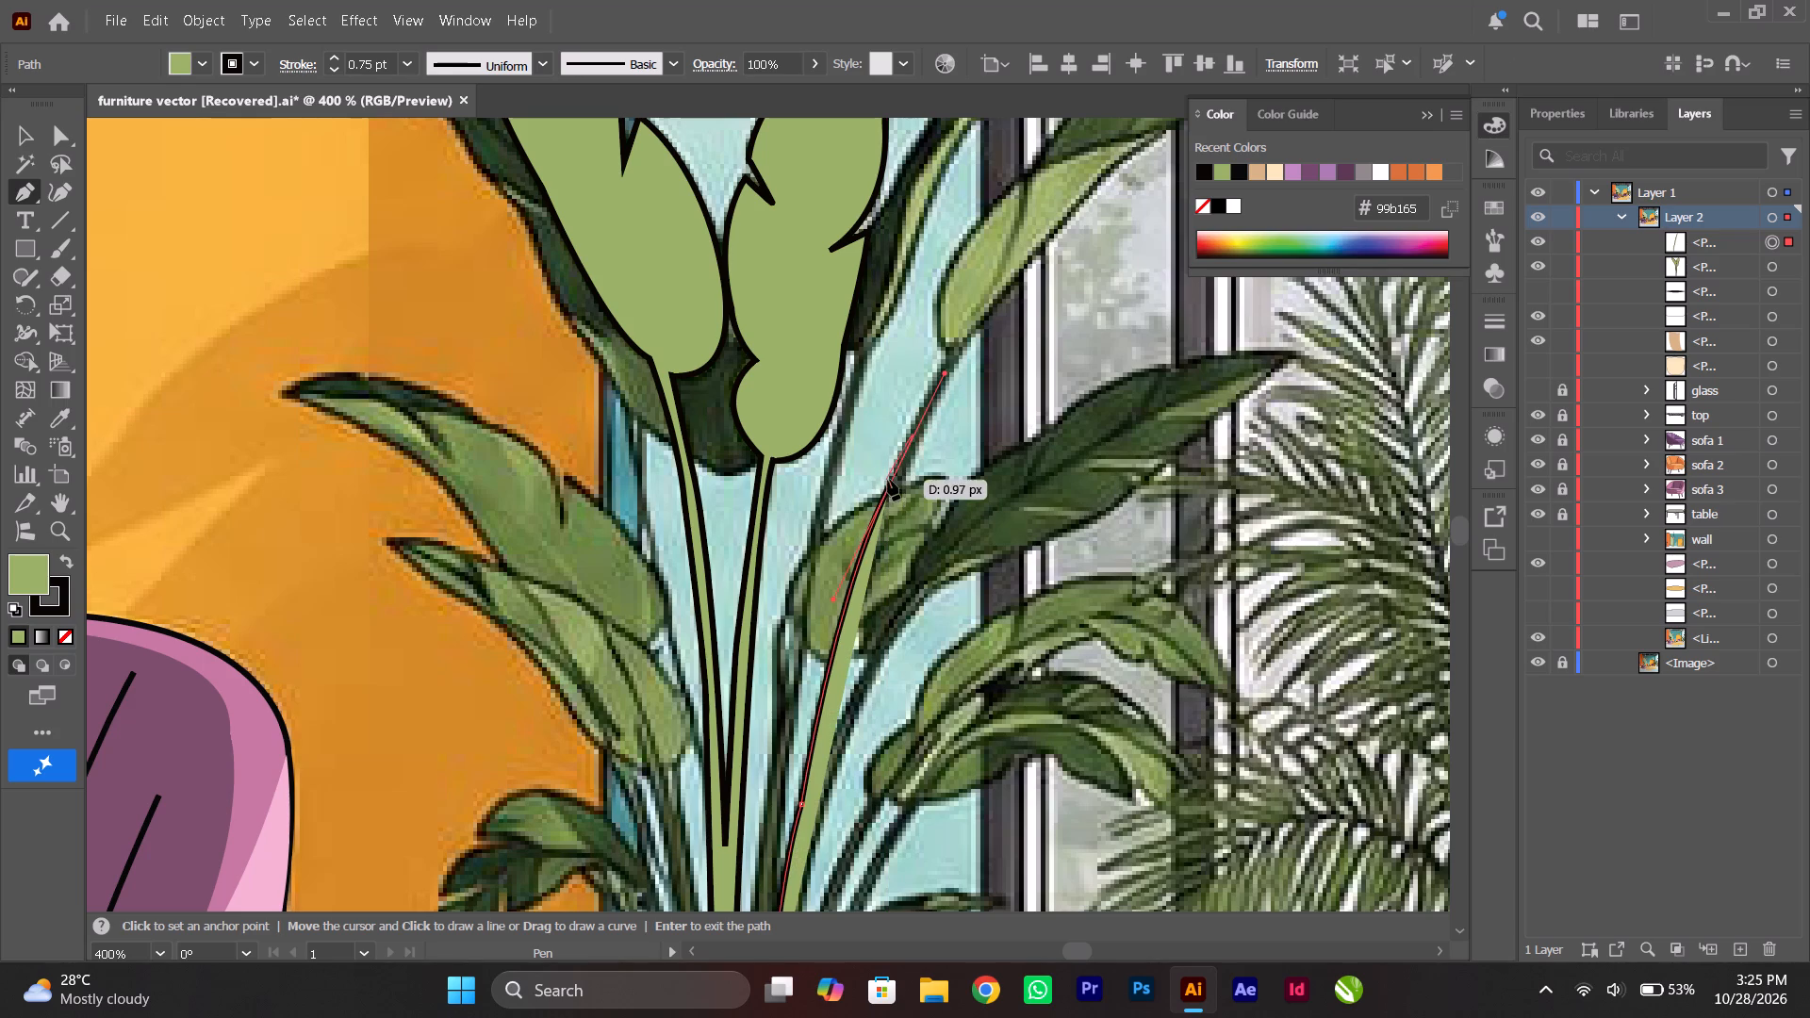
{"action": "left_click", "coordinate": [889, 488]}
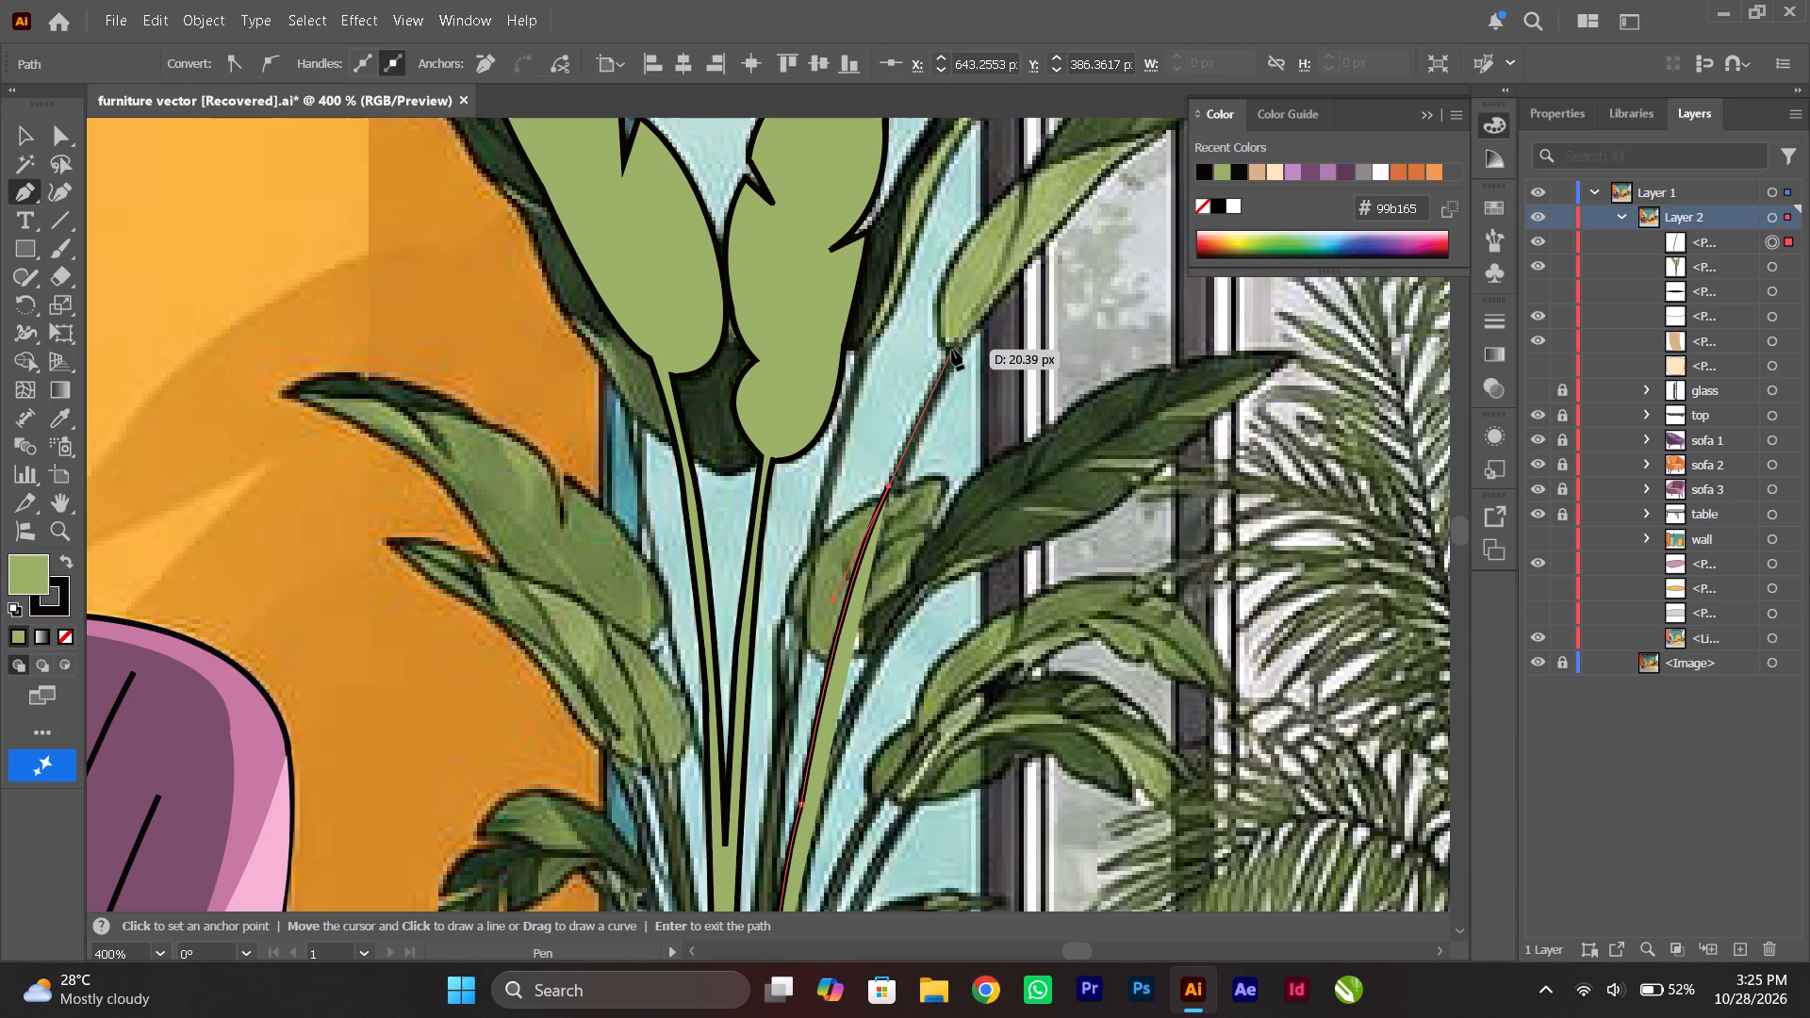
{"action": "left_click", "coordinate": [952, 350]}
Continue the path from the leaf base up the left edge of the tall rightmost upper leaf with a curved segment ending in a corner point.
{"action": "scroll", "coordinate": [955, 361], "scroll_direction": "up", "scroll_amount": 8}
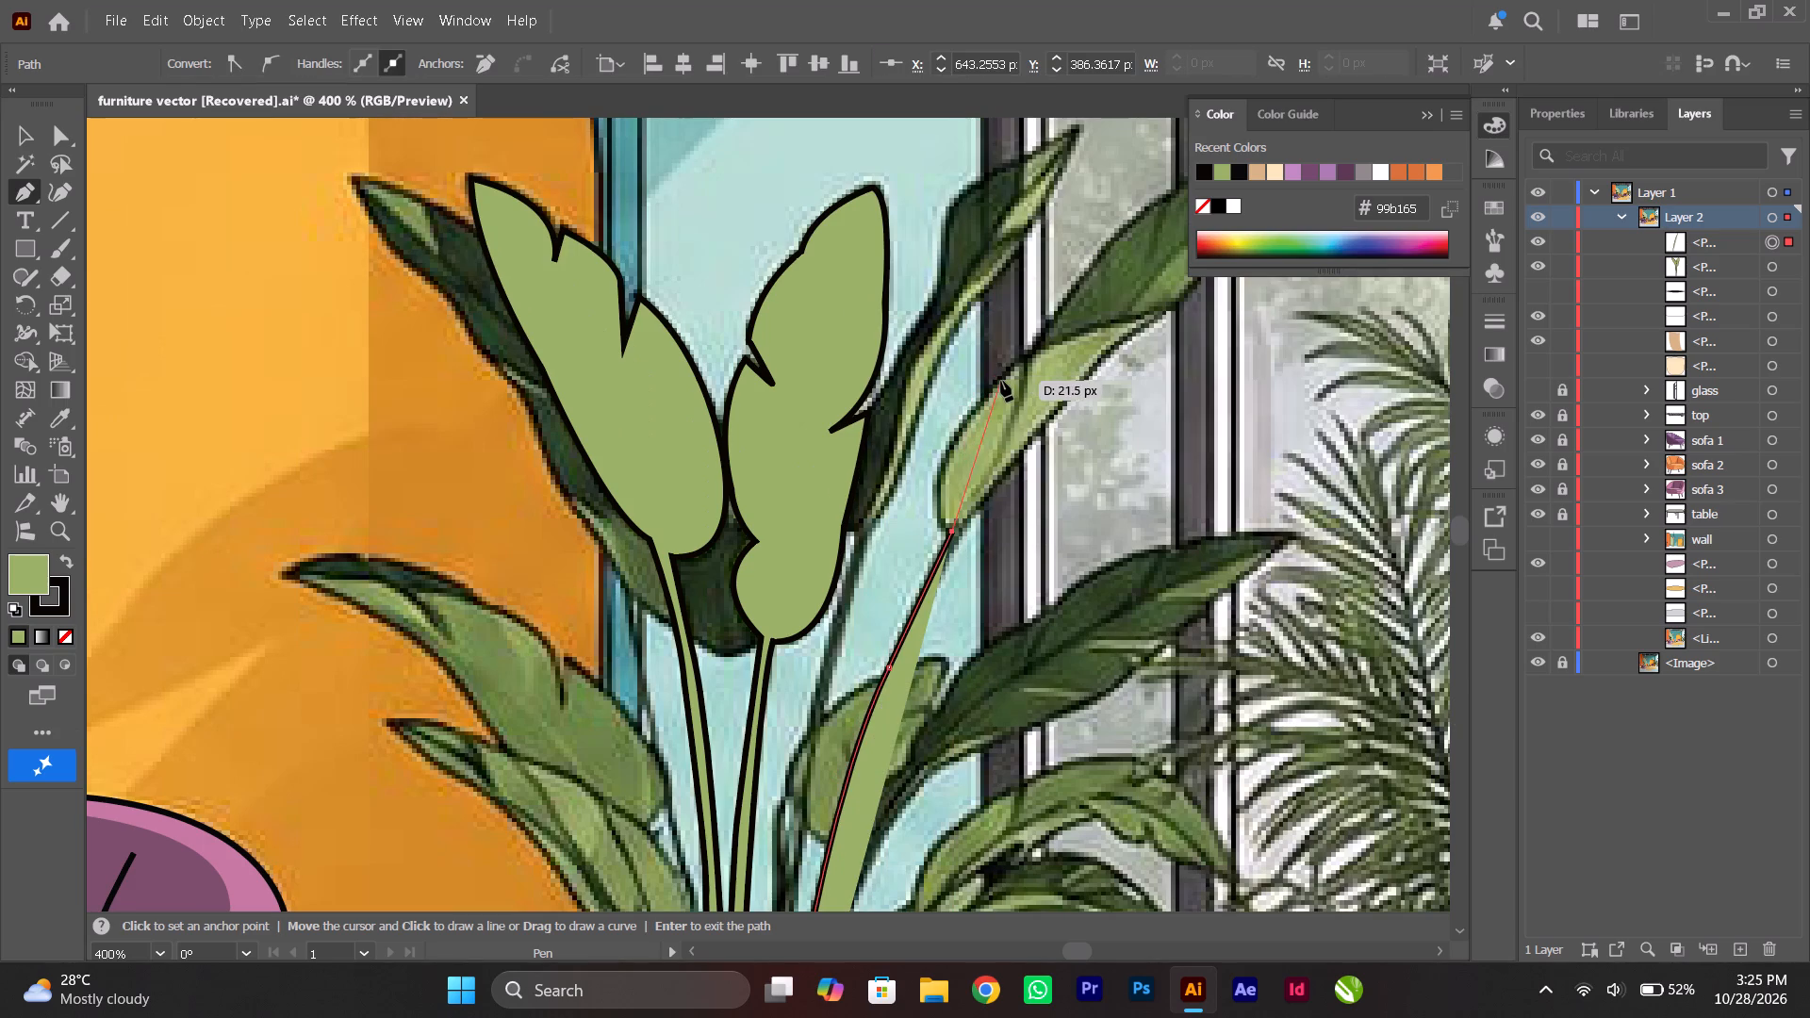
{"action": "left_click_drag", "start_coordinate": [999, 382], "coordinate": [1102, 256]}
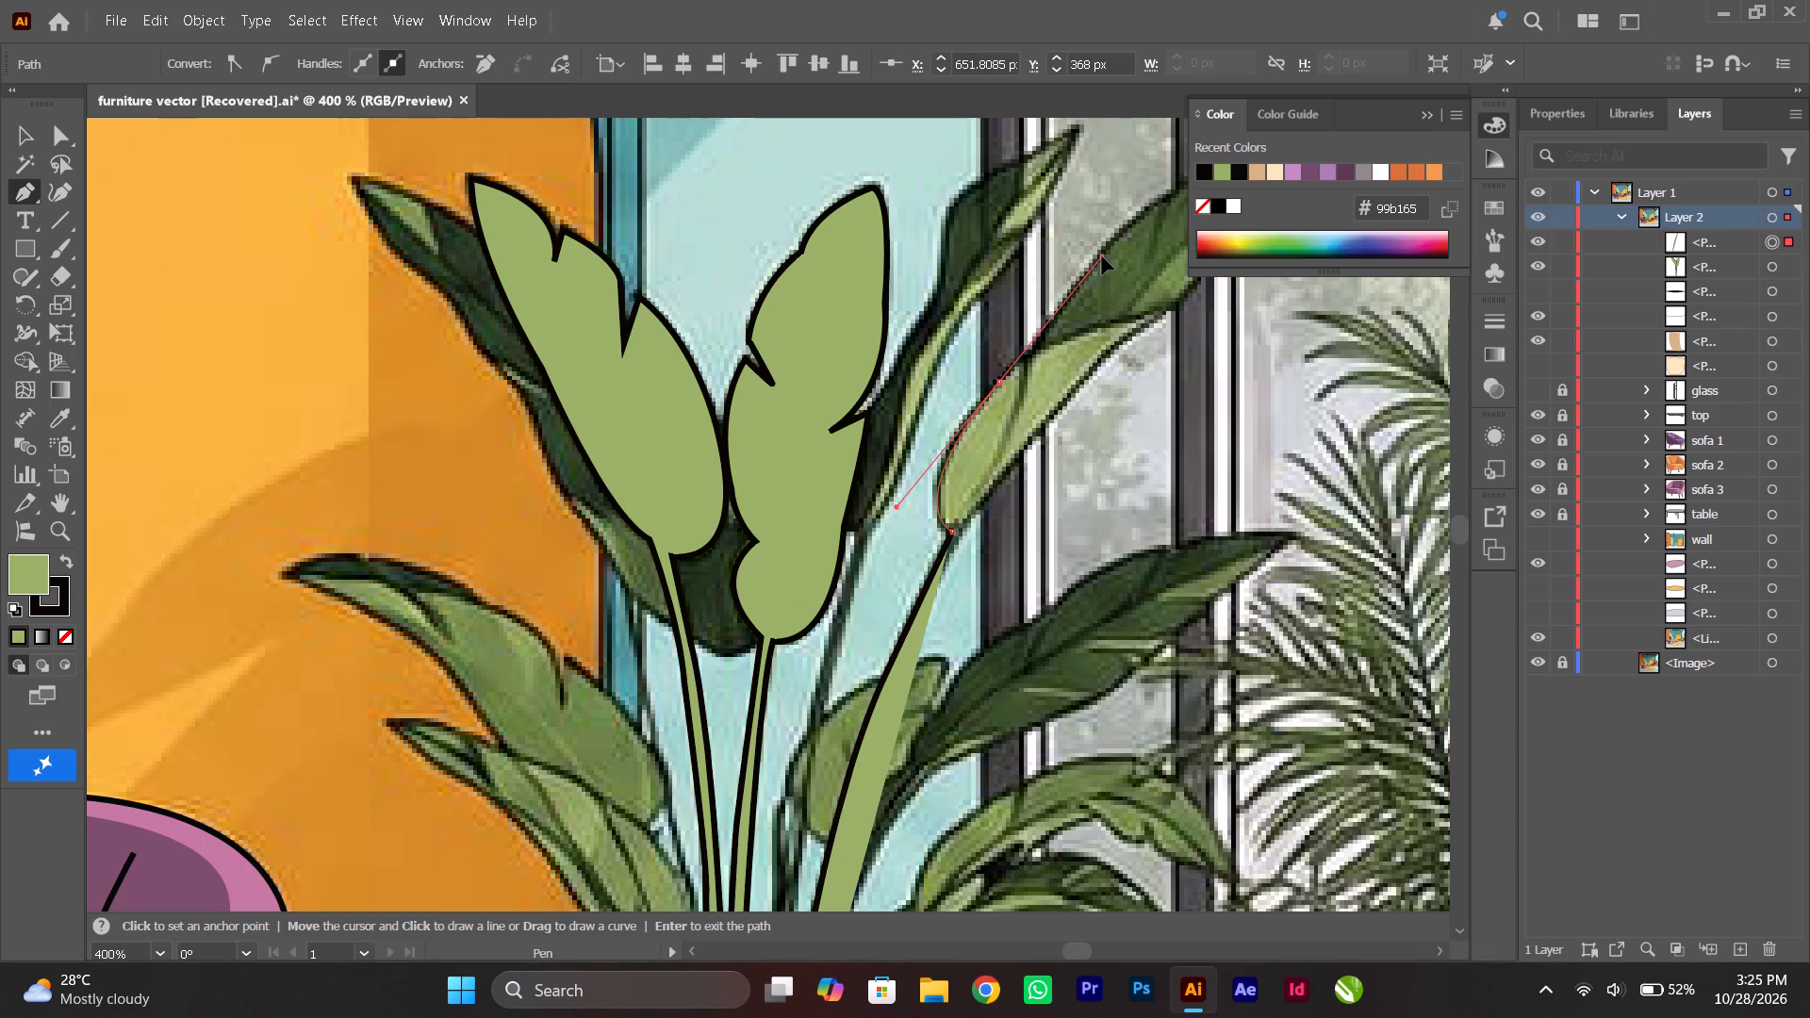
{"action": "left_click_drag", "start_coordinate": [1102, 256], "coordinate": [1098, 269]}
{"action": "left_click", "coordinate": [998, 378]}
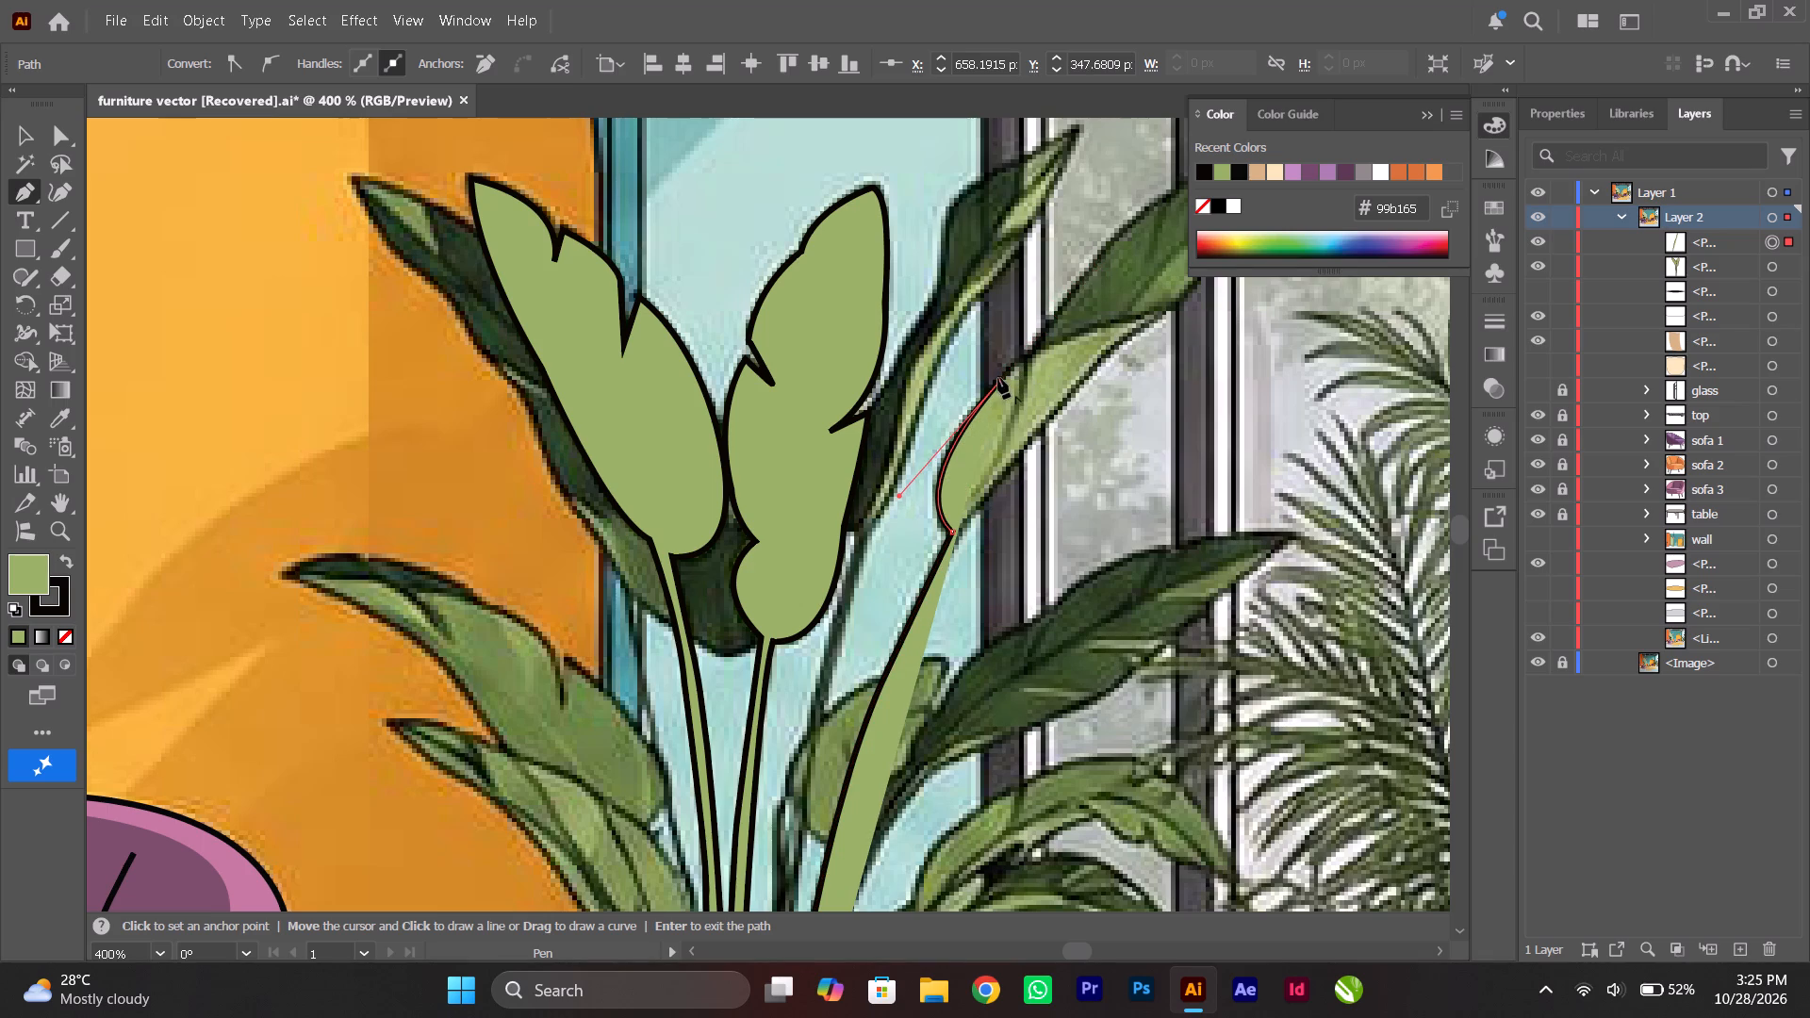
{"action": "scroll", "coordinate": [1013, 386], "scroll_direction": "up", "scroll_amount": 7}
{"action": "scroll", "coordinate": [1019, 397], "scroll_direction": "down", "scroll_amount": 7, "text": "ctrl"}
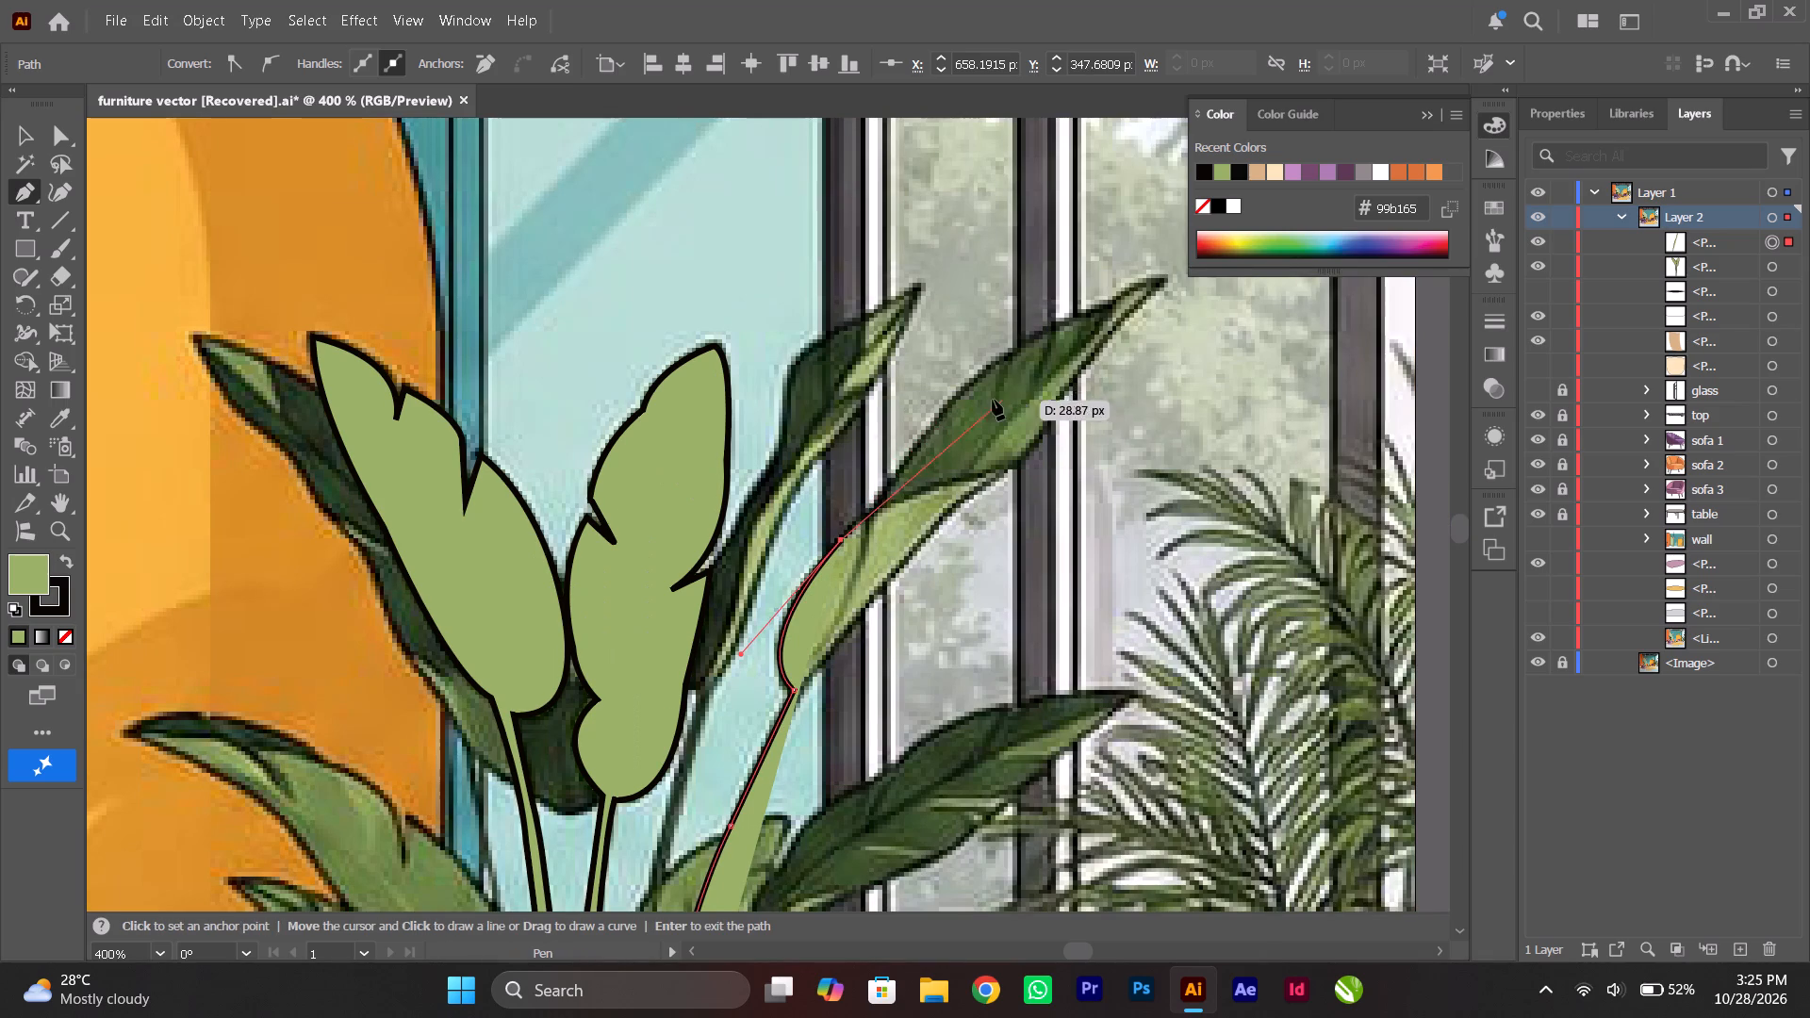
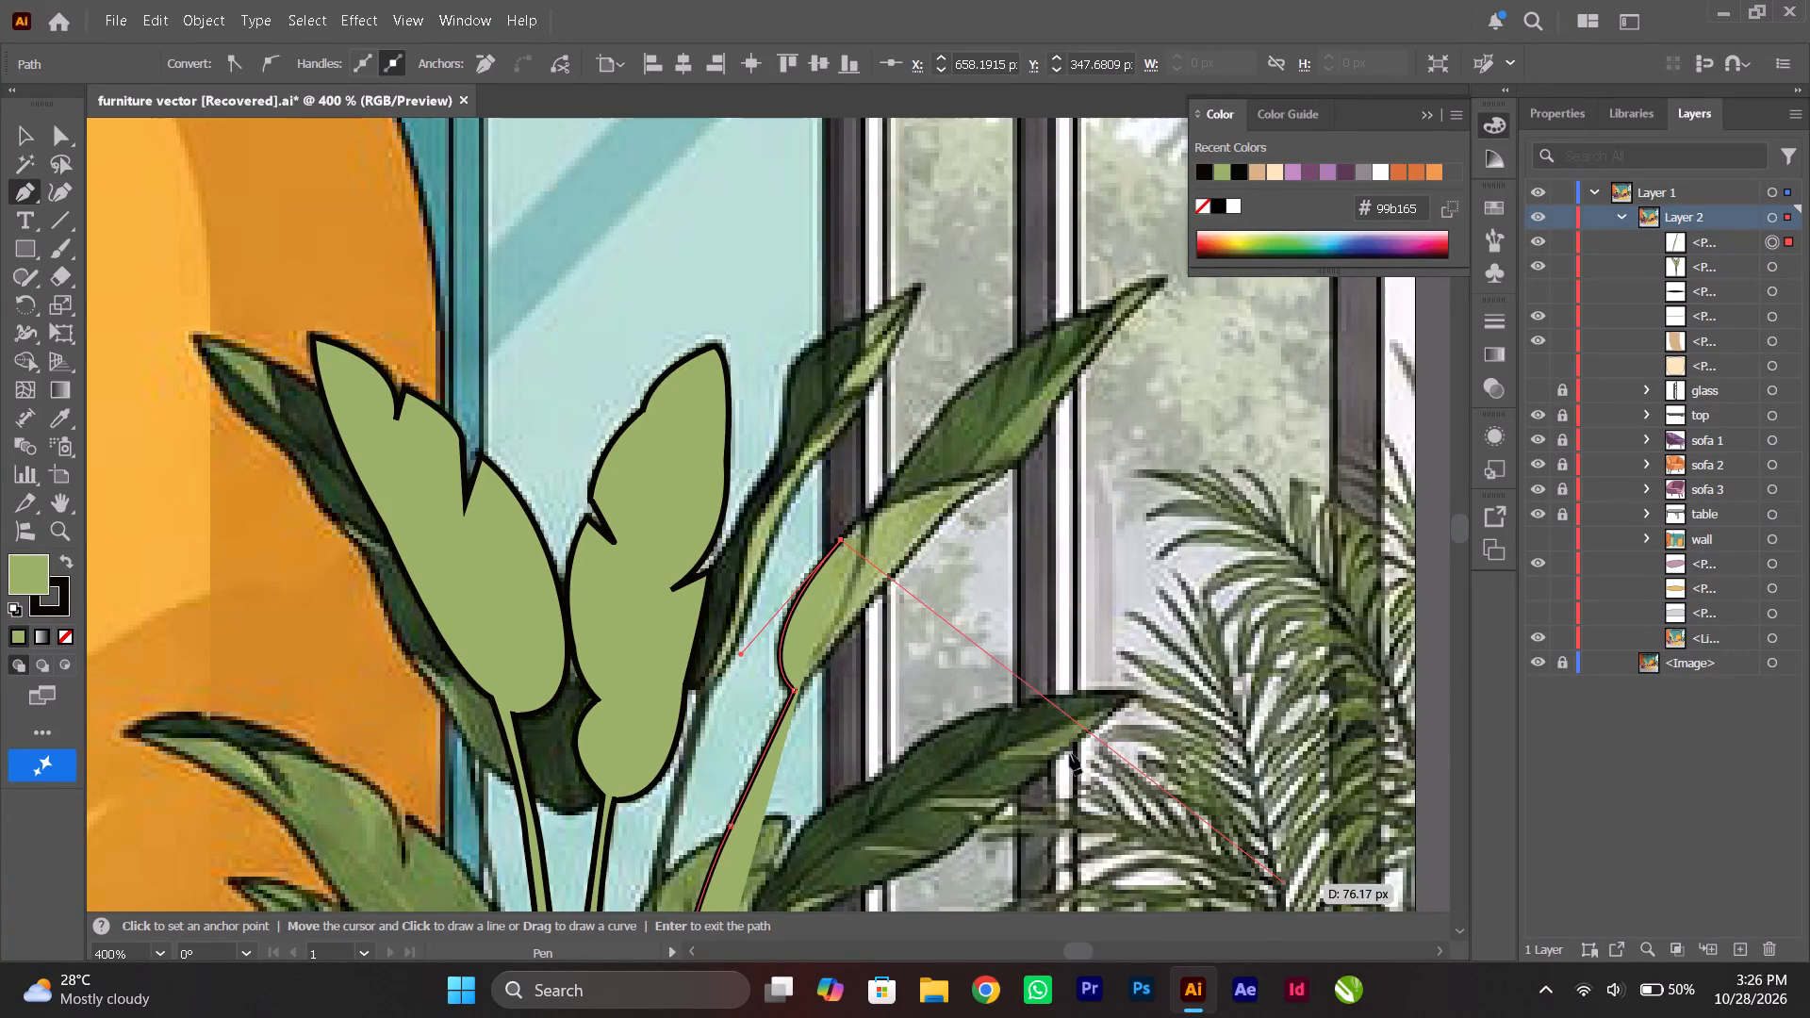
Extend the Pen path up the outer edge of the tall rightmost leaf to midway along its dark folded part, ending in a corner point.
{"action": "scroll", "coordinate": [985, 400], "scroll_direction": "up", "scroll_amount": 1, "text": "alt"}
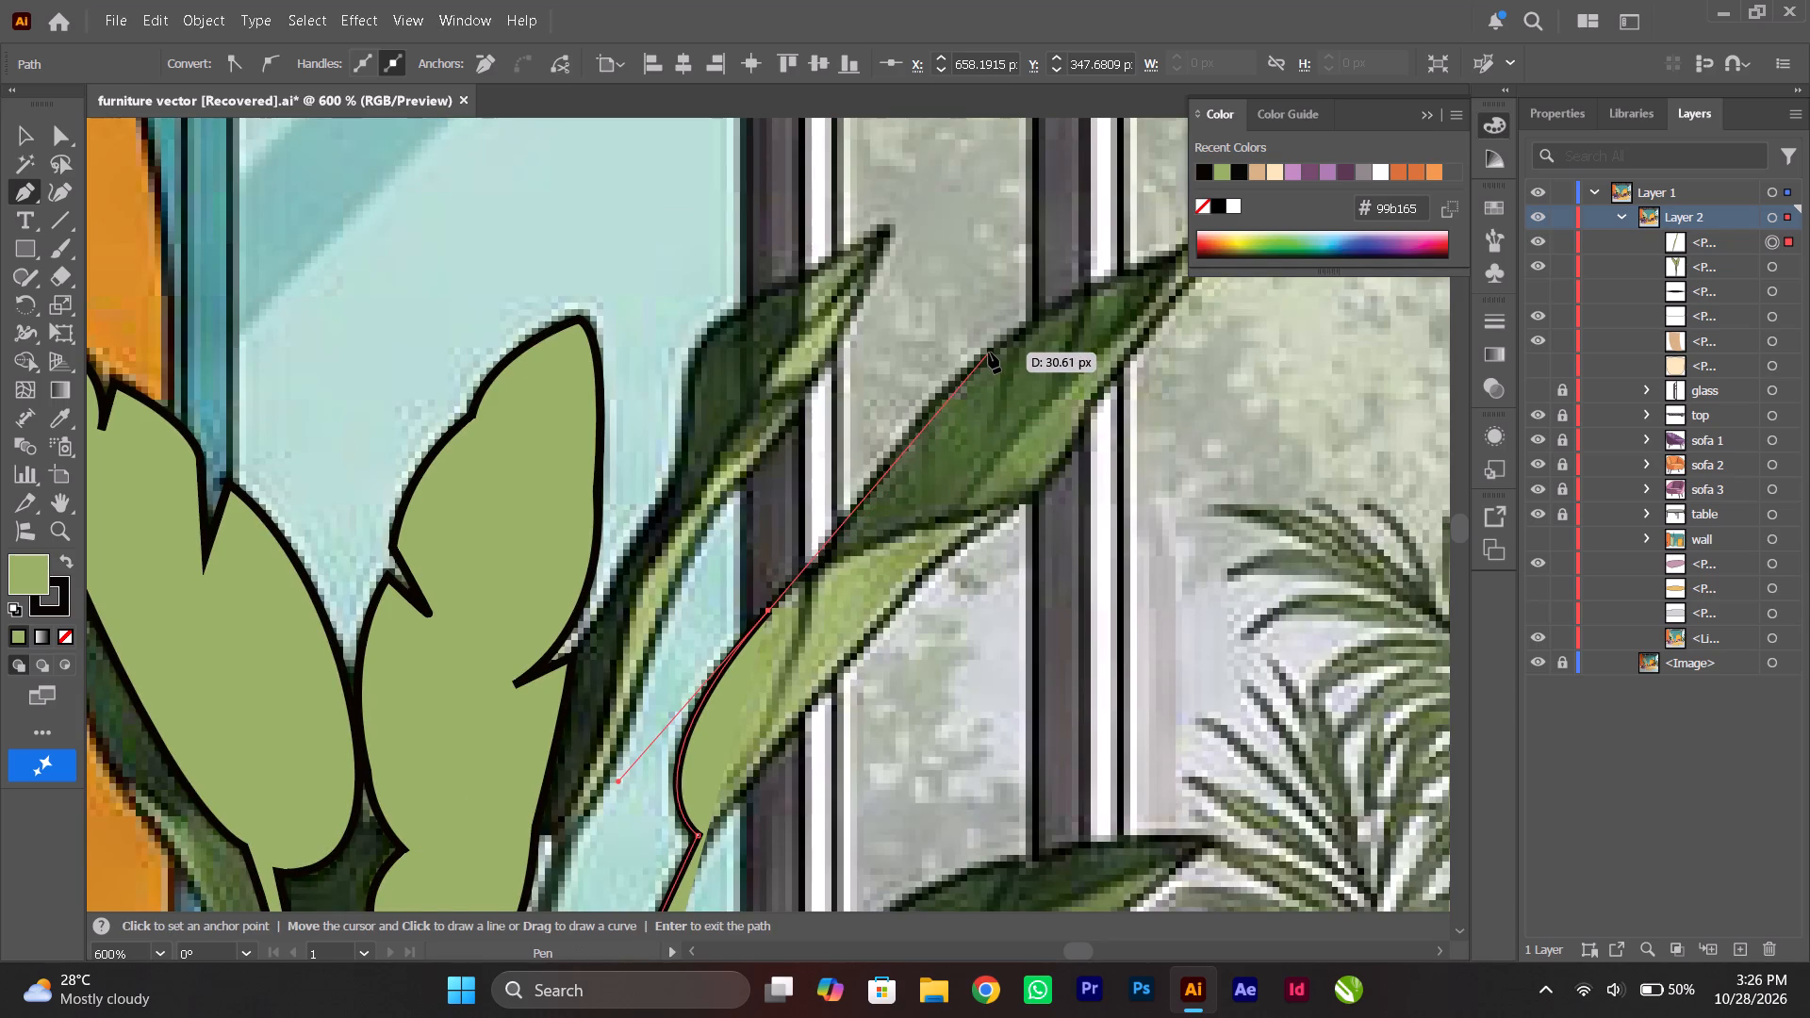
{"action": "left_click", "coordinate": [827, 562]}
{"action": "scroll", "coordinate": [827, 562], "scroll_direction": "down", "scroll_amount": 5, "text": "ctrl"}
{"action": "scroll", "coordinate": [827, 562], "scroll_direction": "up", "scroll_amount": 5, "text": "ctrl"}
{"action": "scroll", "coordinate": [866, 529], "scroll_direction": "up", "scroll_amount": 2}
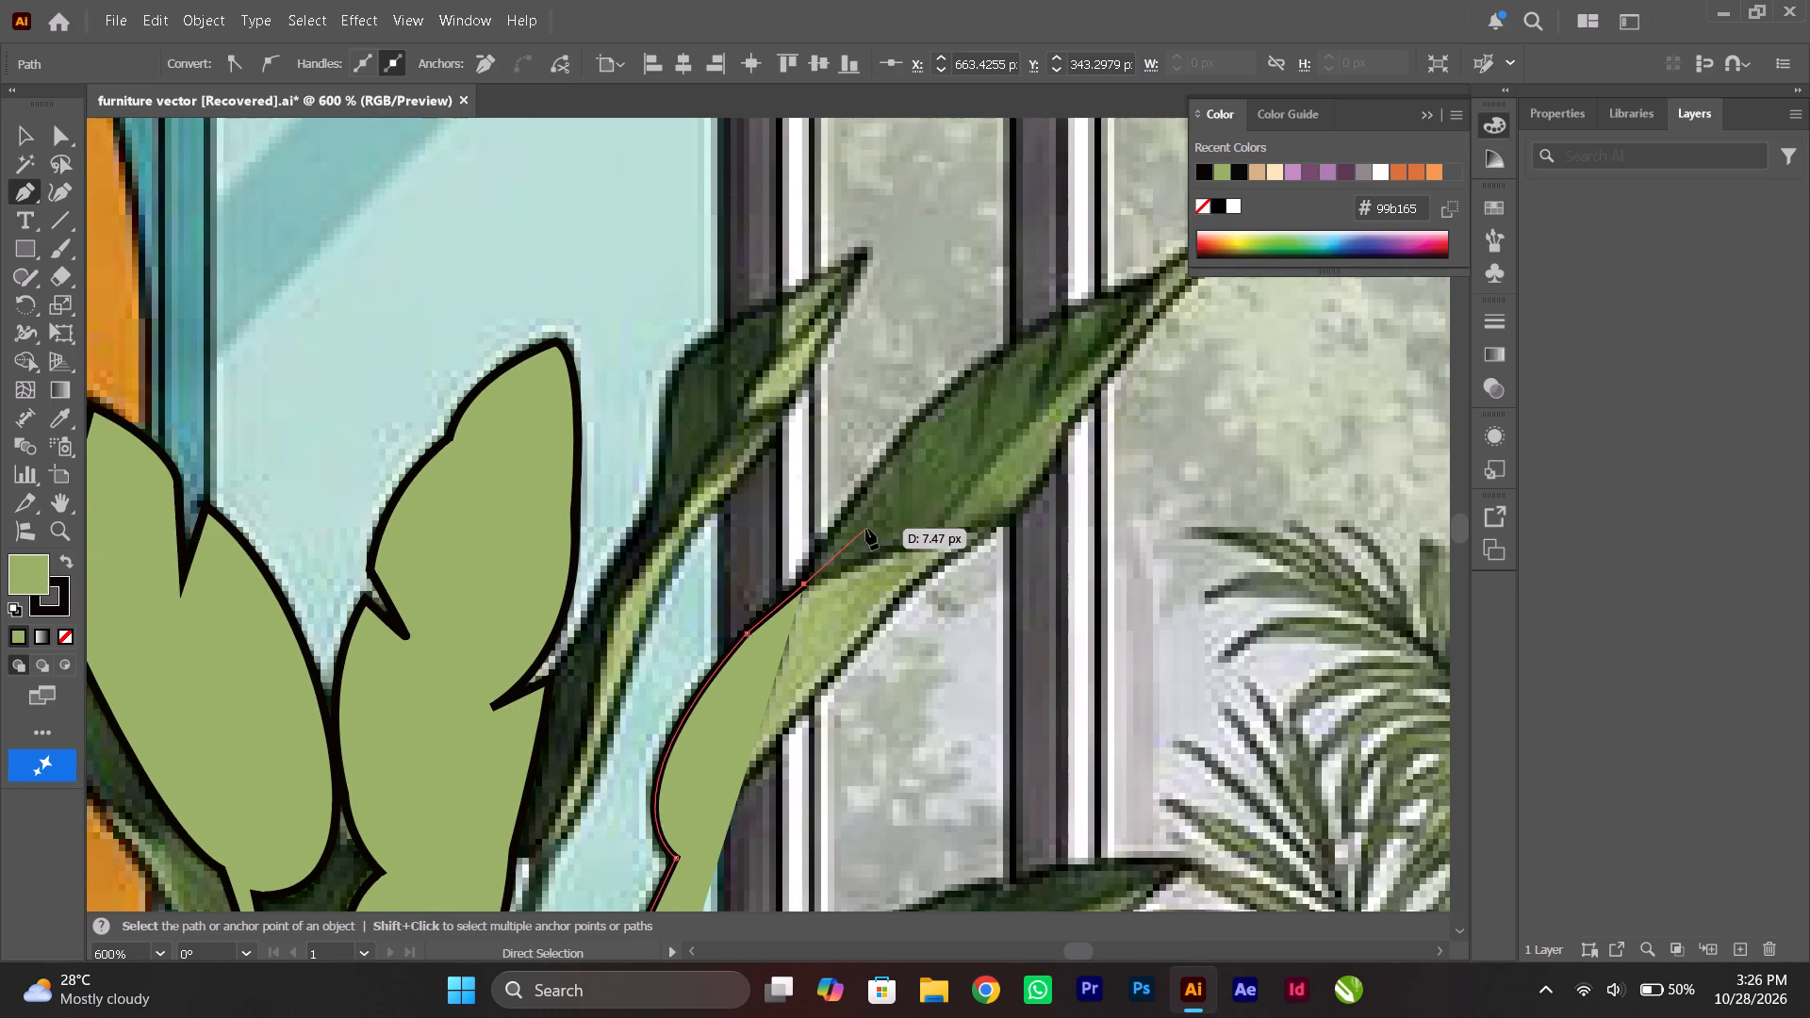
{"action": "scroll", "coordinate": [866, 529], "scroll_direction": "up", "scroll_amount": 3}
{"action": "scroll", "coordinate": [866, 528], "scroll_direction": "down", "scroll_amount": 9, "text": "ctrl"}
{"action": "scroll", "coordinate": [866, 528], "scroll_direction": "up", "scroll_amount": 5}
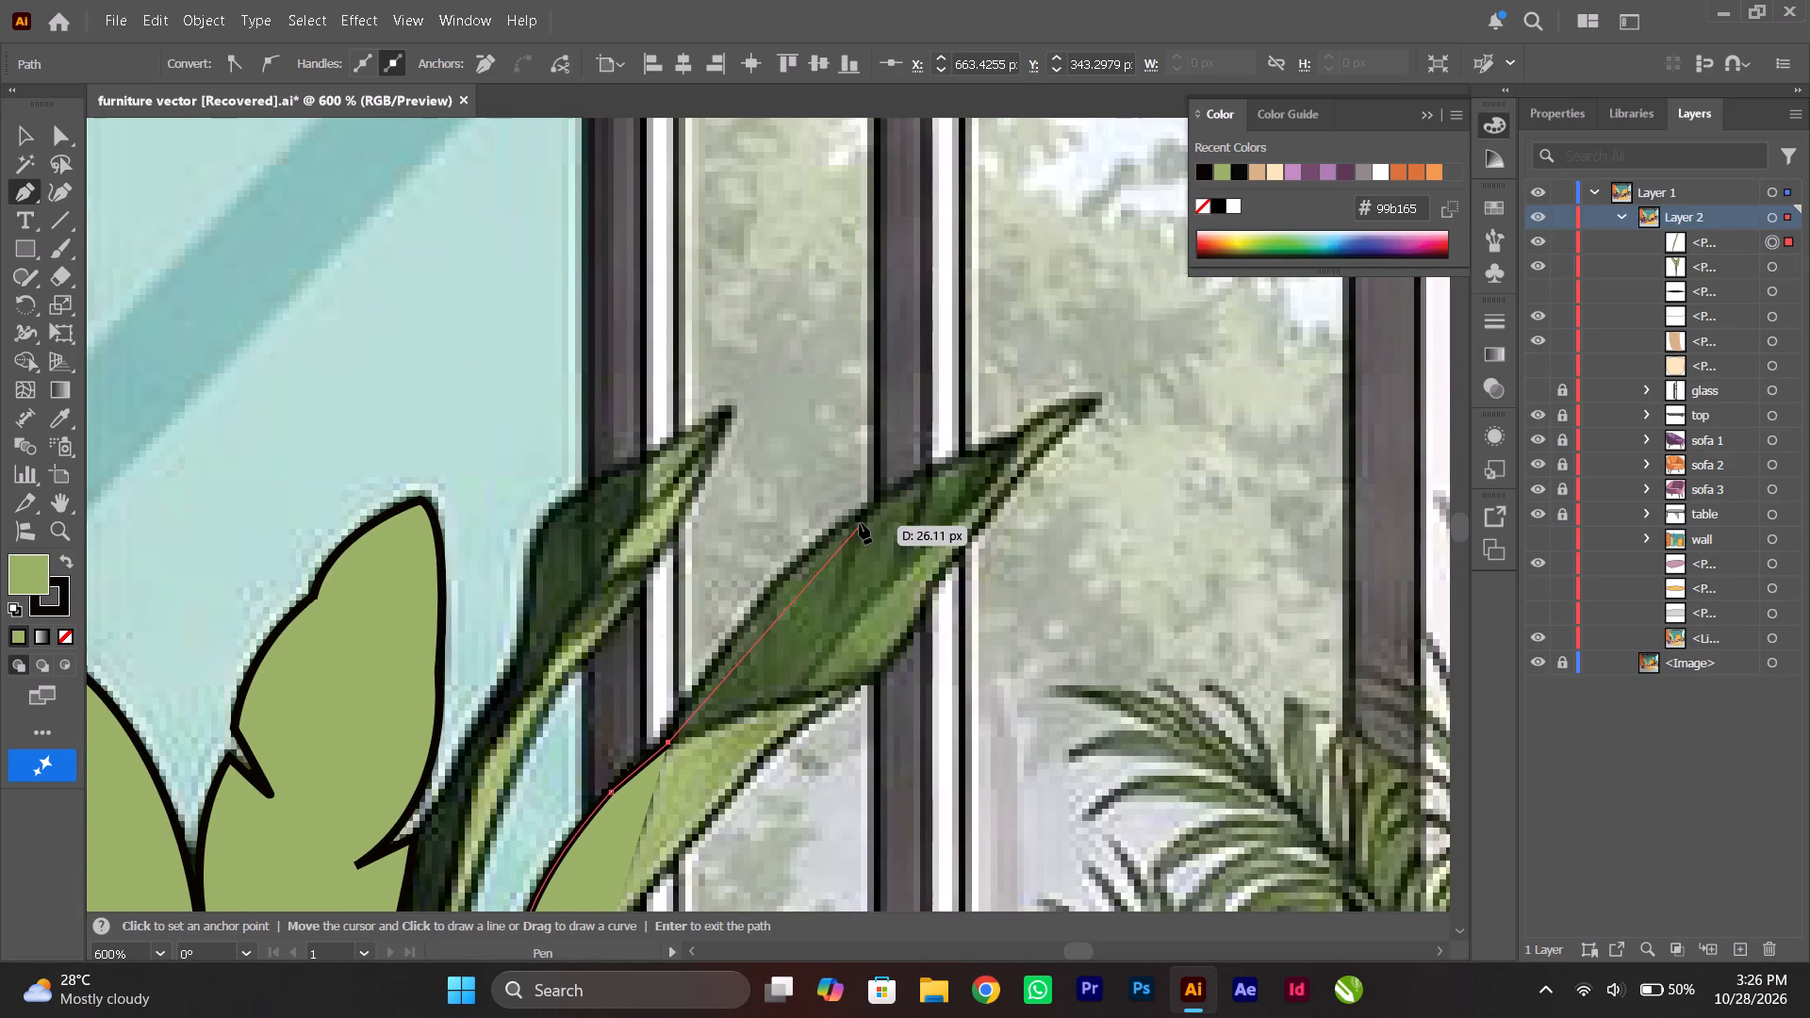
{"action": "left_click_drag", "start_coordinate": [855, 518], "coordinate": [978, 429]}
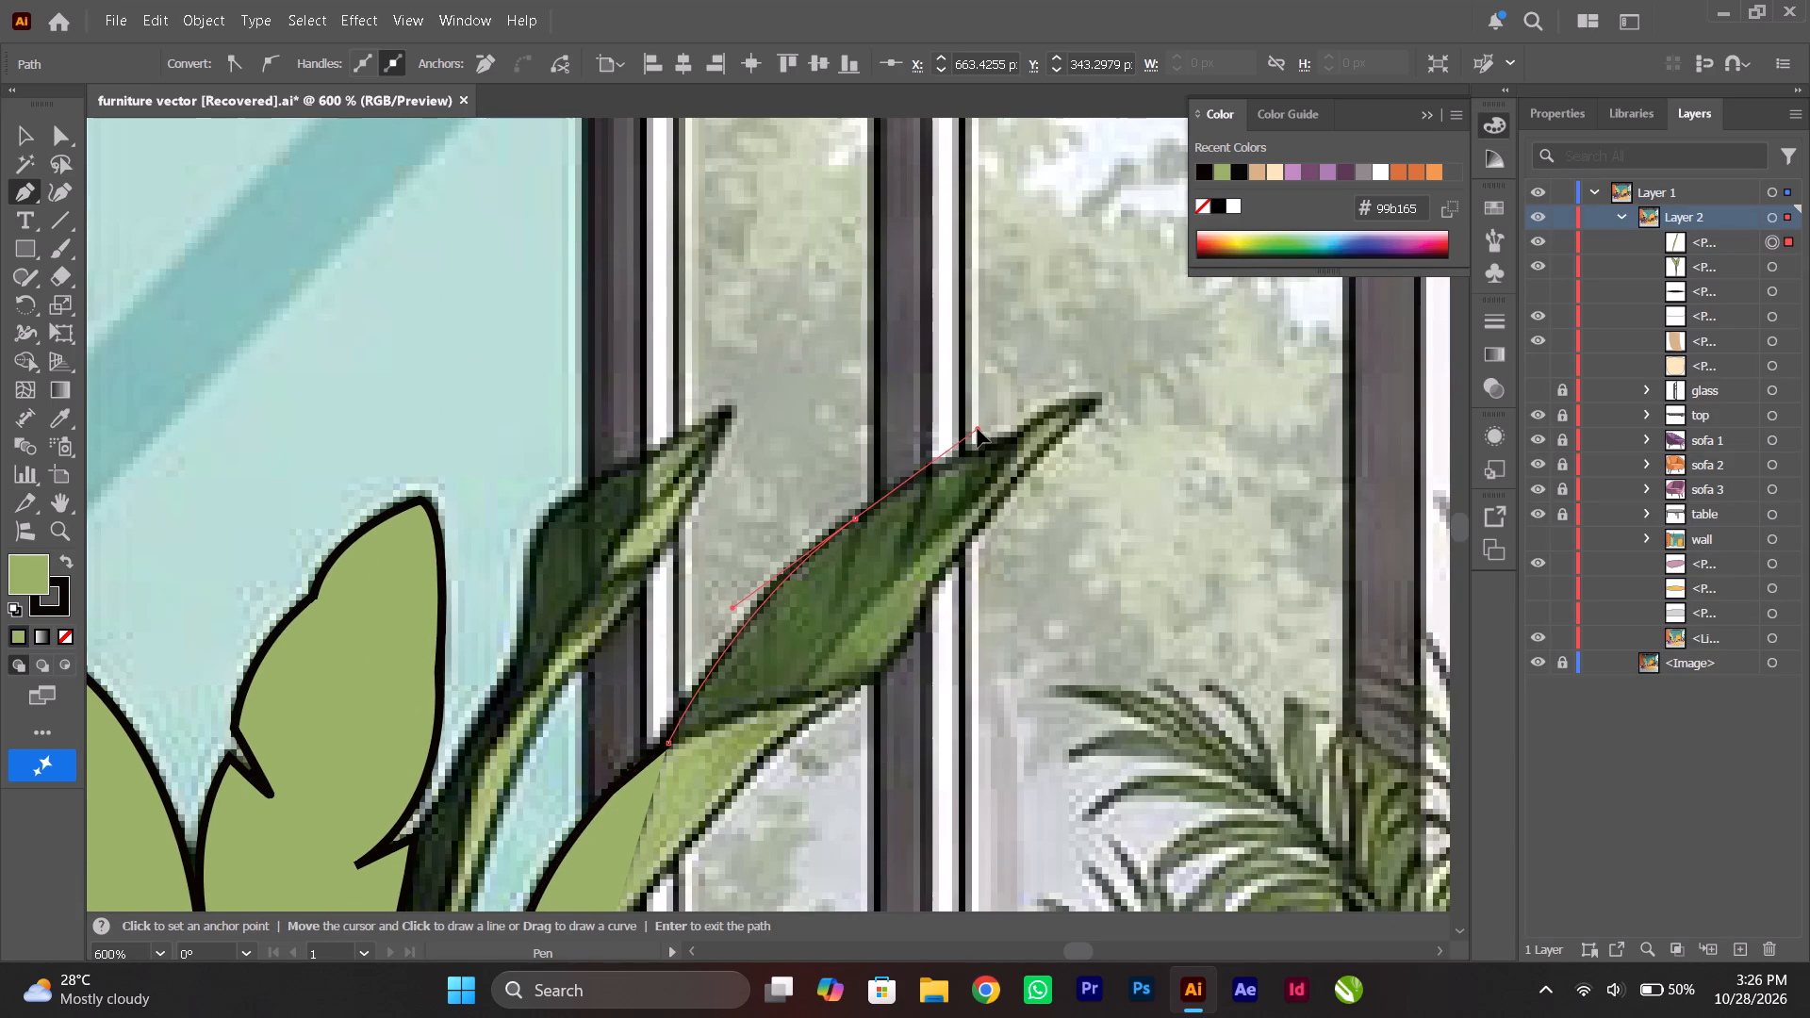
{"action": "left_click_drag", "start_coordinate": [978, 429], "coordinate": [976, 432]}
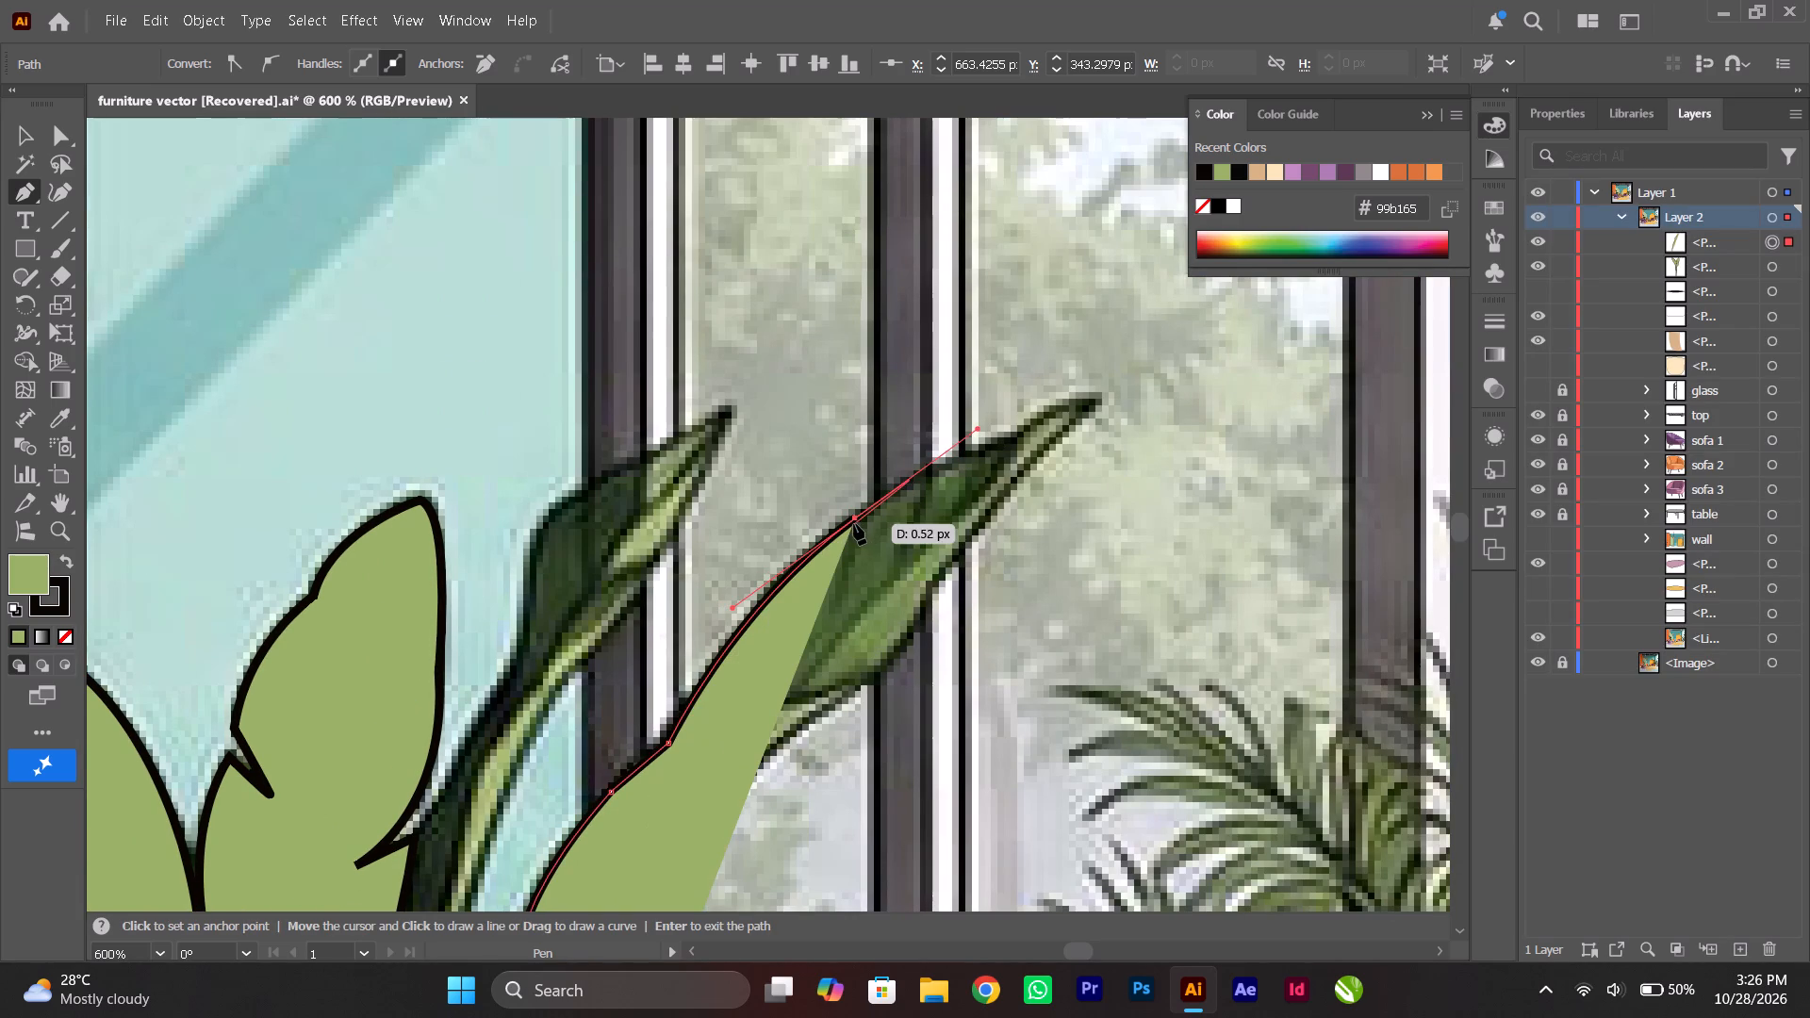
{"action": "left_click", "coordinate": [856, 517]}
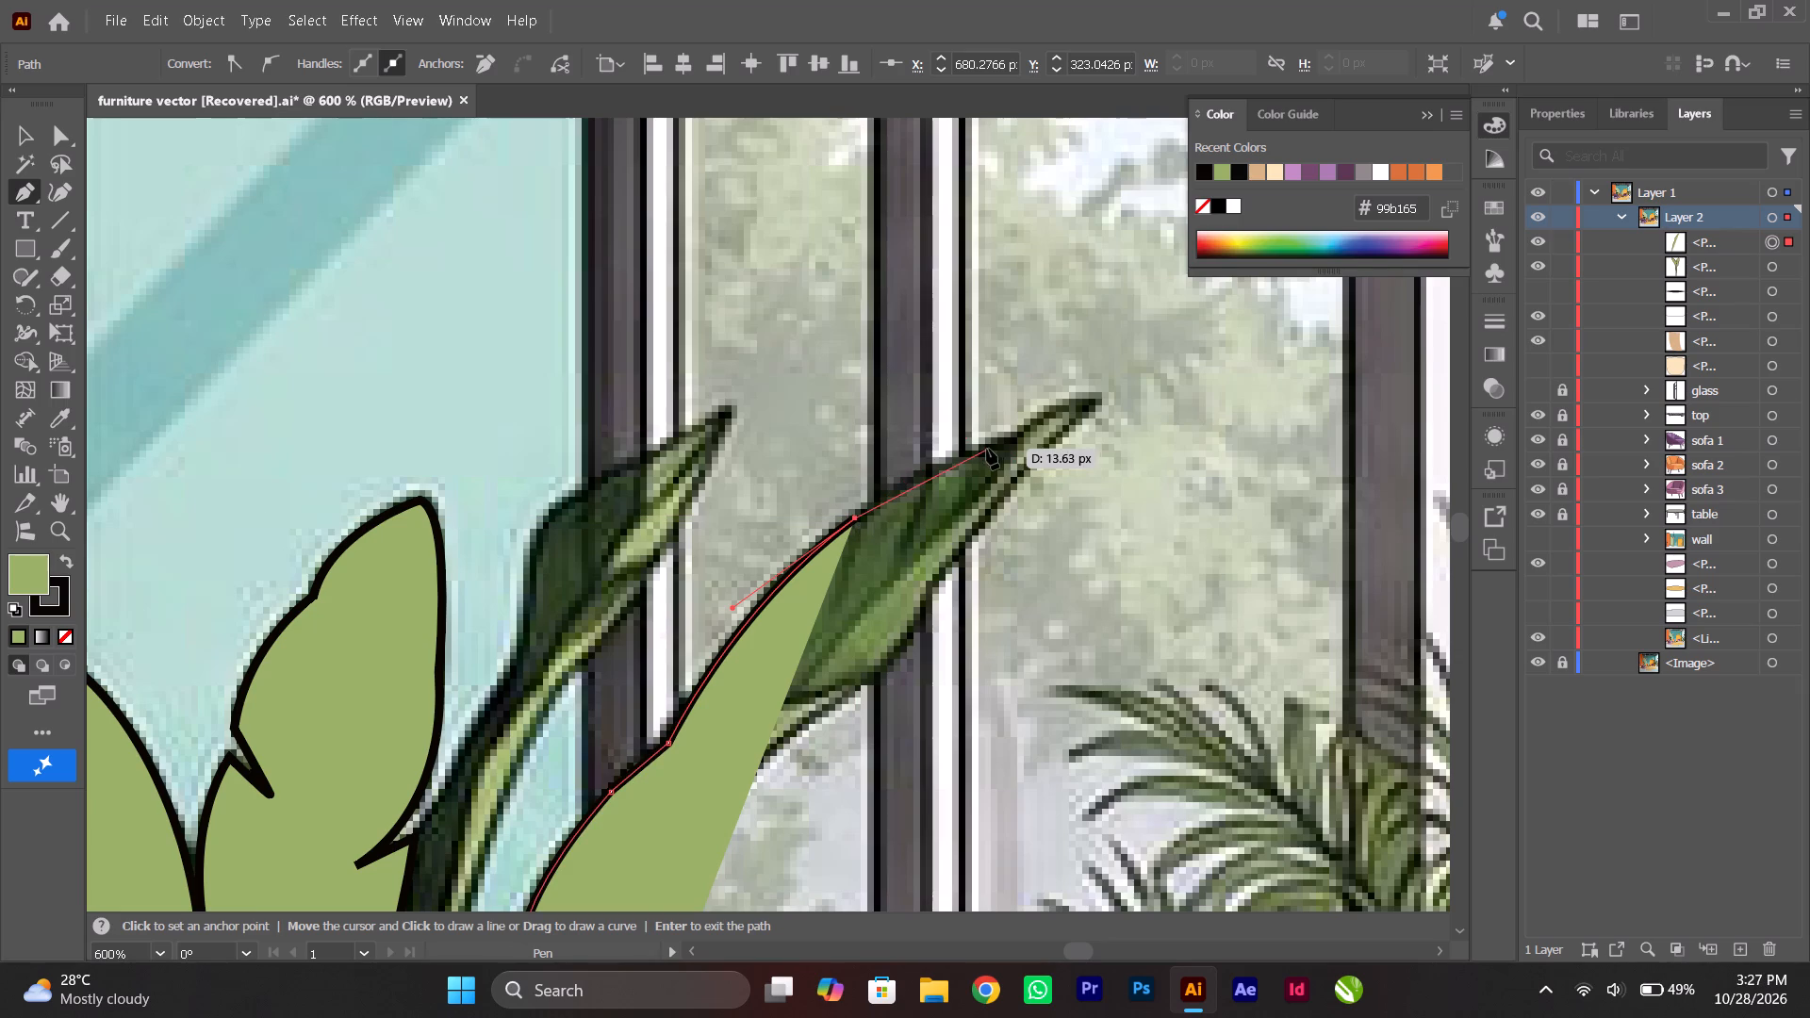
Trace the rest of the tall leaf's upper edge to its pointed tip with curved segments, making the tip a corner point.
{"action": "left_click_drag", "start_coordinate": [1005, 443], "coordinate": [1105, 419]}
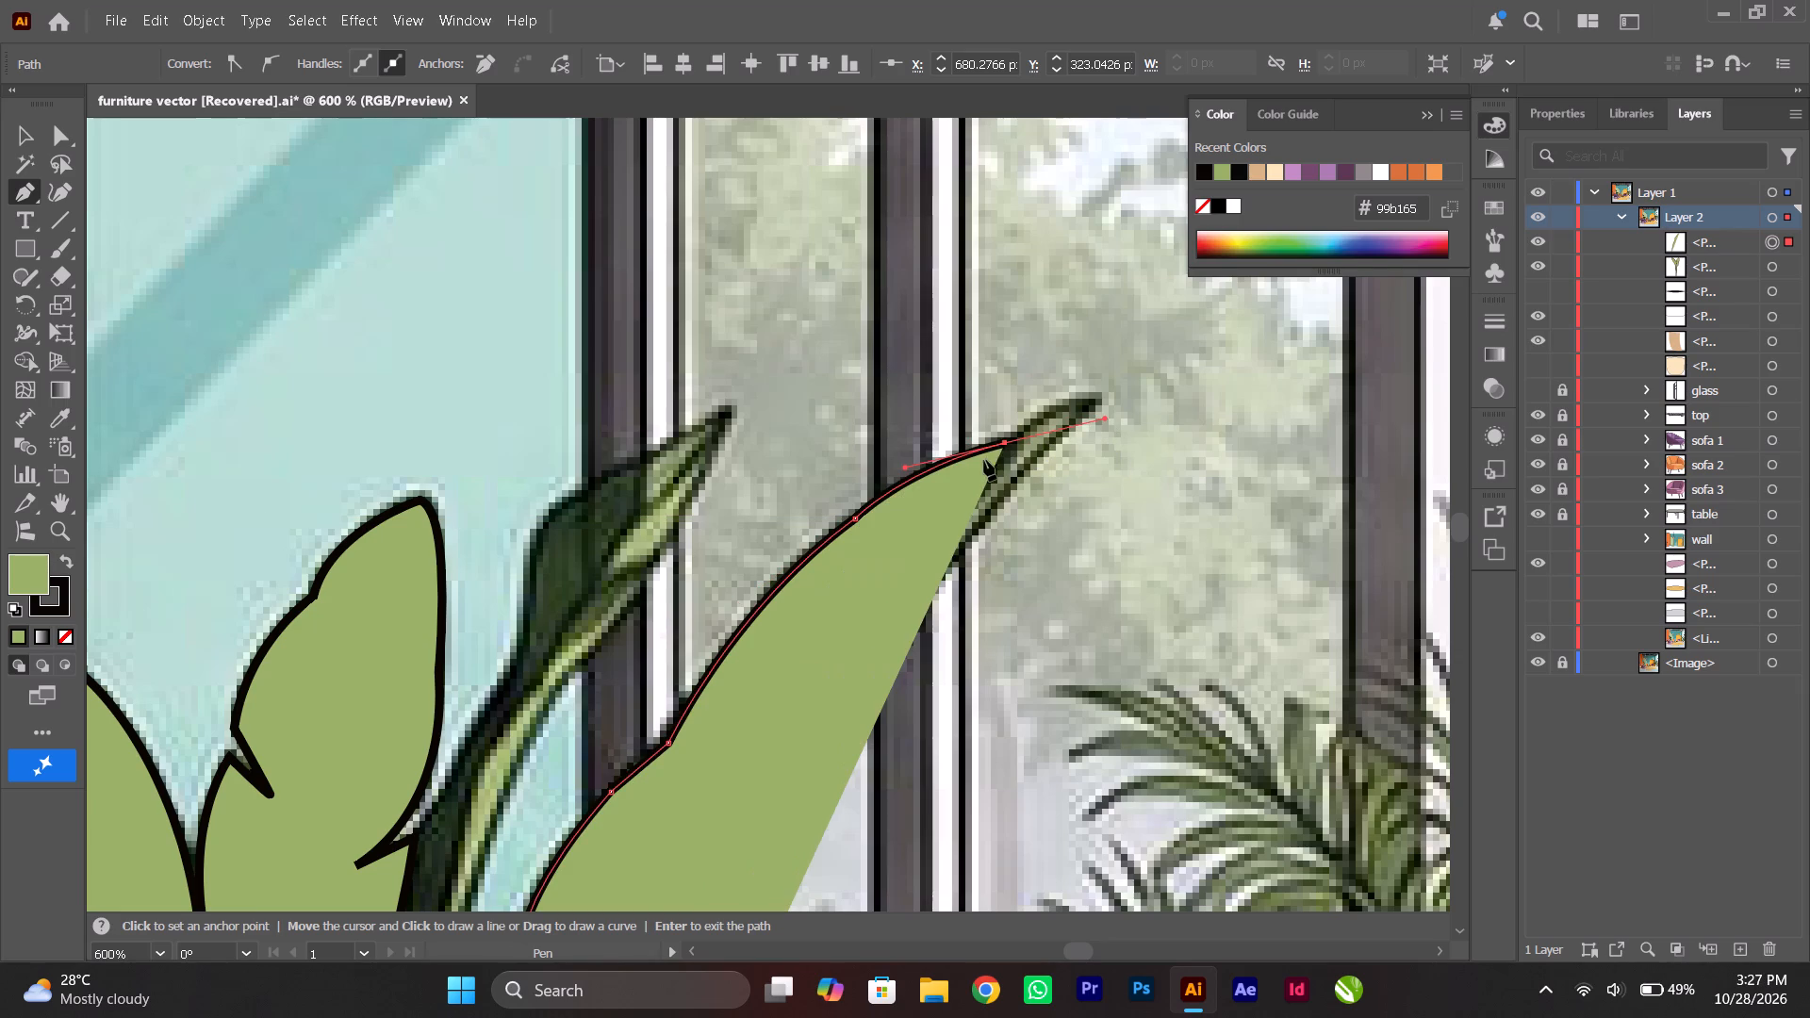
{"action": "left_click", "coordinate": [1003, 444]}
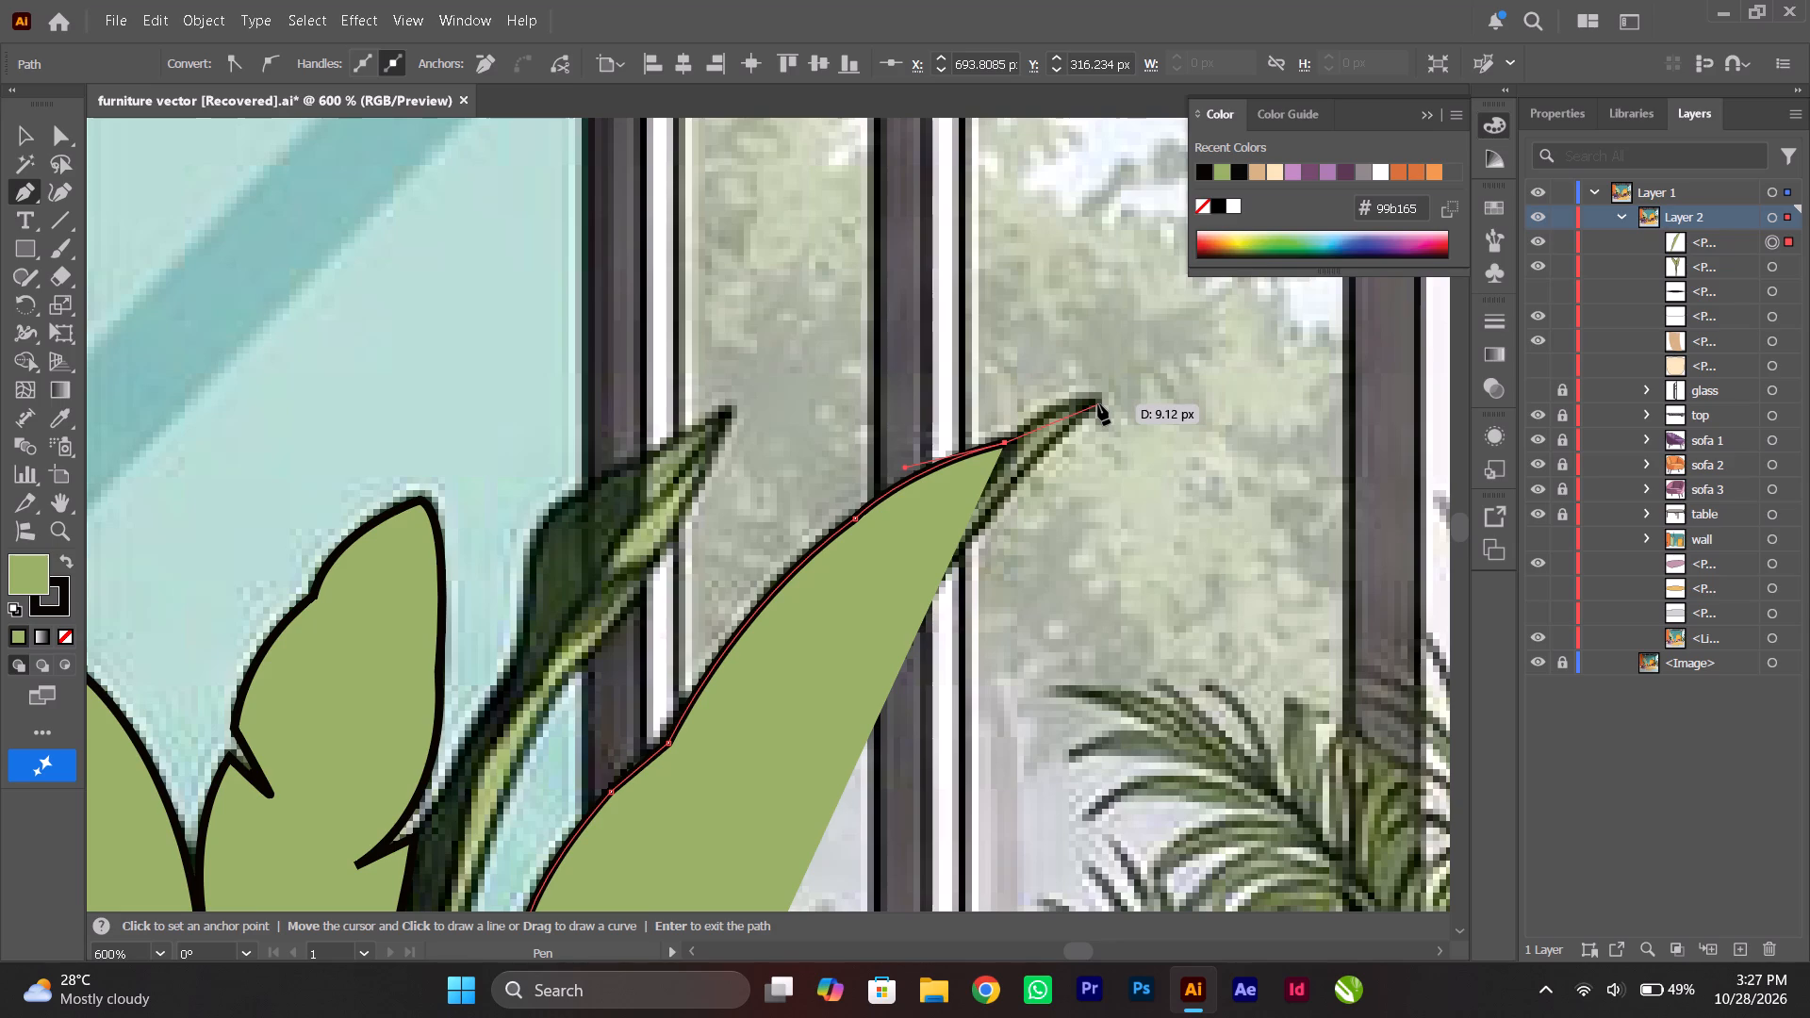
{"action": "left_click_drag", "start_coordinate": [1097, 402], "coordinate": [1132, 402]}
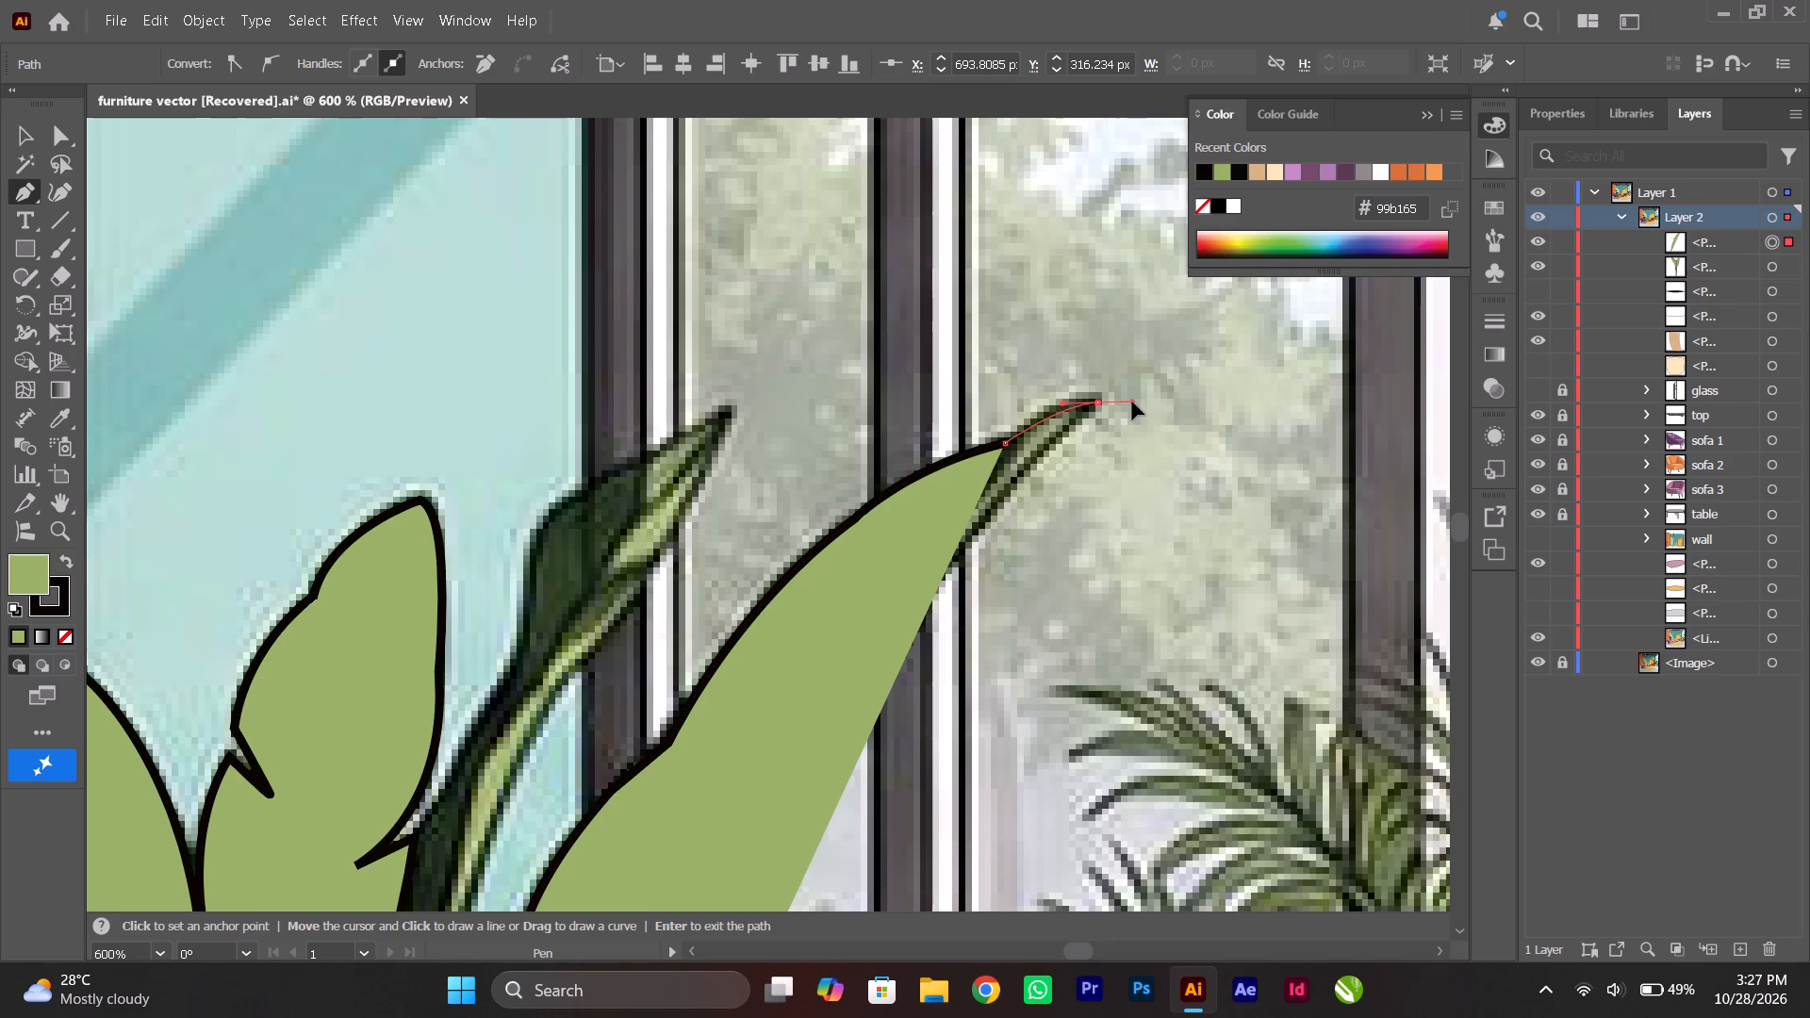
{"action": "left_click_drag", "start_coordinate": [1132, 402], "coordinate": [1136, 404]}
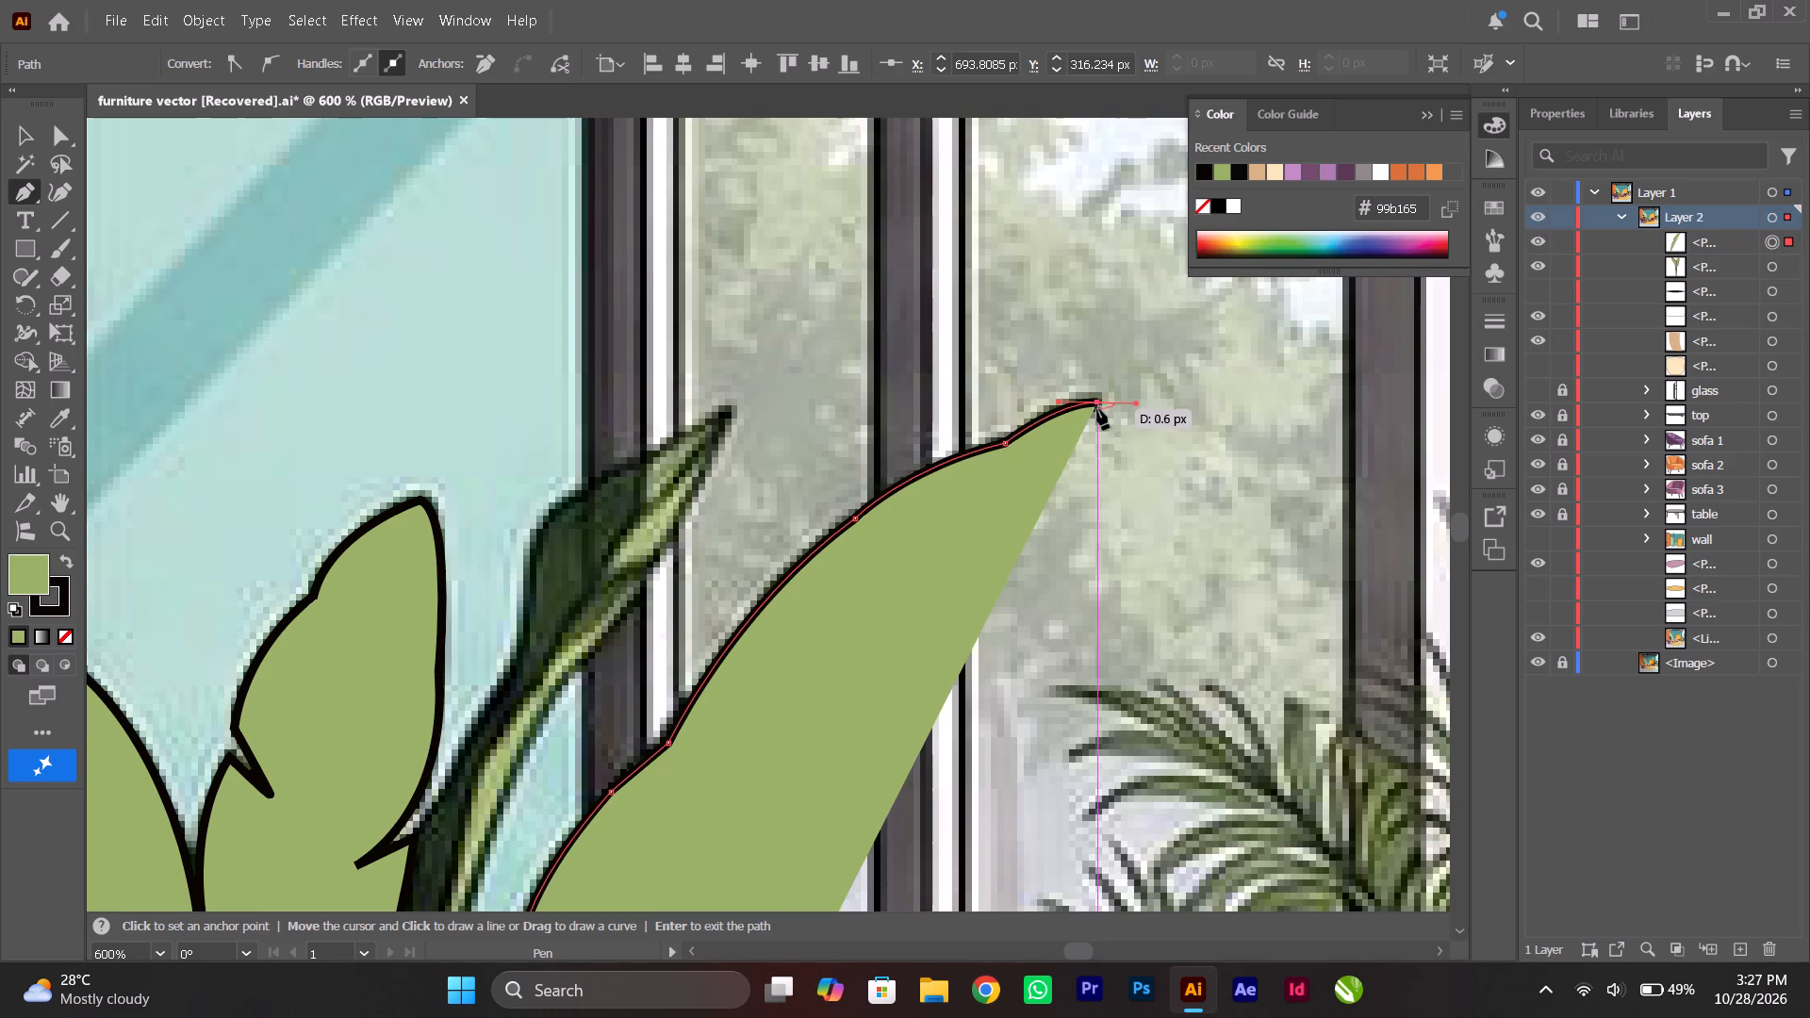
{"action": "left_click", "coordinate": [1097, 405]}
Set the leaf path's fill to none, keeping the black outline, so the reference image can be traced.
{"action": "scroll", "coordinate": [1097, 405], "scroll_direction": "down", "scroll_amount": 12}
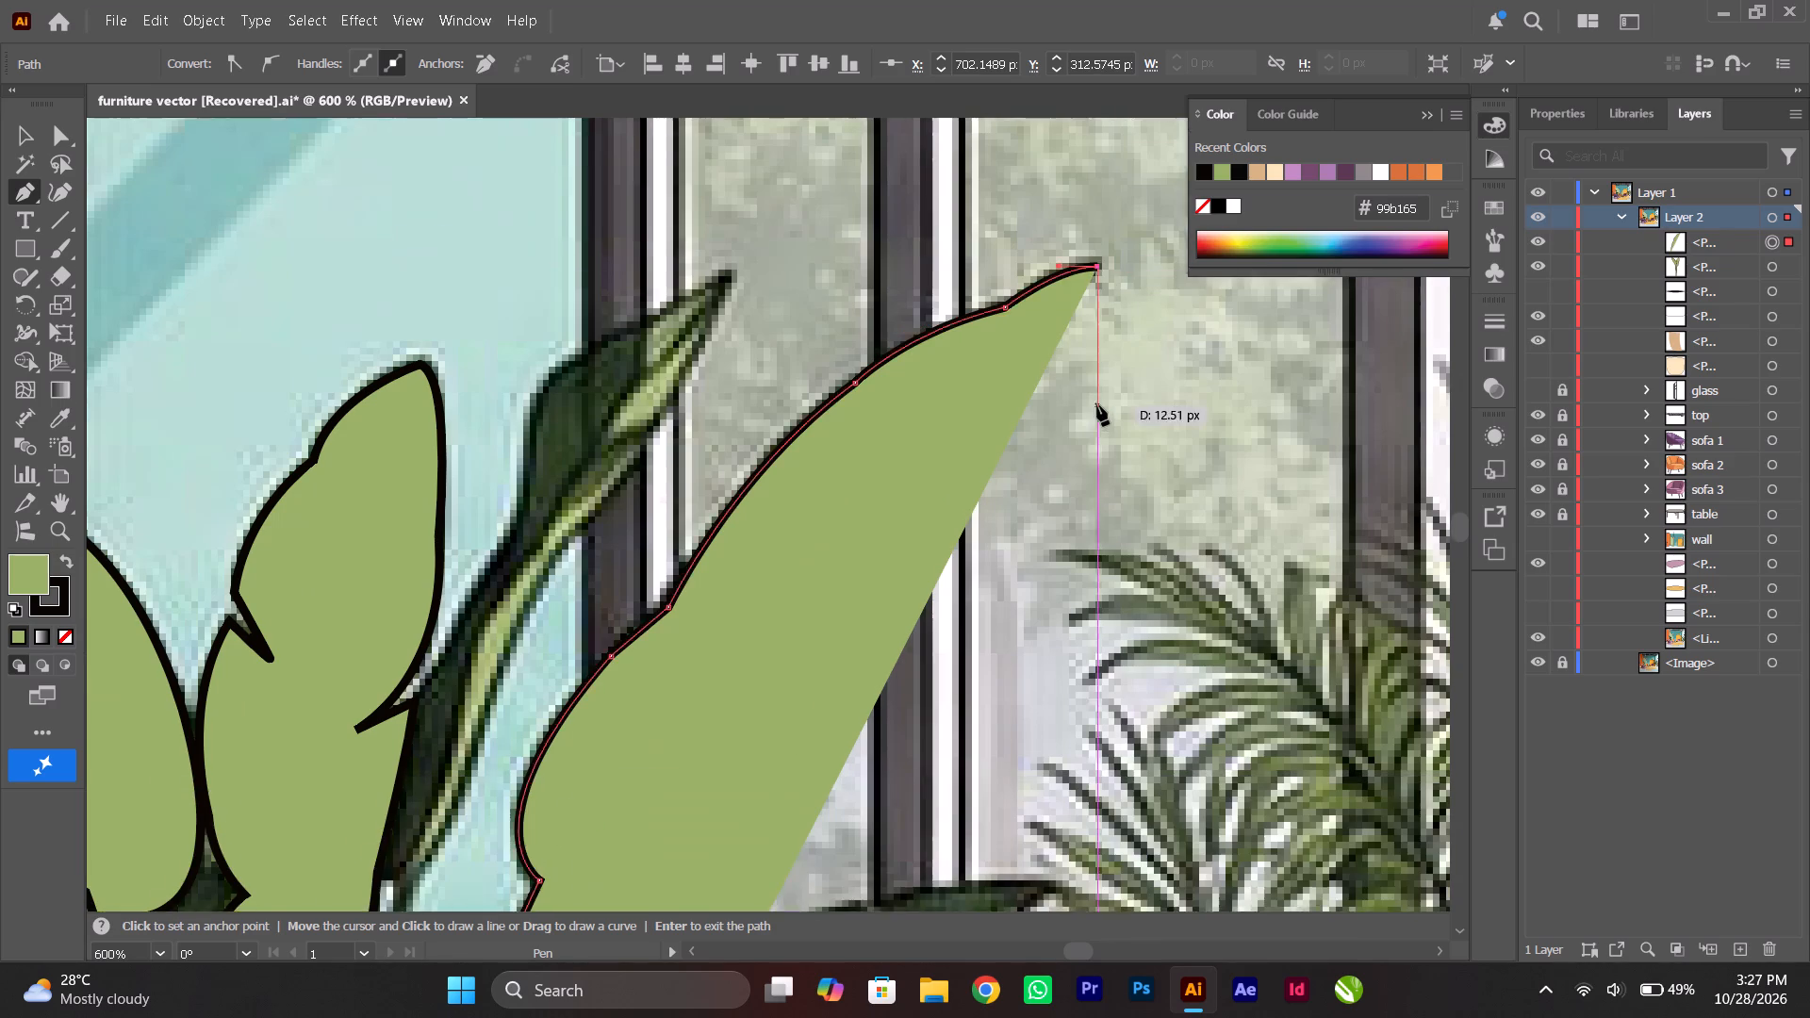
{"action": "scroll", "coordinate": [1097, 405], "scroll_direction": "down", "scroll_amount": 1}
{"action": "left_click", "coordinate": [62, 634]}
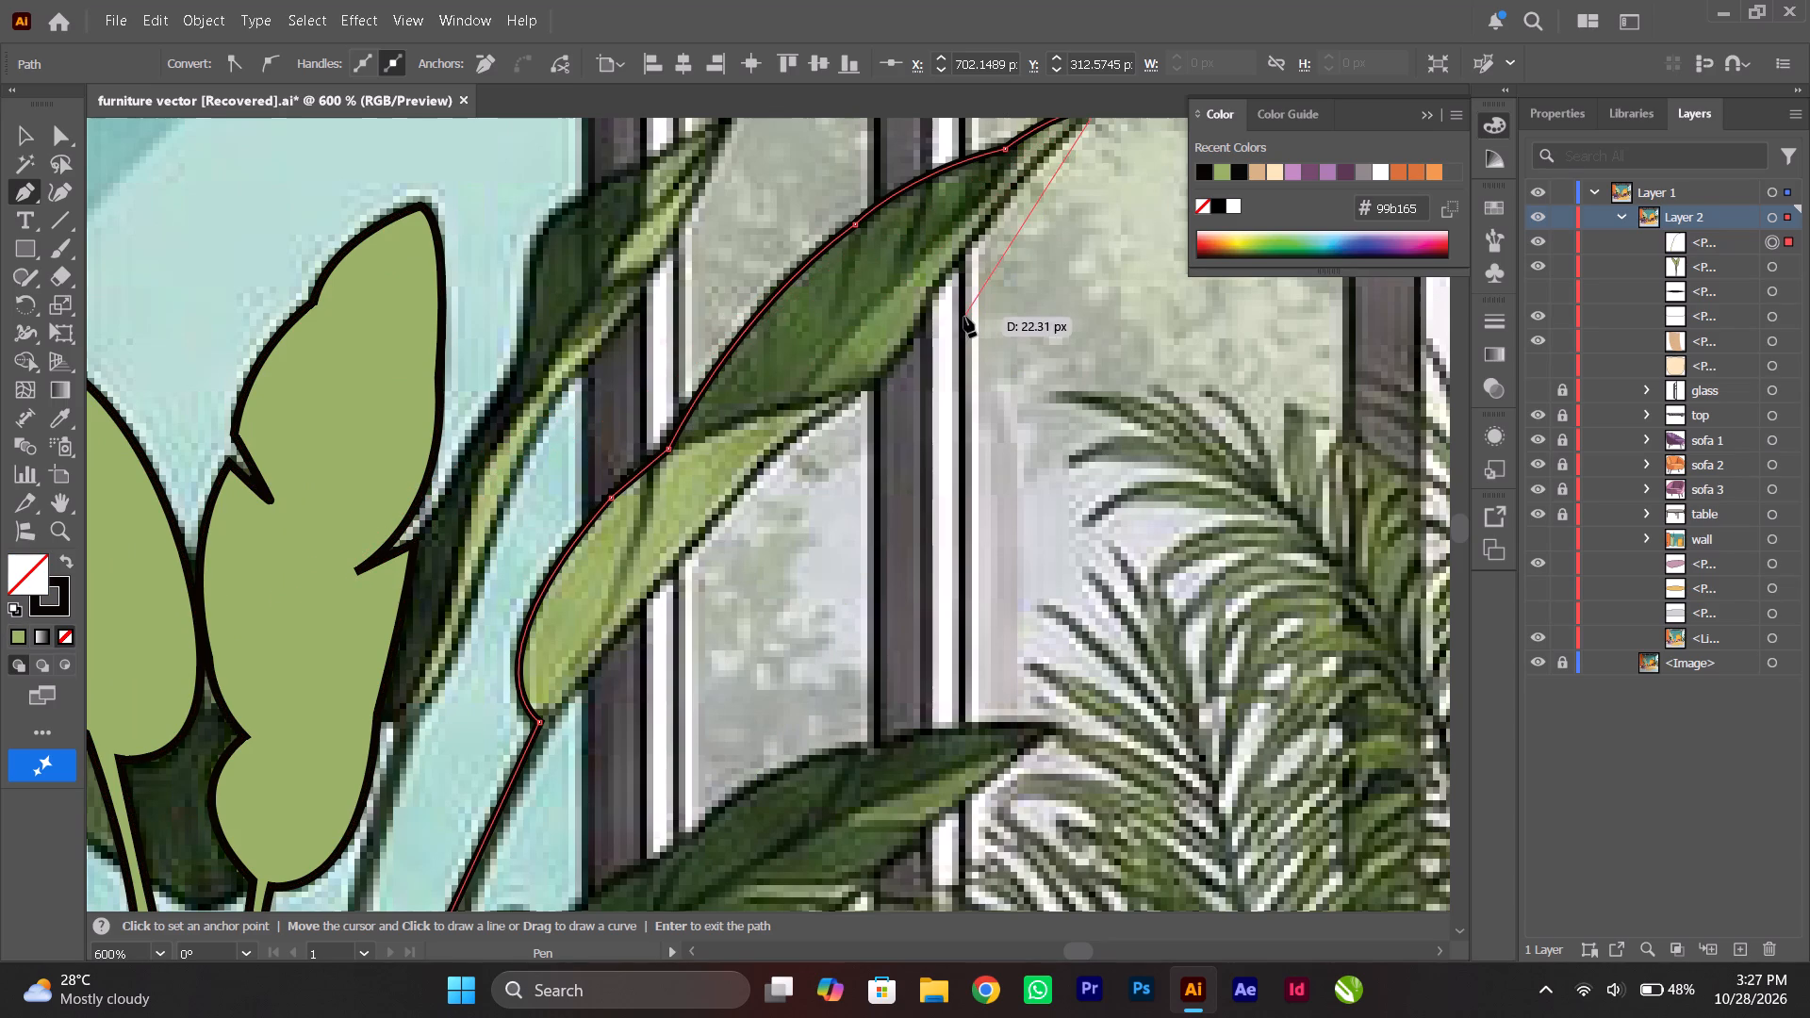
Trace the tall leaf's lower edge from the tip back down to the leaf base where it meets the stem.
{"action": "scroll", "coordinate": [955, 316], "scroll_direction": "down", "scroll_amount": 2}
{"action": "scroll", "coordinate": [955, 314], "scroll_direction": "up", "scroll_amount": 7}
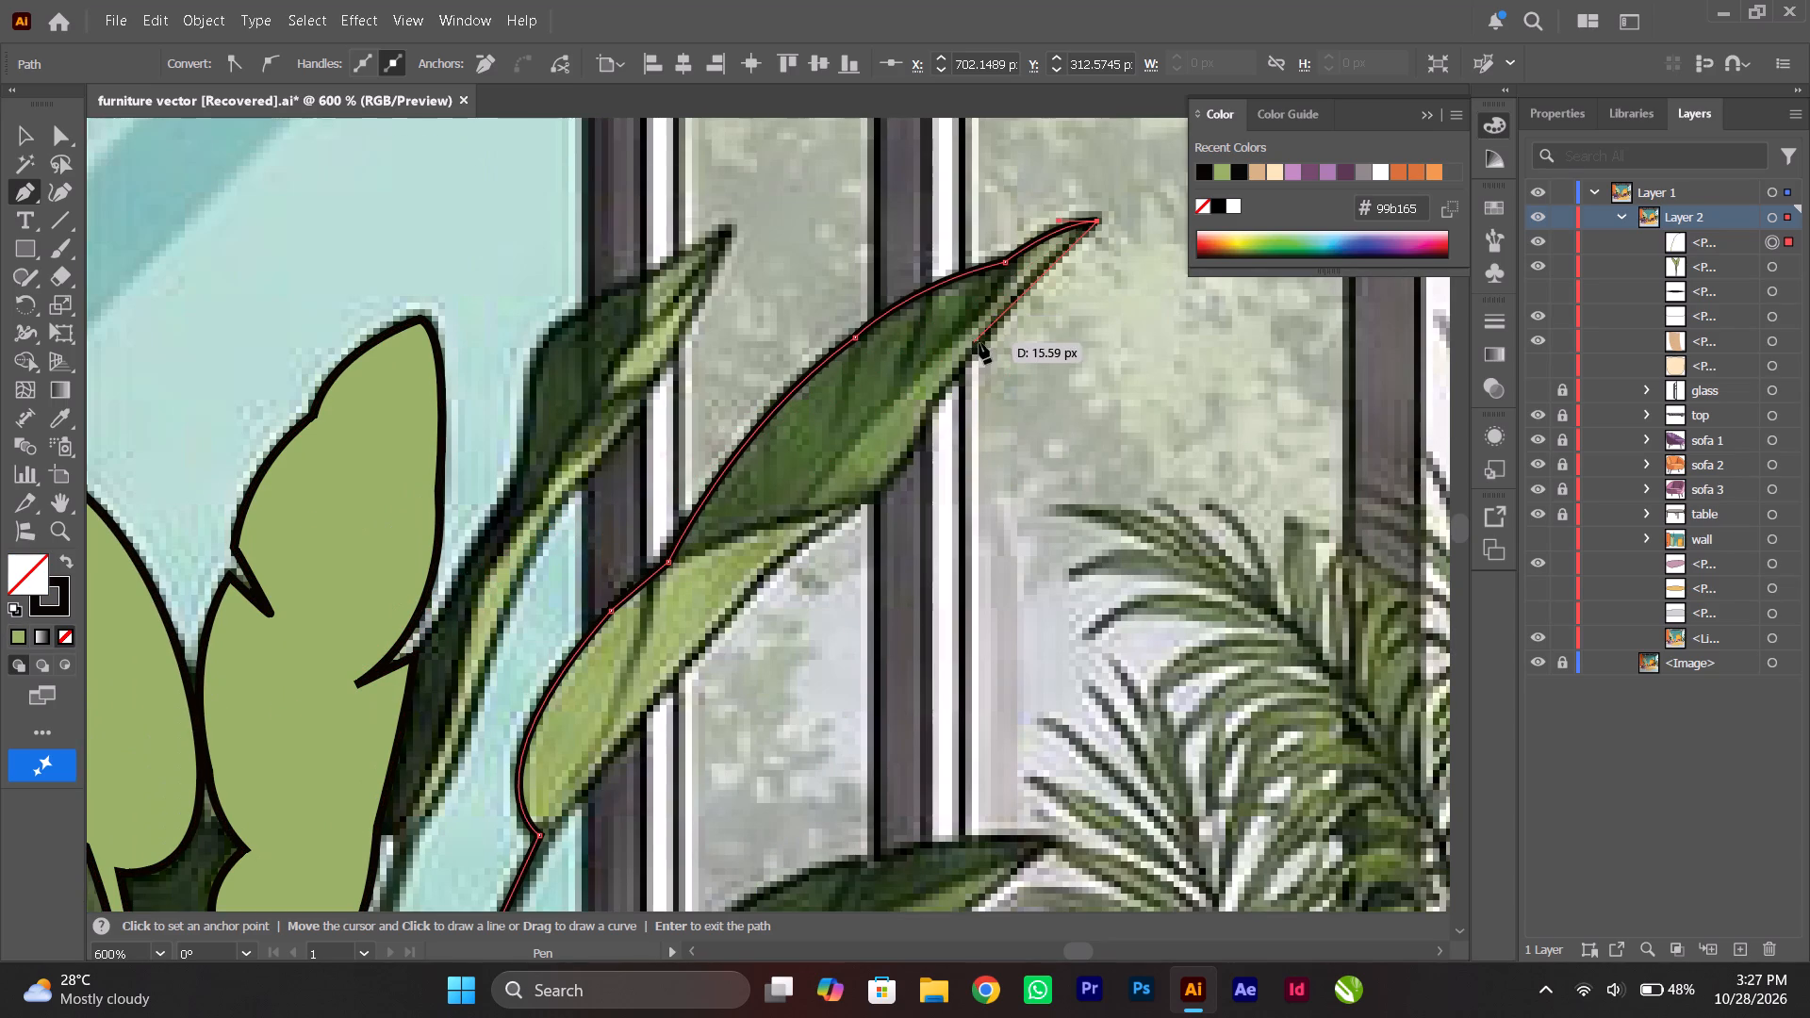
{"action": "left_click", "coordinate": [981, 340]}
{"action": "scroll", "coordinate": [981, 340], "scroll_direction": "down", "scroll_amount": 5}
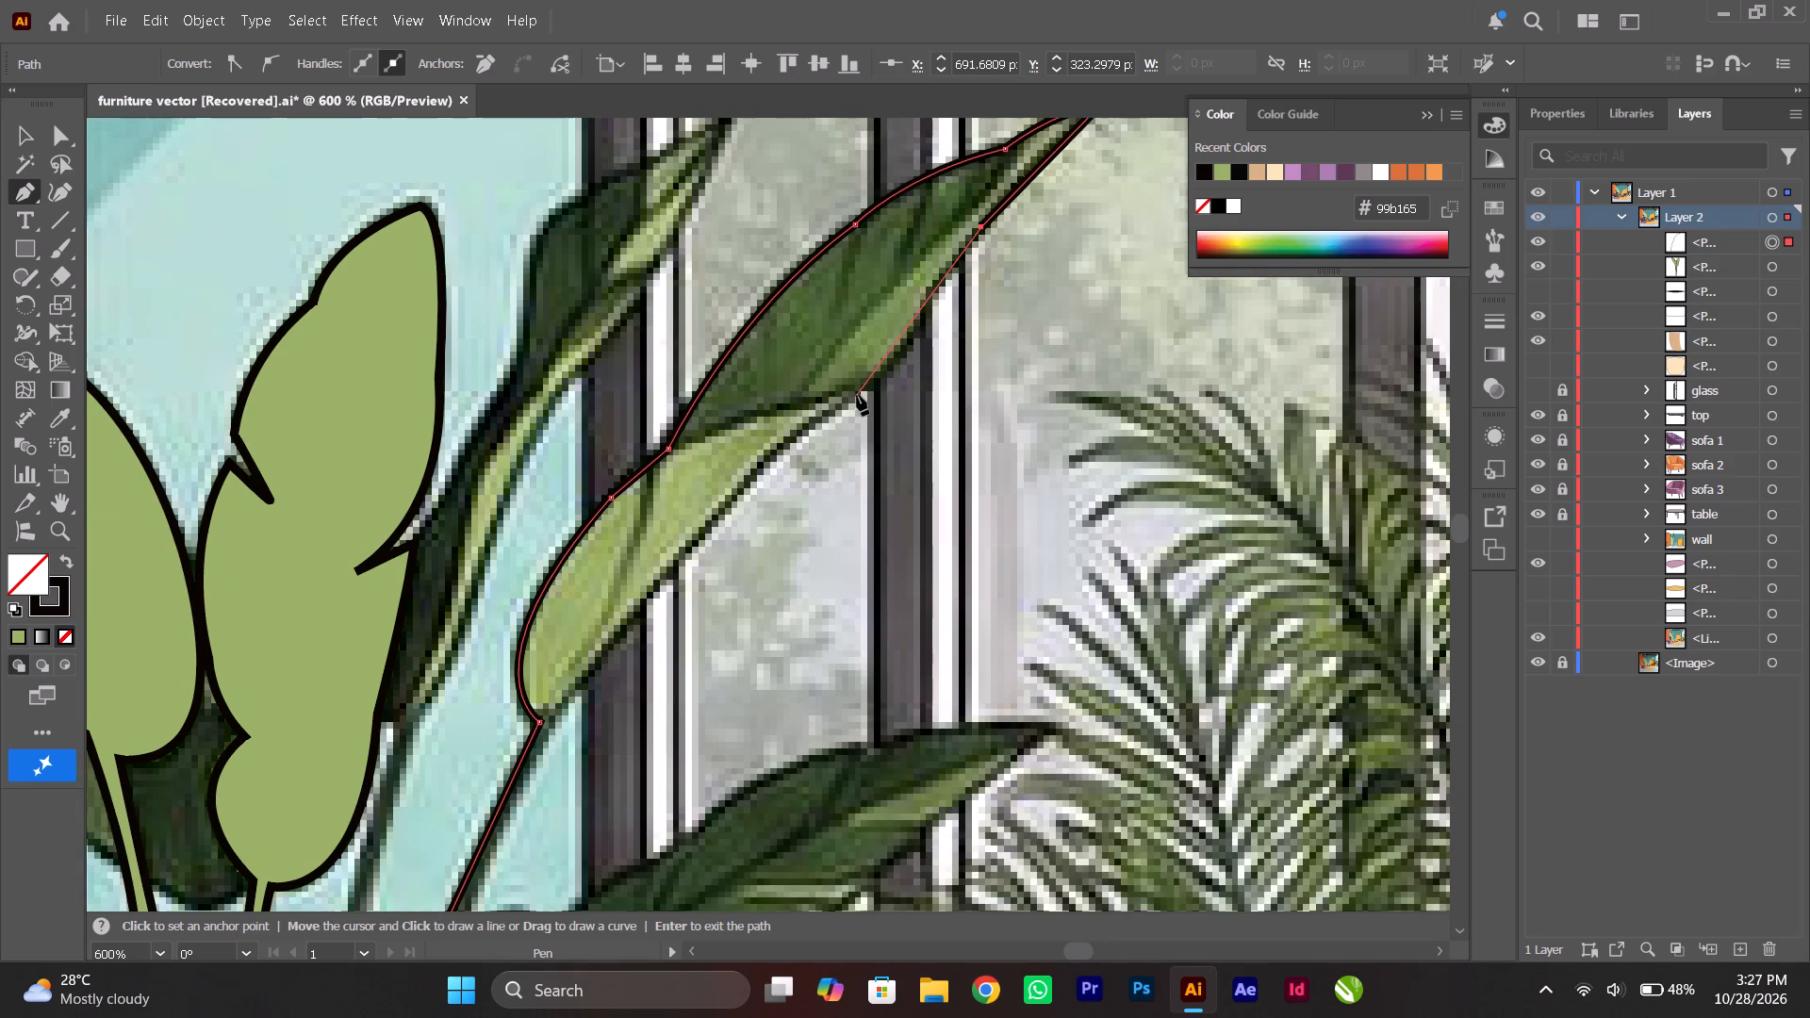
{"action": "left_click_drag", "start_coordinate": [857, 395], "coordinate": [829, 414]}
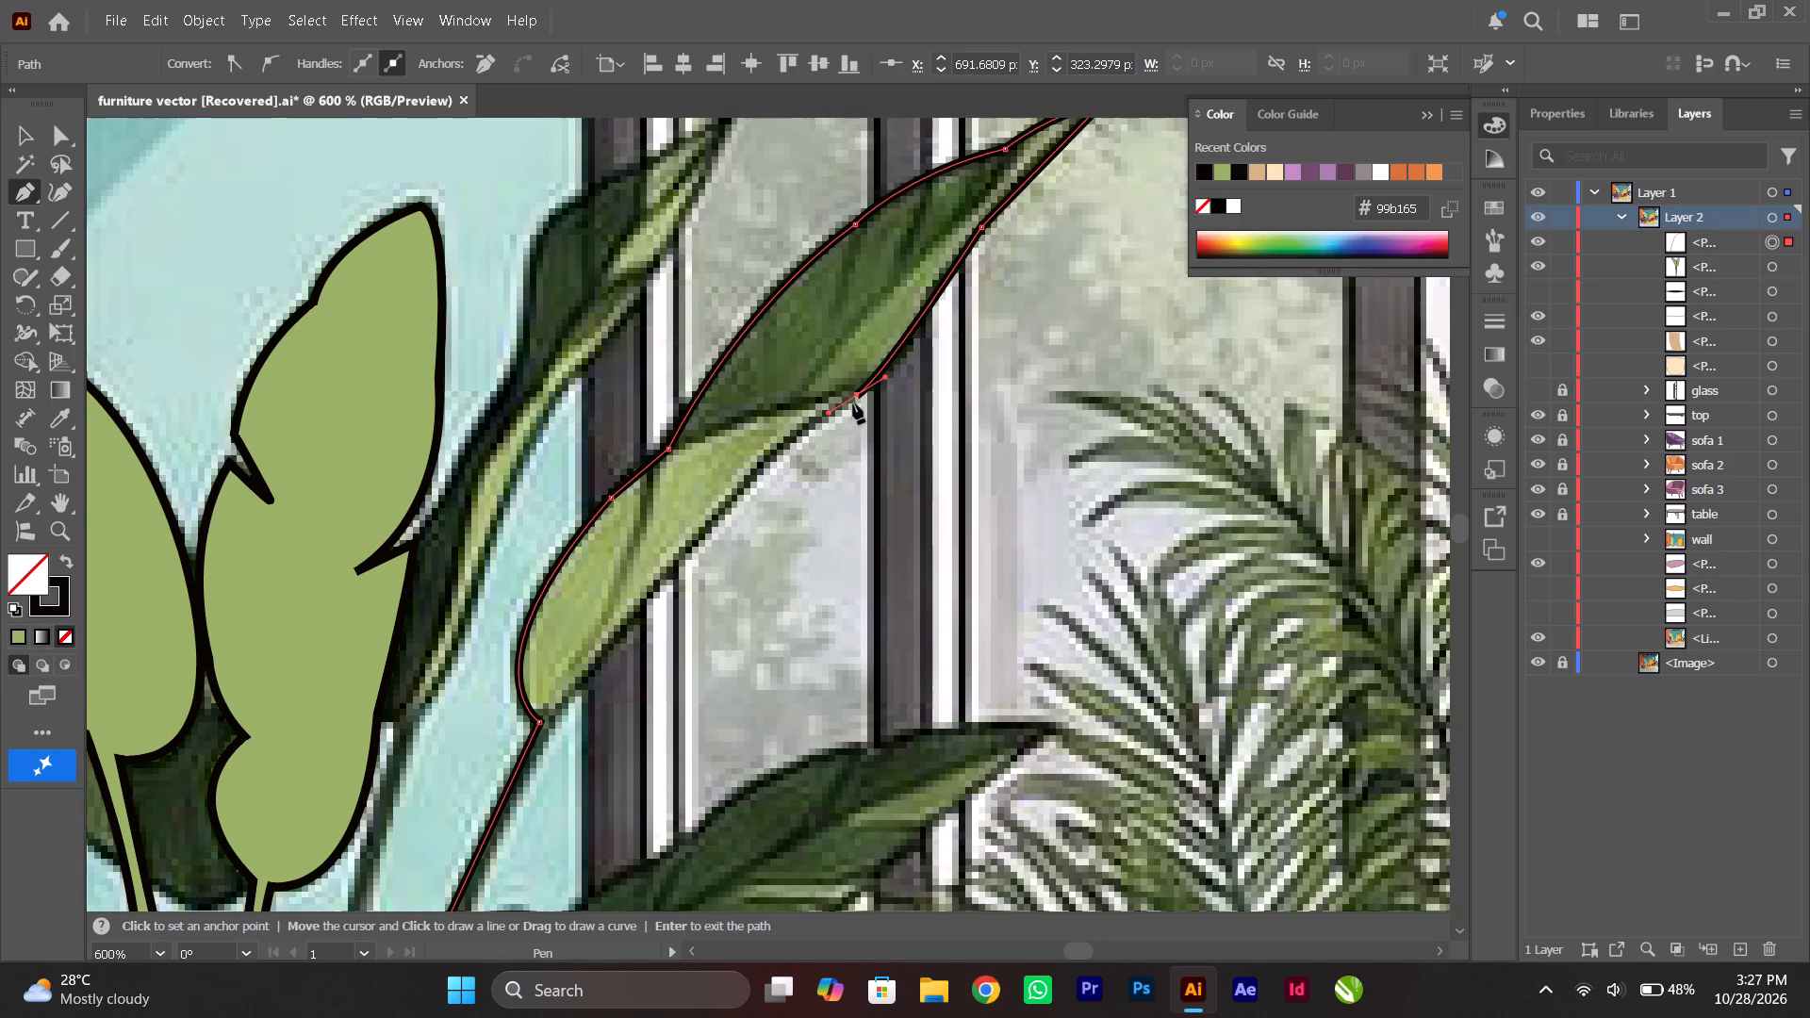
{"action": "left_click", "coordinate": [856, 396]}
{"action": "left_click_drag", "start_coordinate": [768, 460], "coordinate": [768, 462]}
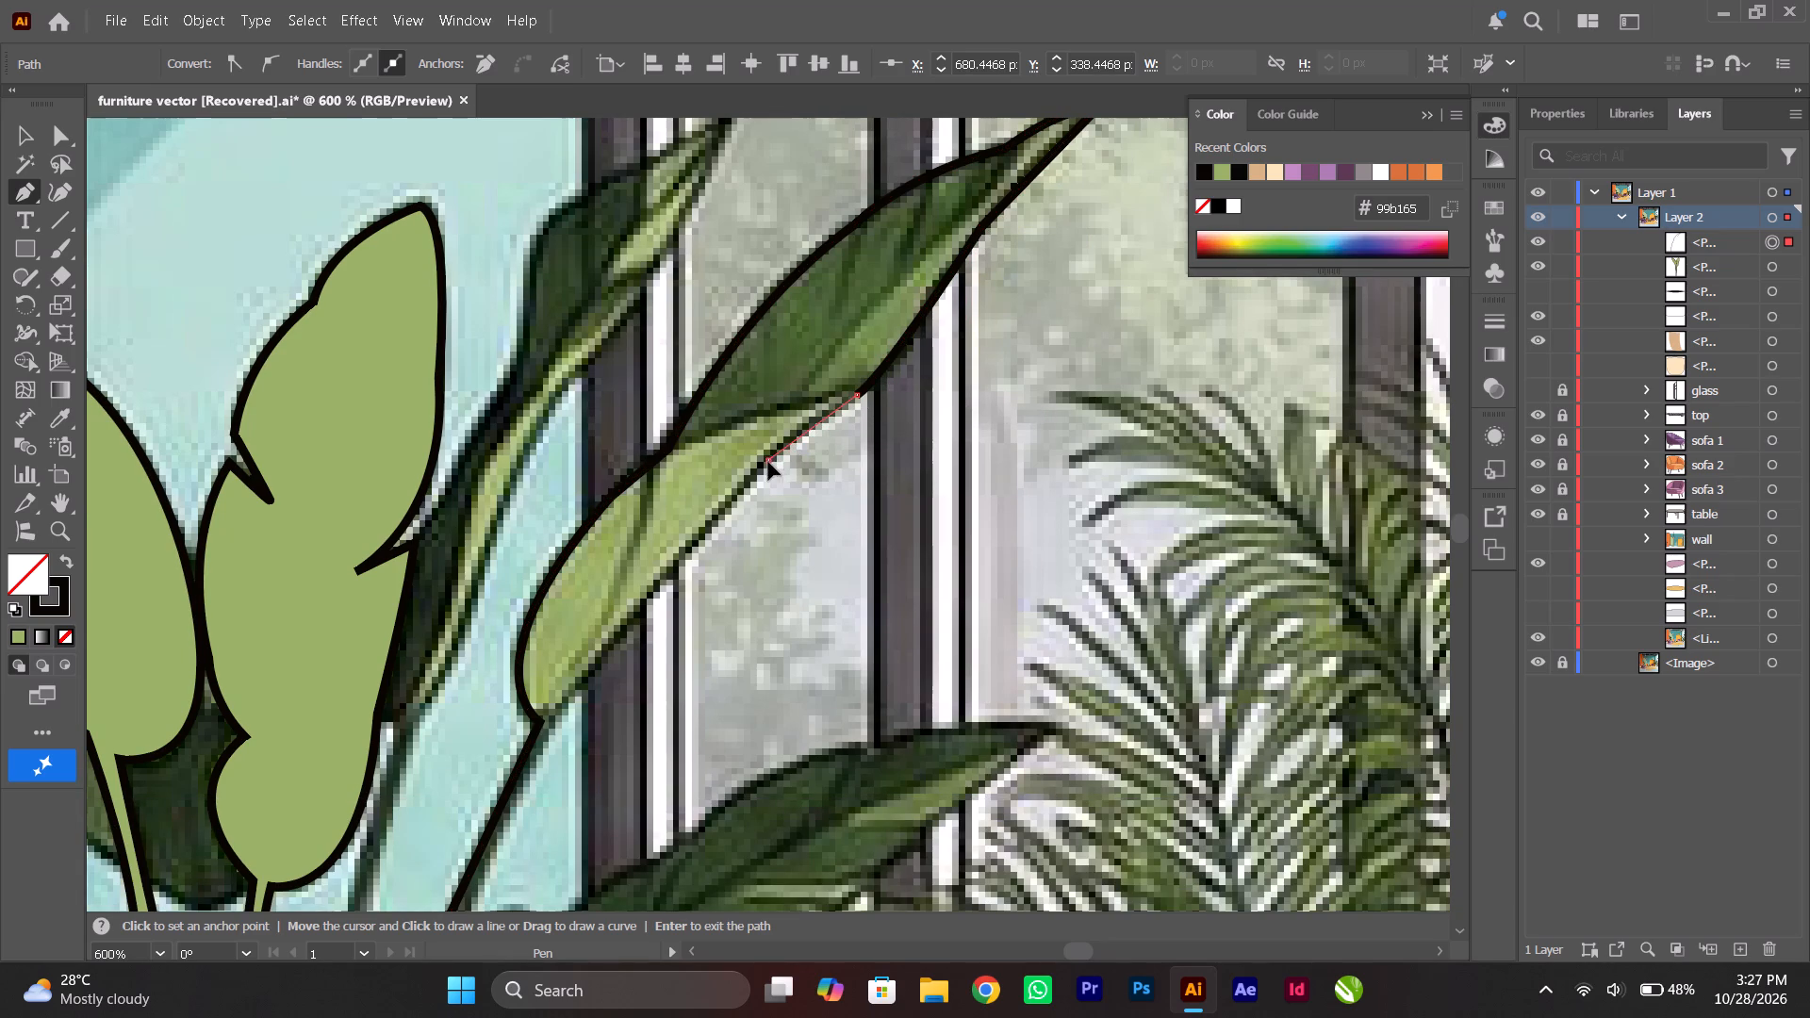
{"action": "left_click_drag", "start_coordinate": [768, 462], "coordinate": [745, 479]}
{"action": "left_click", "coordinate": [767, 460]}
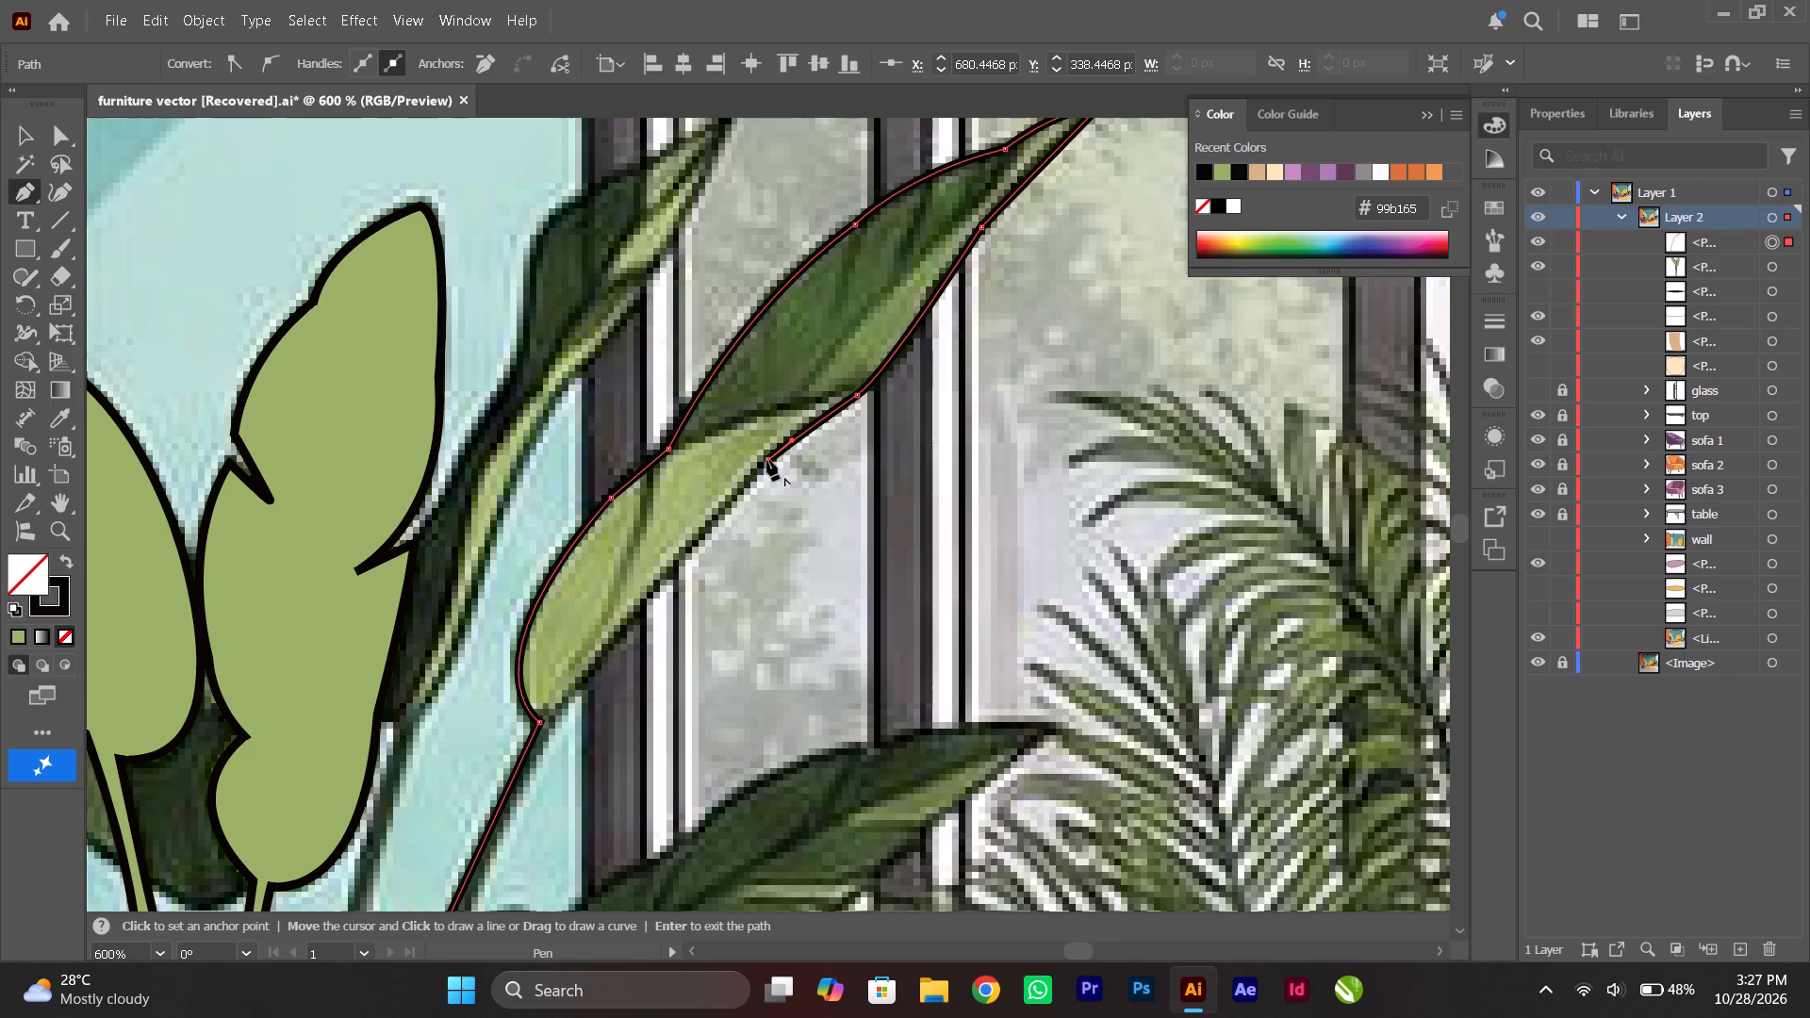
{"action": "scroll", "coordinate": [767, 460], "scroll_direction": "down", "scroll_amount": 6}
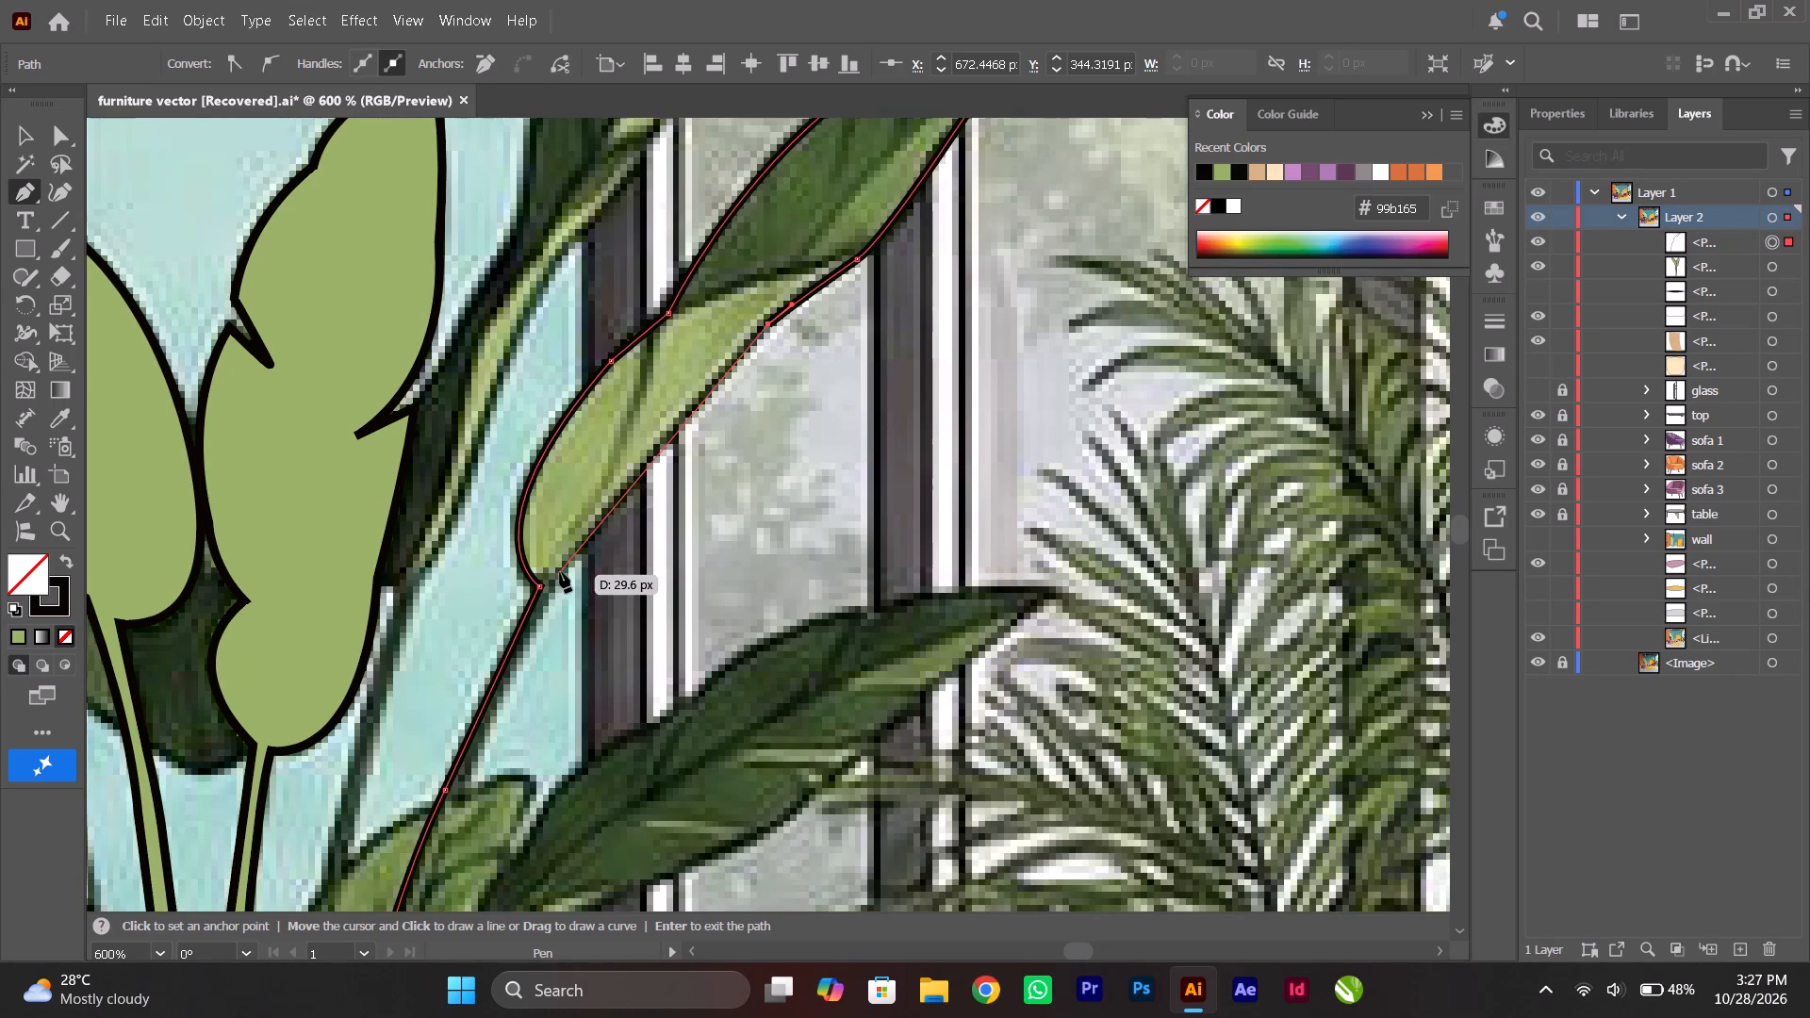
{"action": "left_click", "coordinate": [560, 570]}
Trace the right edge of the tall leaf's stem down to the fork with the neighbouring stem, ending in a corner point.
{"action": "scroll", "coordinate": [560, 571], "scroll_direction": "down", "scroll_amount": 6}
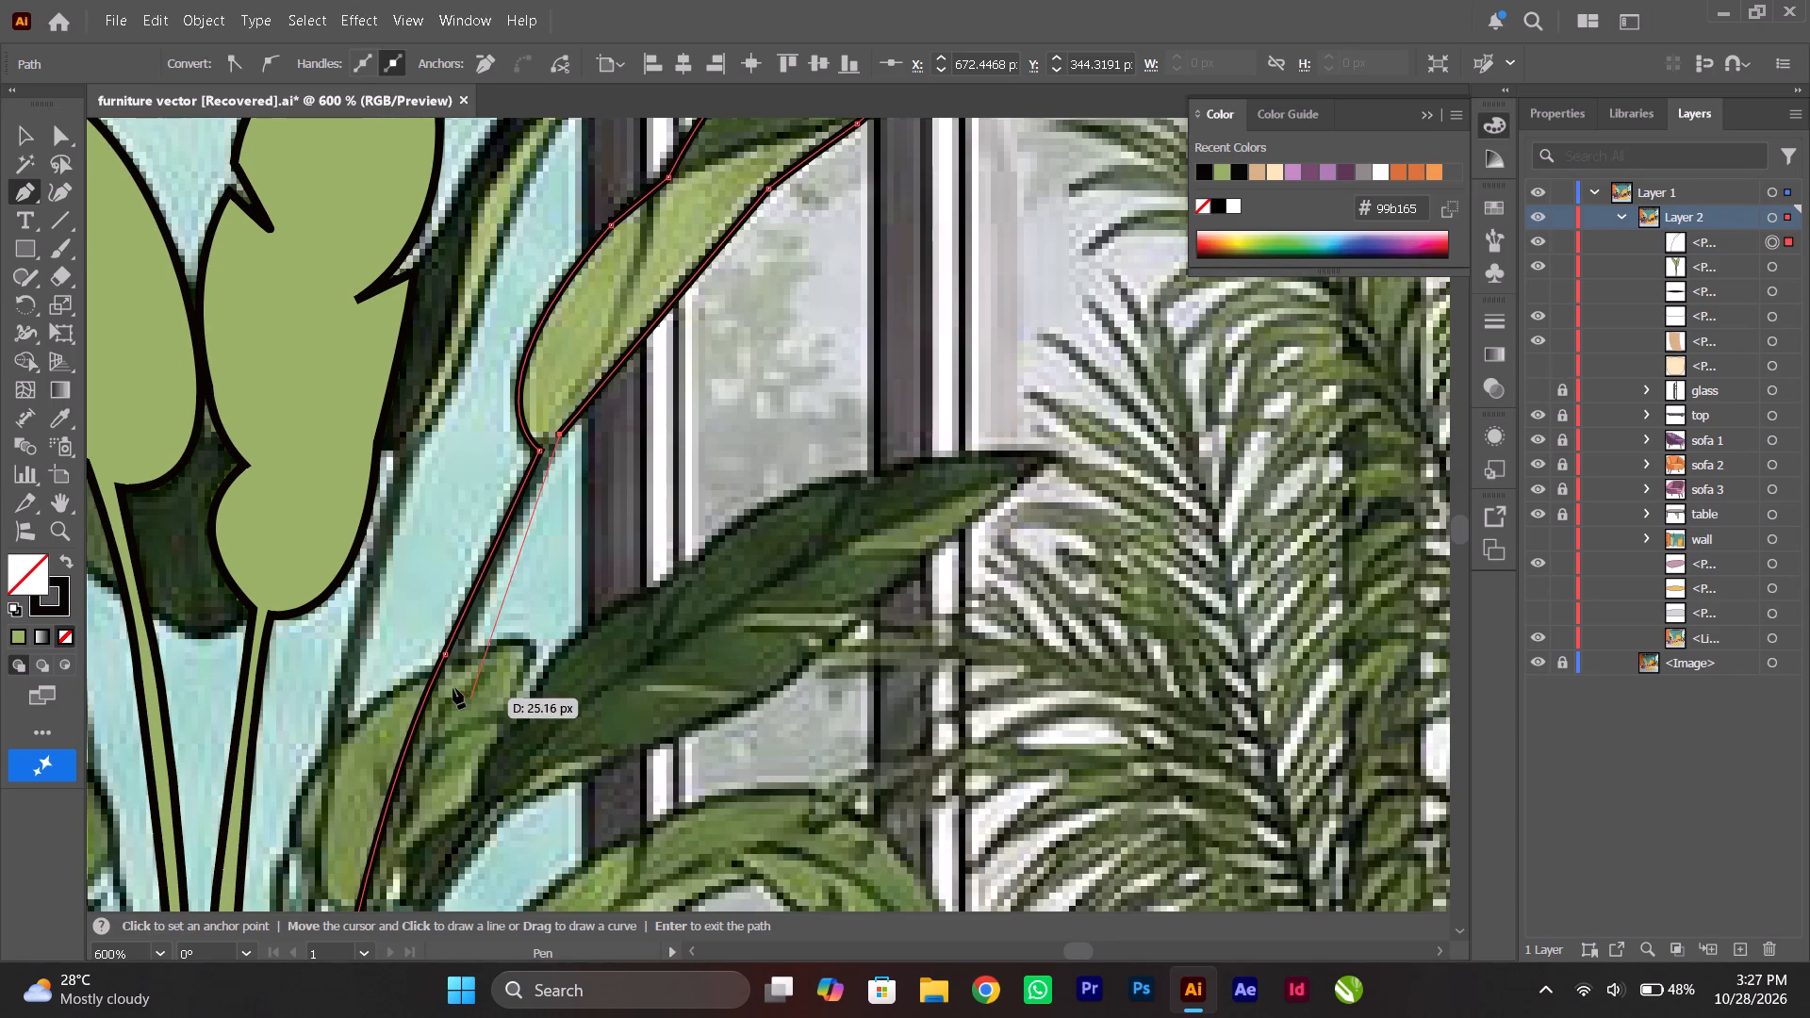
{"action": "left_click", "coordinate": [443, 685]}
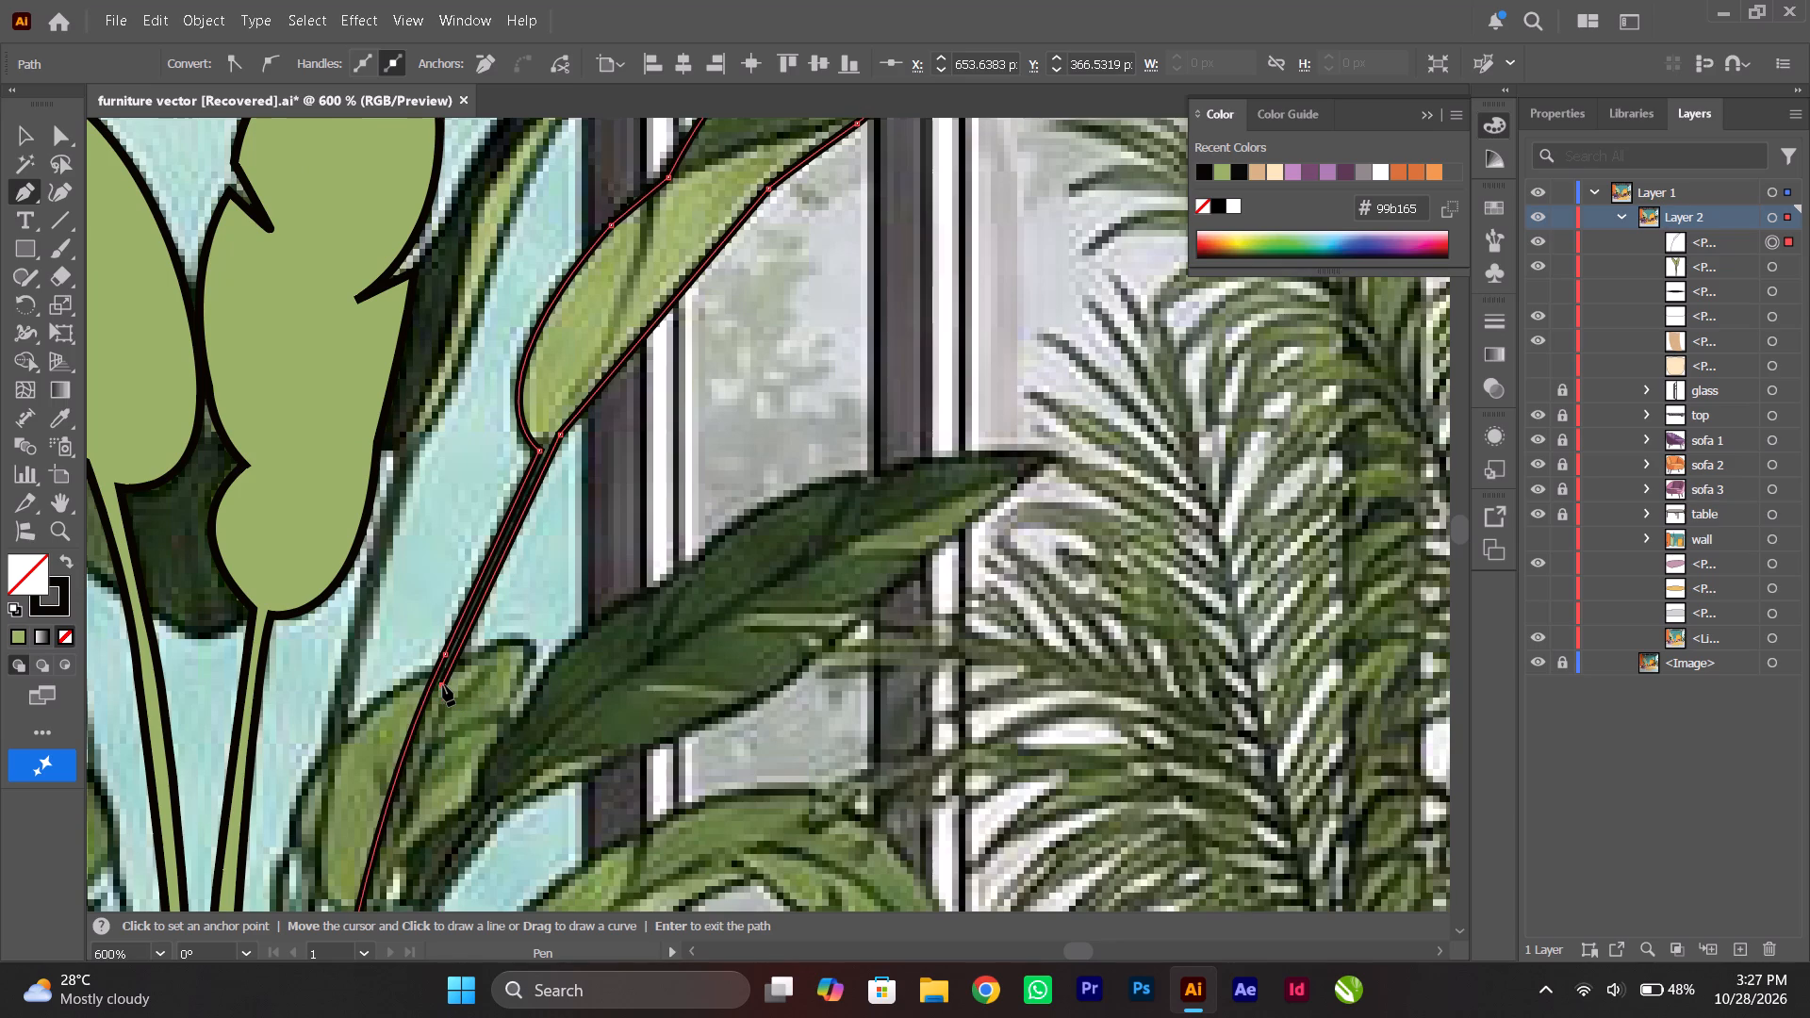
{"action": "scroll", "coordinate": [443, 685], "scroll_direction": "down", "scroll_amount": 5}
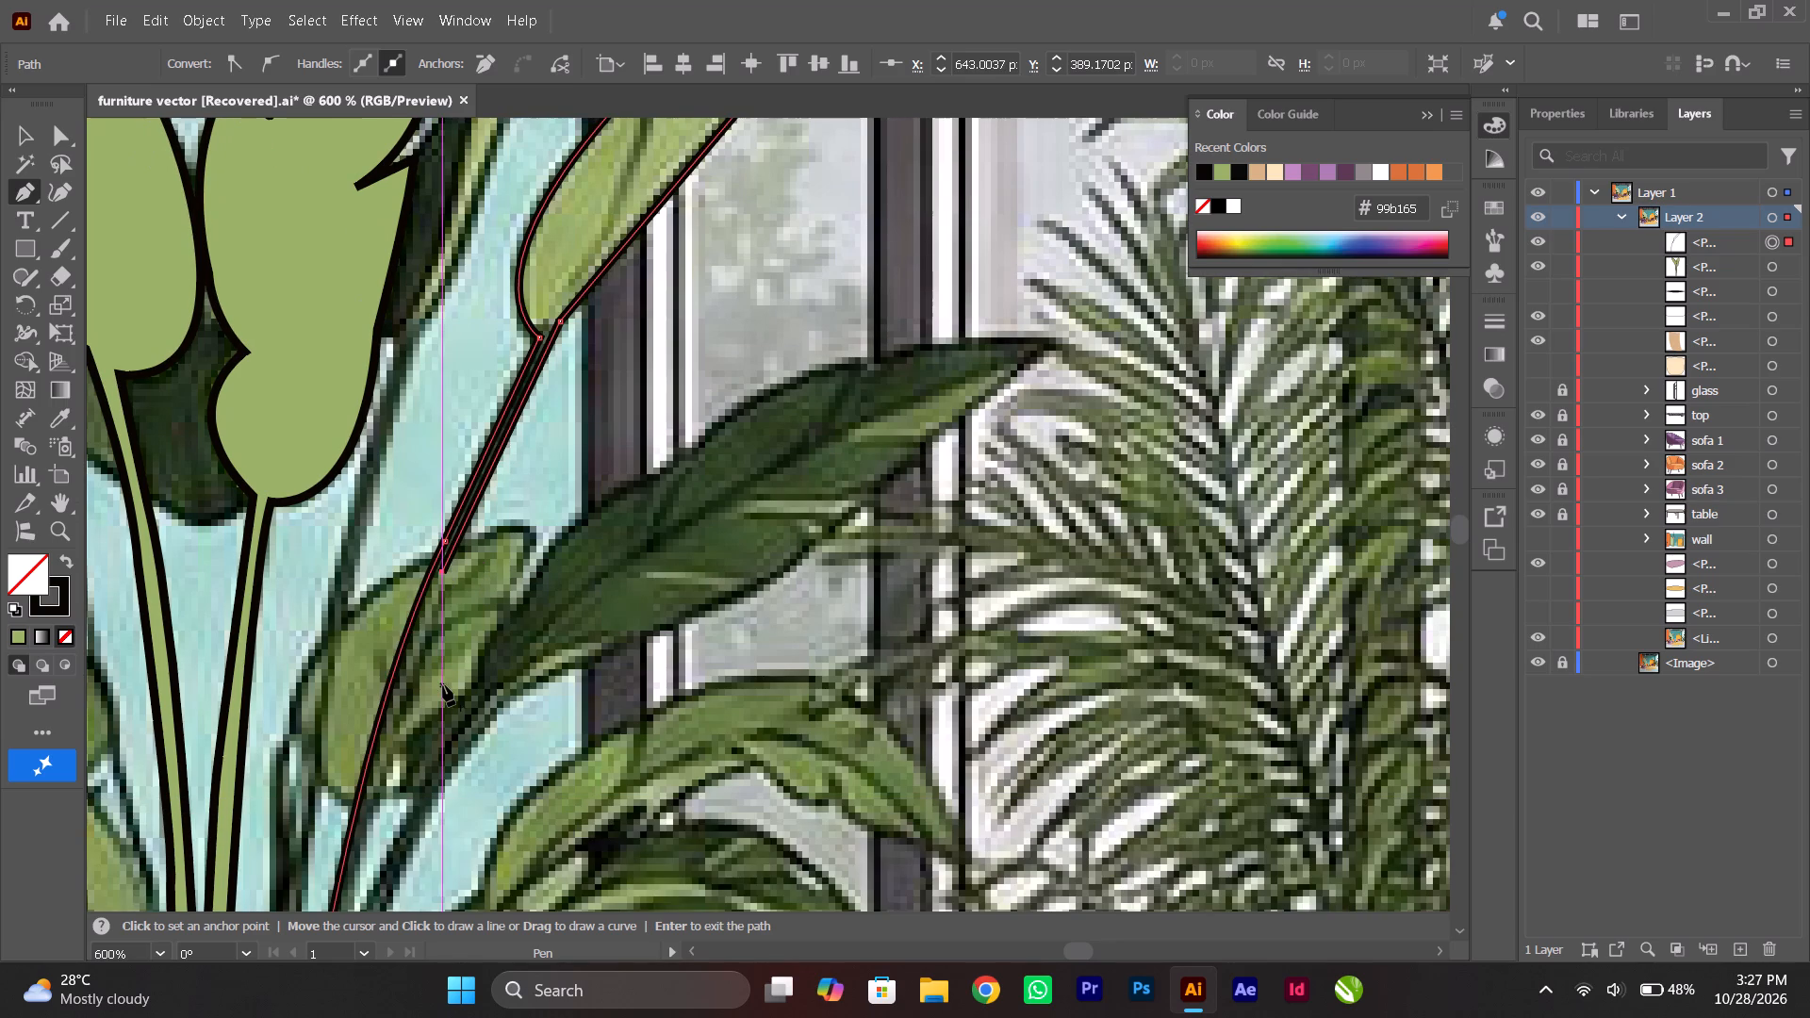
{"action": "scroll", "coordinate": [443, 685], "scroll_direction": "down", "scroll_amount": 12}
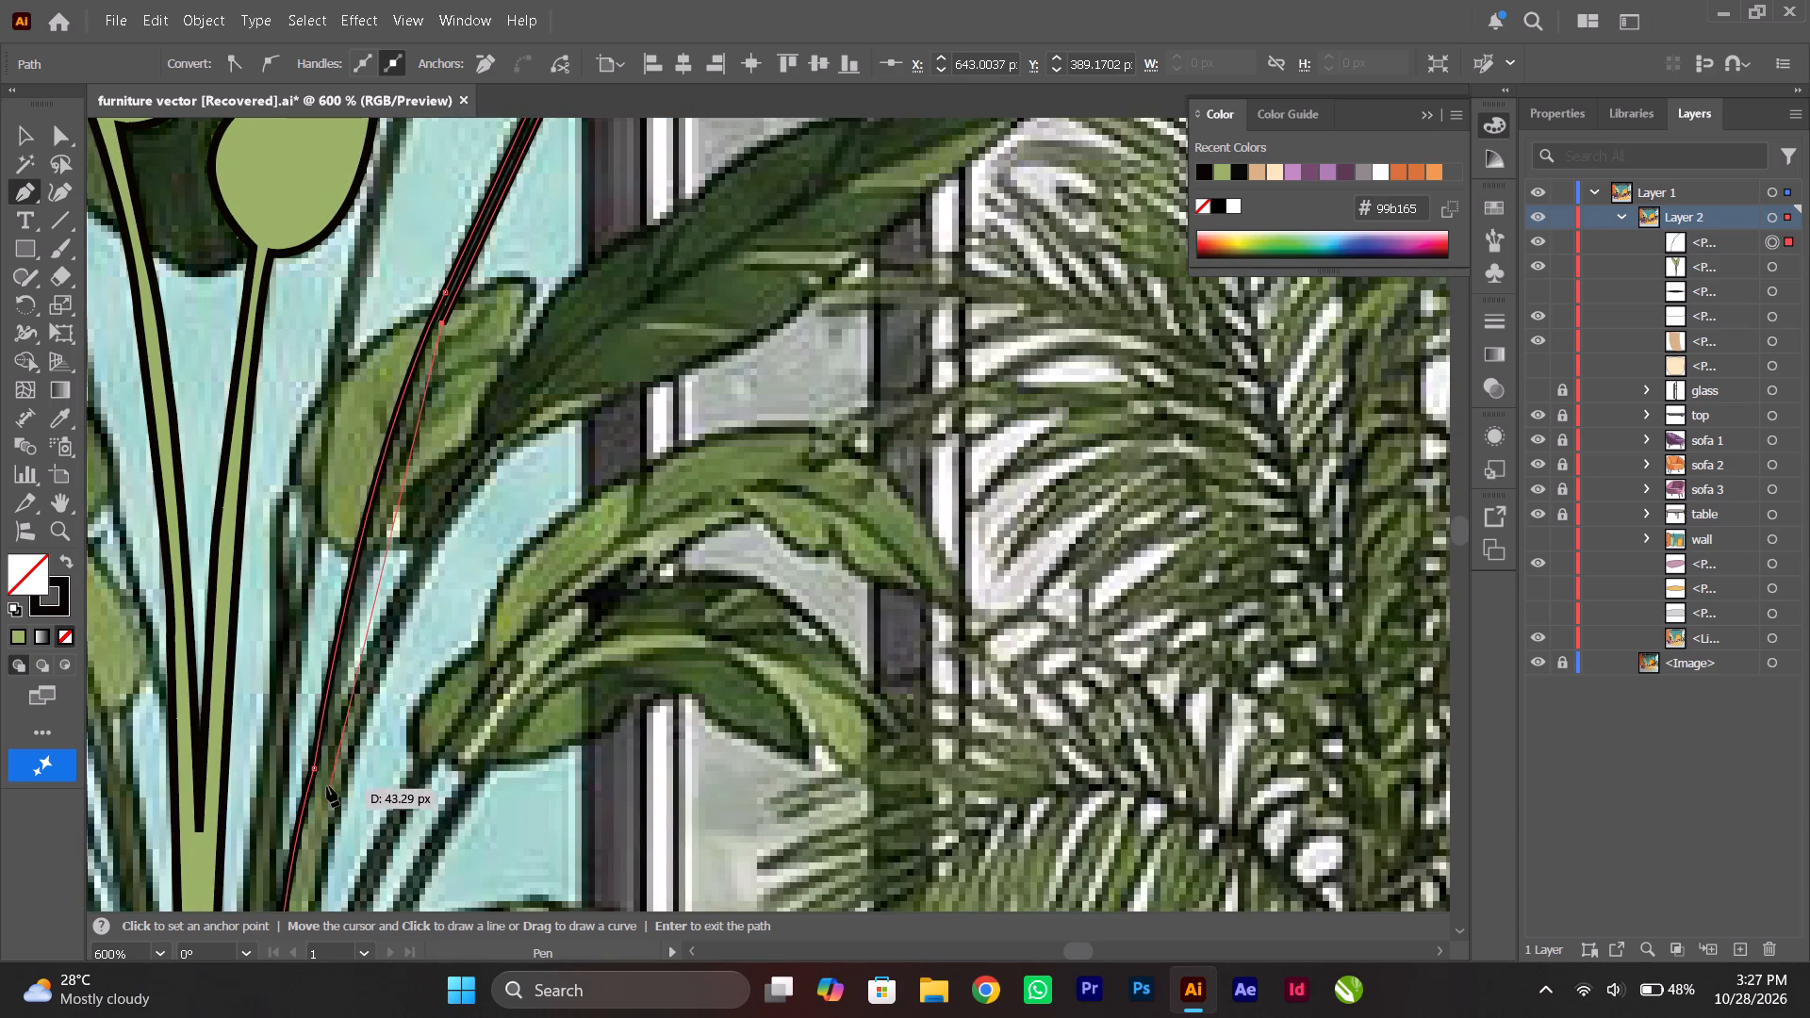
{"action": "left_click_drag", "start_coordinate": [328, 749], "coordinate": [318, 816]}
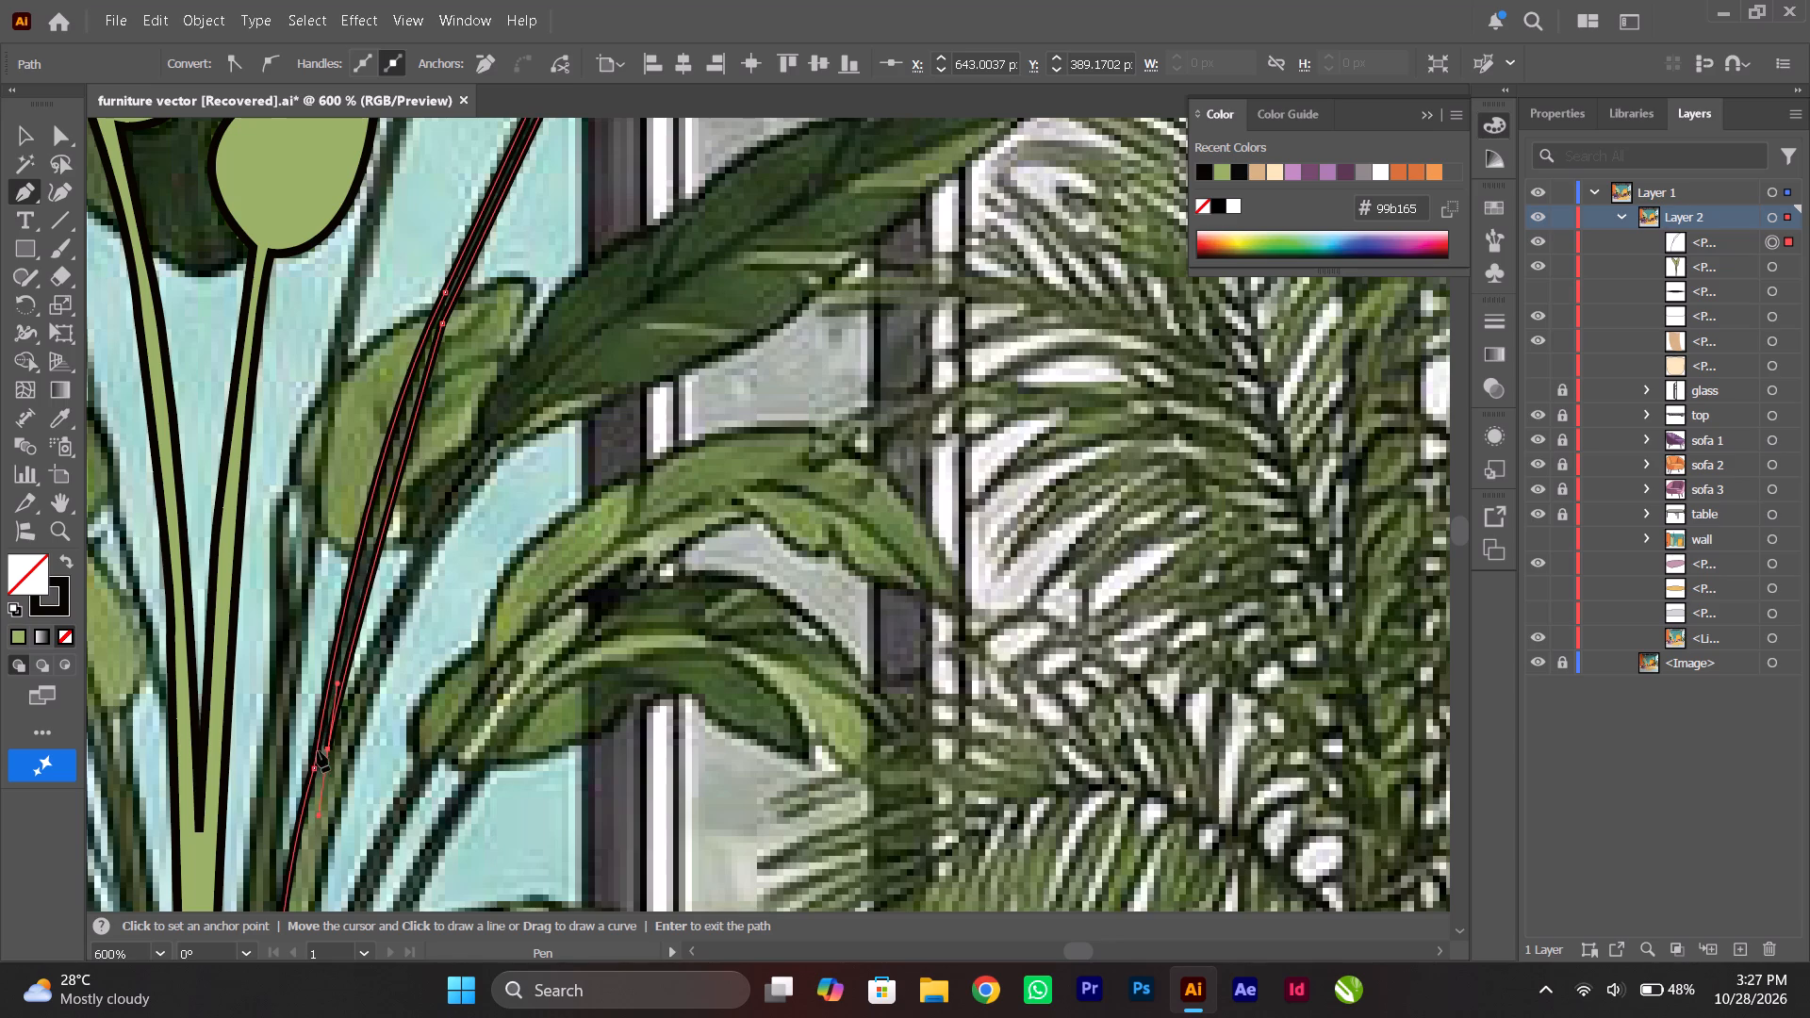
{"action": "left_click", "coordinate": [330, 748]}
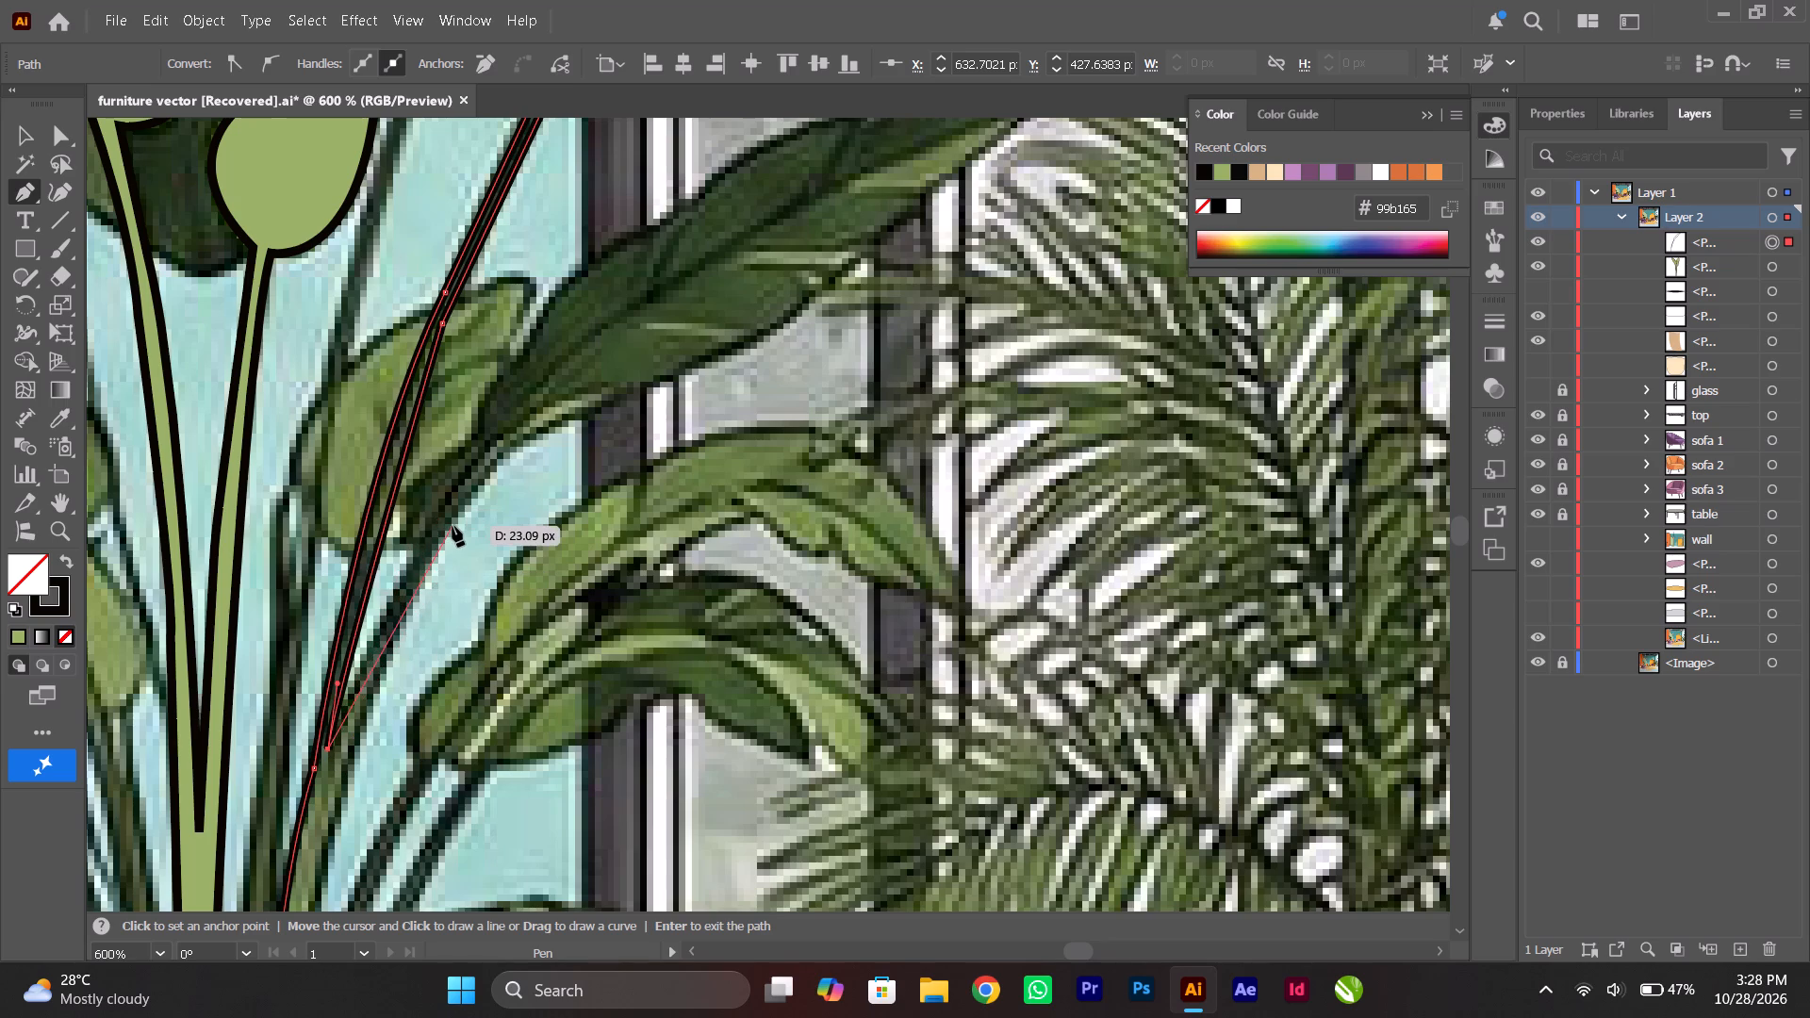
Continue the path from the fork up the left edge of the neighbouring stem to the base of the dark leaf below the tall one.
{"action": "scroll", "coordinate": [452, 526], "scroll_direction": "down", "scroll_amount": 3, "text": "alt"}
{"action": "scroll", "coordinate": [452, 526], "scroll_direction": "up", "scroll_amount": 1, "text": "alt"}
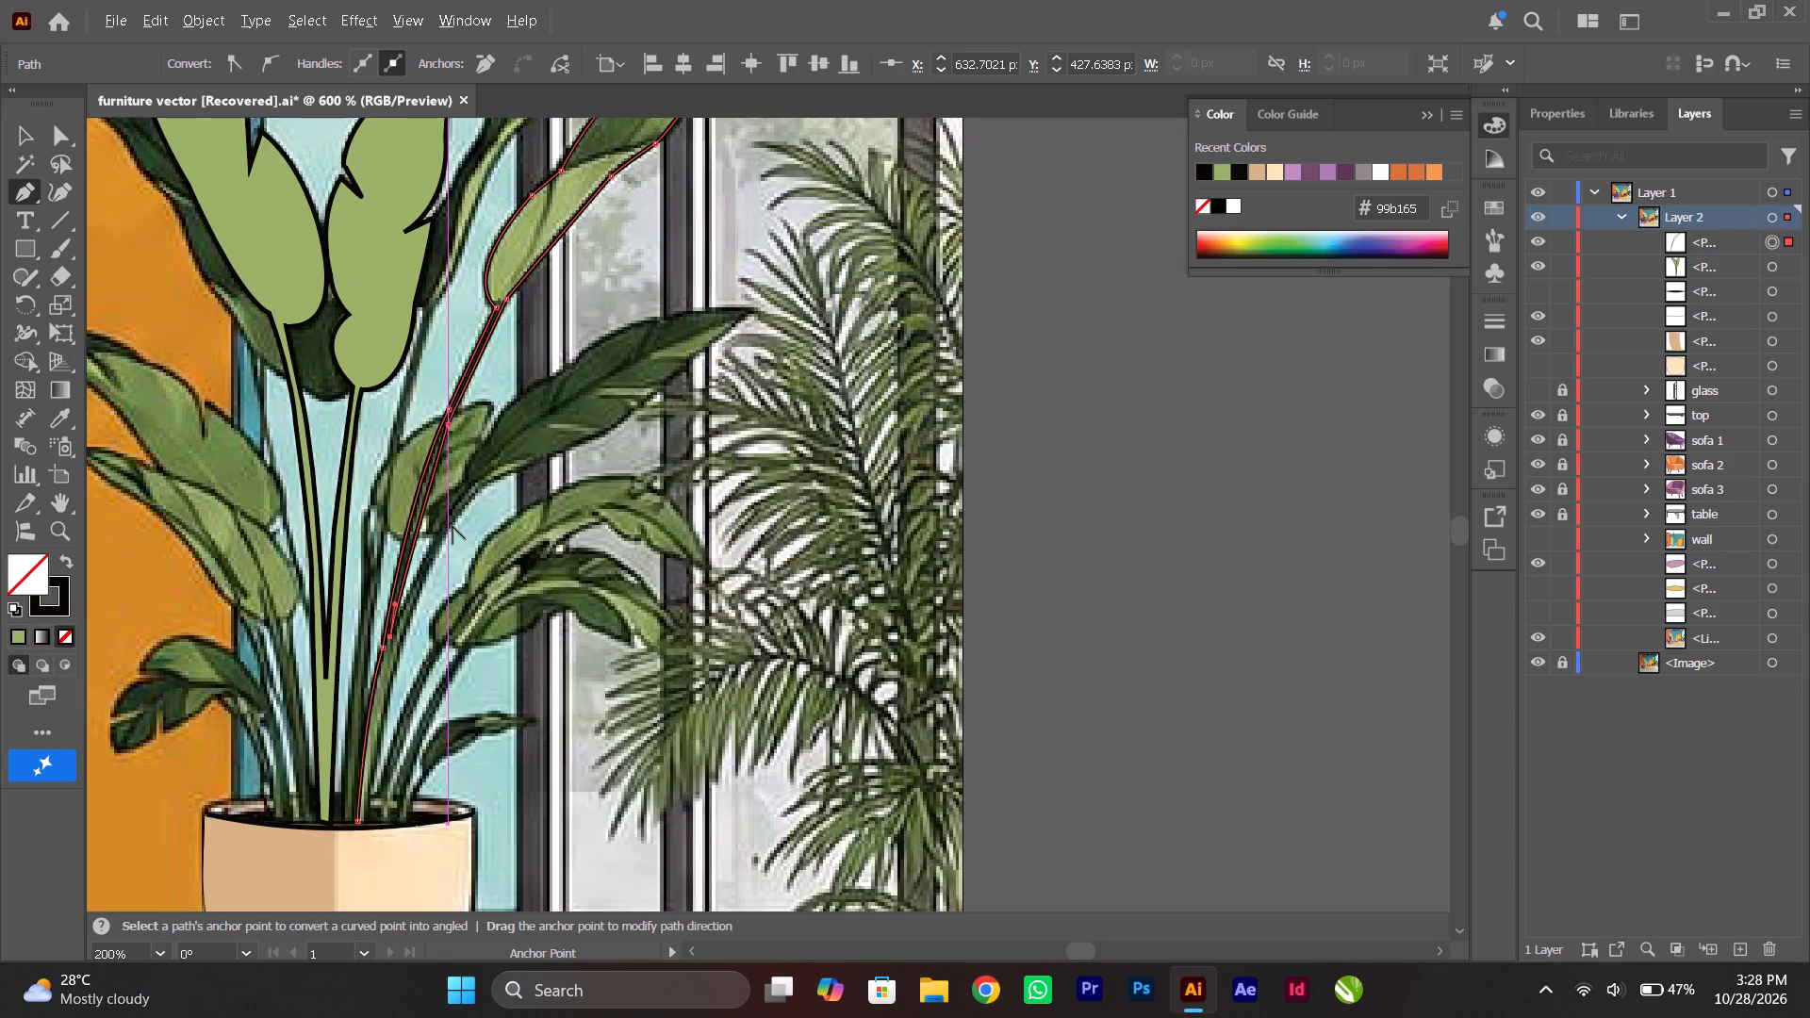
{"action": "scroll", "coordinate": [452, 526], "scroll_direction": "up", "scroll_amount": 2, "text": "alt"}
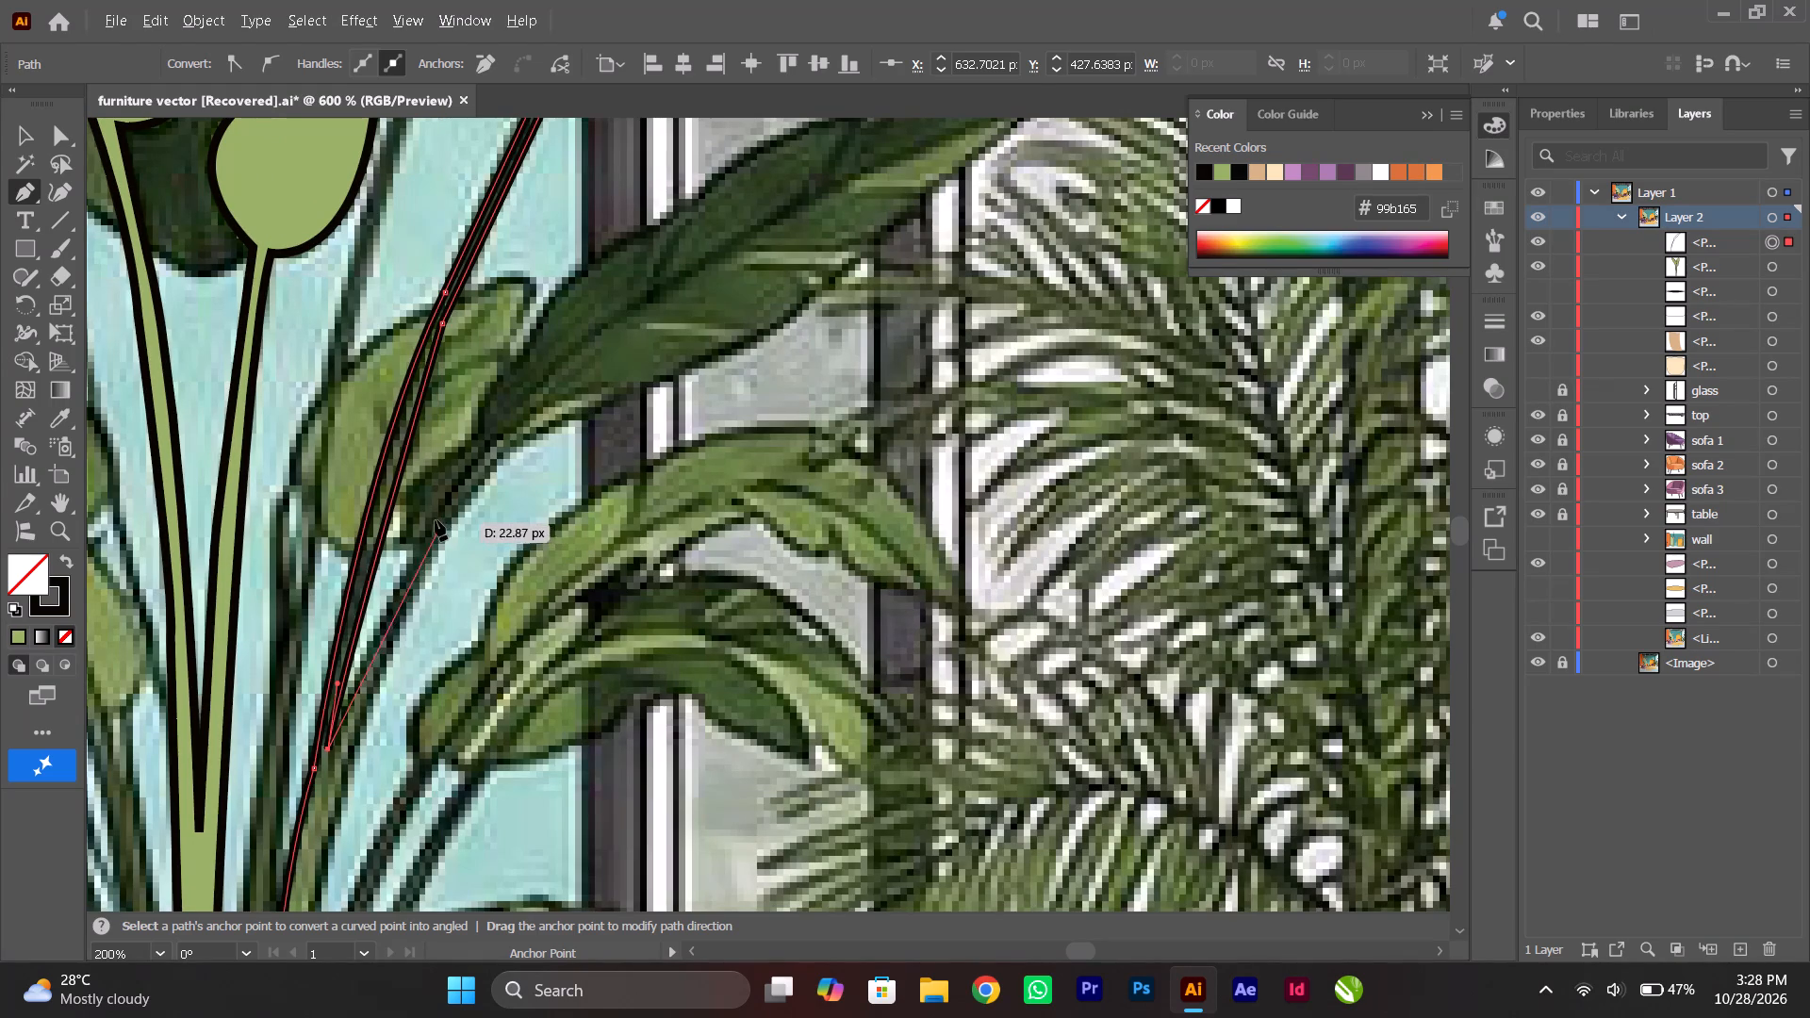
{"action": "left_click_drag", "start_coordinate": [433, 518], "coordinate": [442, 513]}
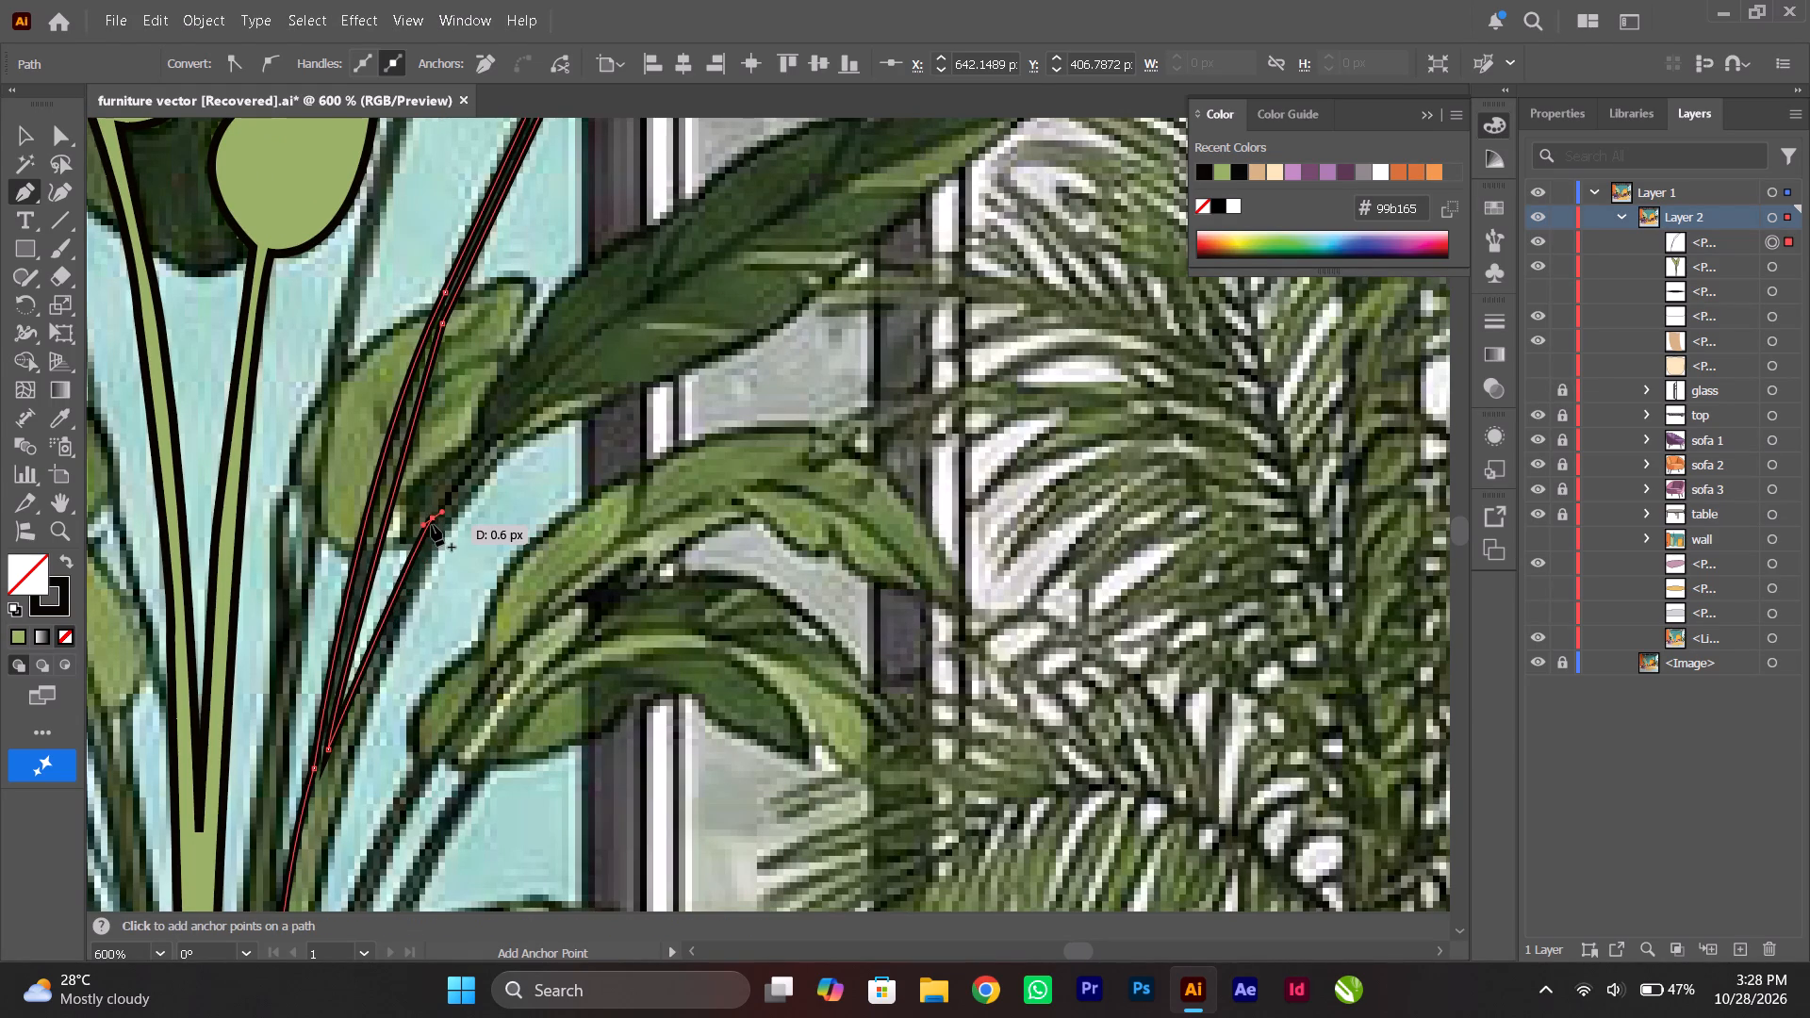
{"action": "left_click", "coordinate": [430, 518]}
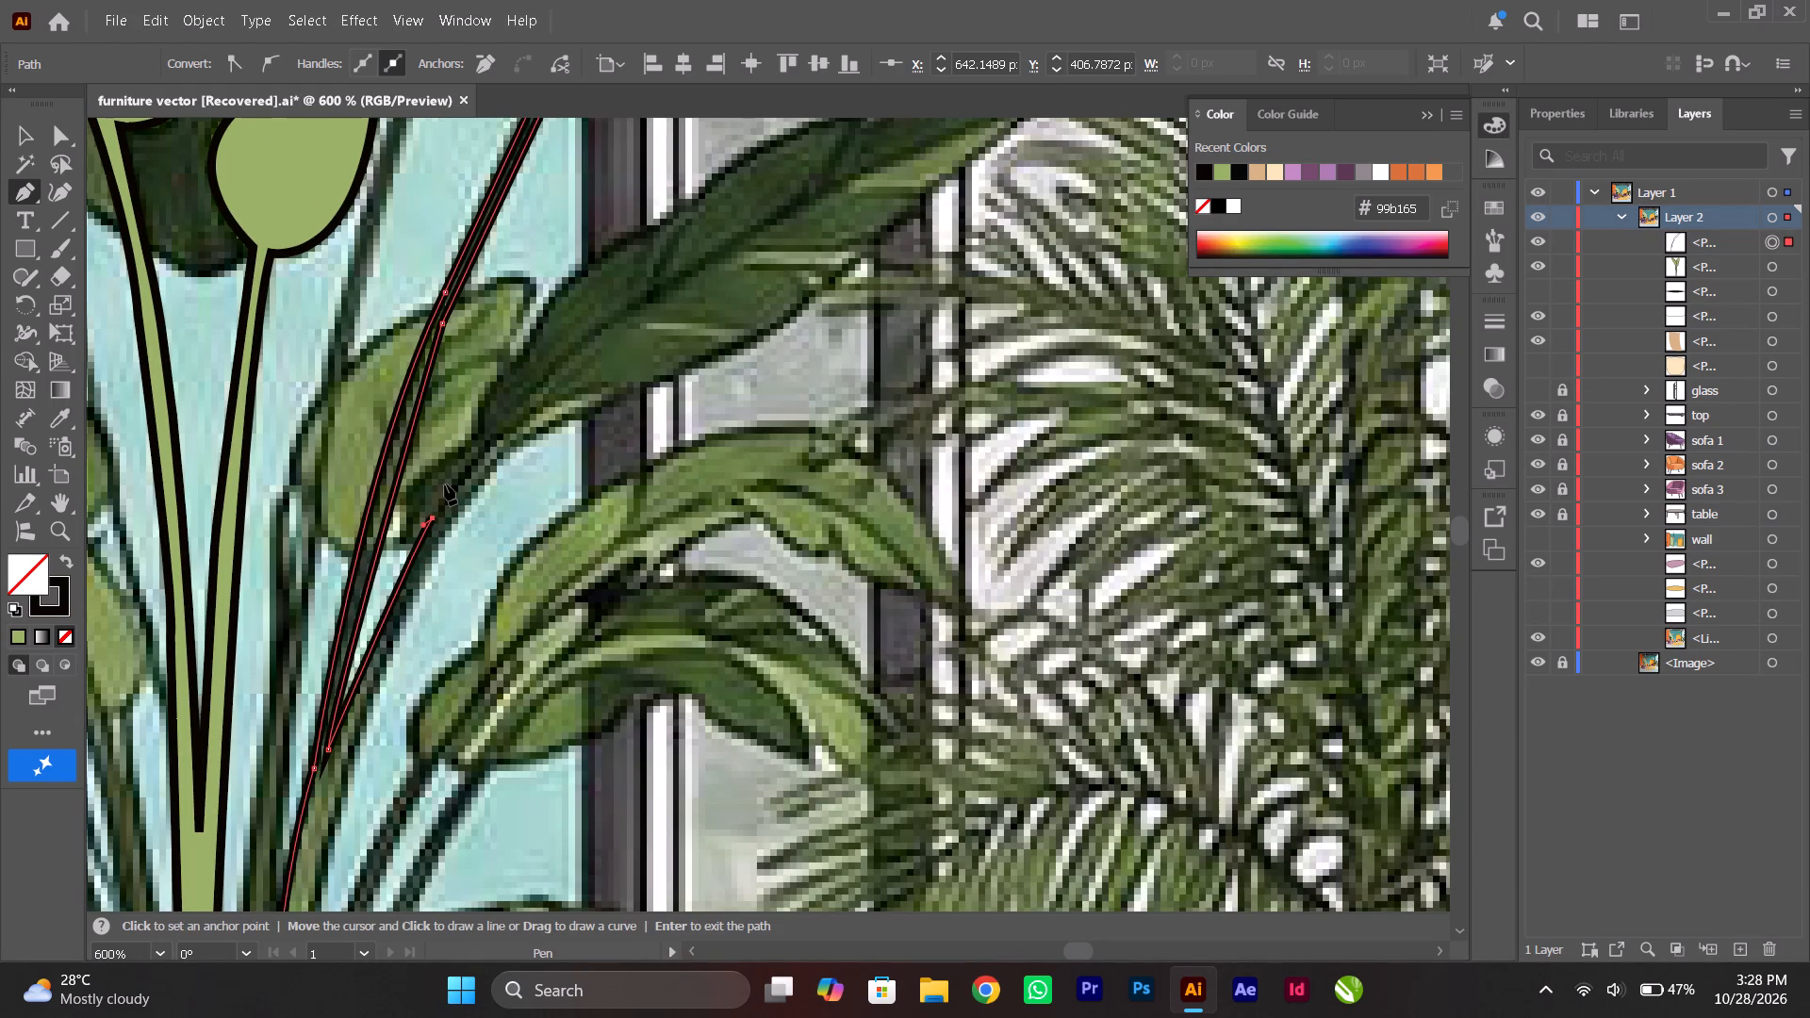
{"action": "left_click_drag", "start_coordinate": [519, 357], "coordinate": [554, 304]}
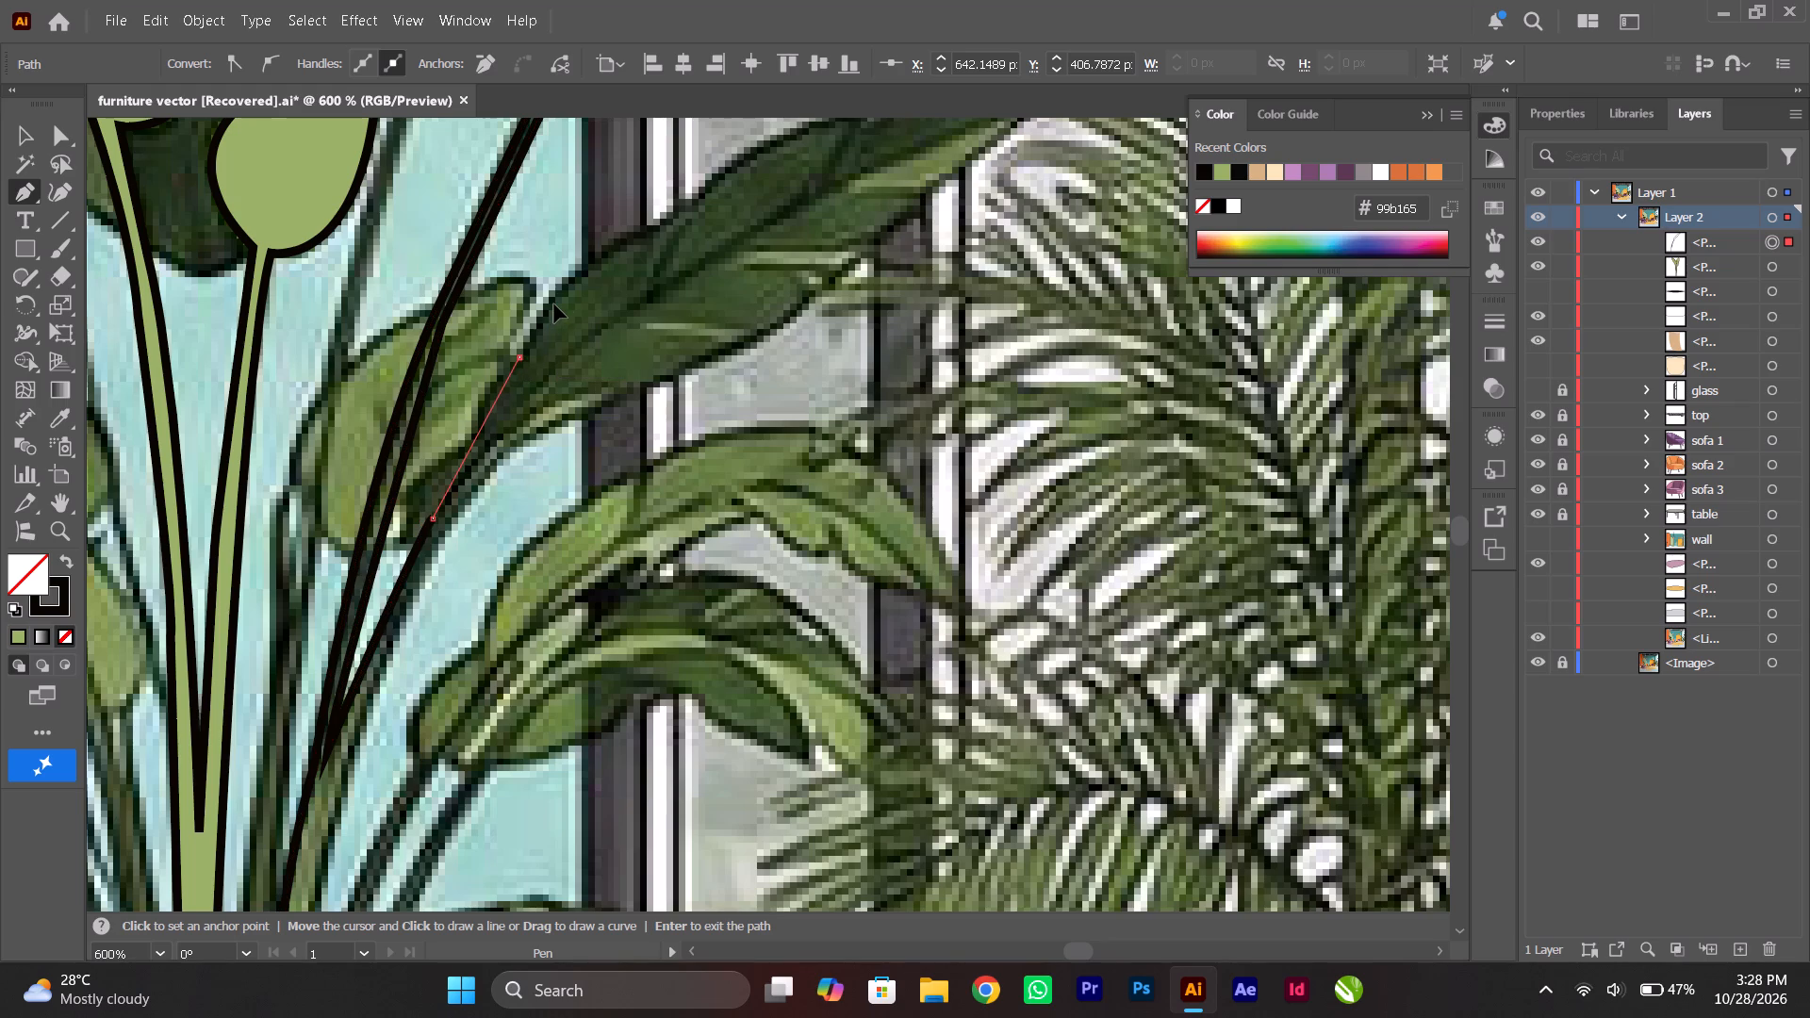
{"action": "left_click_drag", "start_coordinate": [554, 304], "coordinate": [560, 299]}
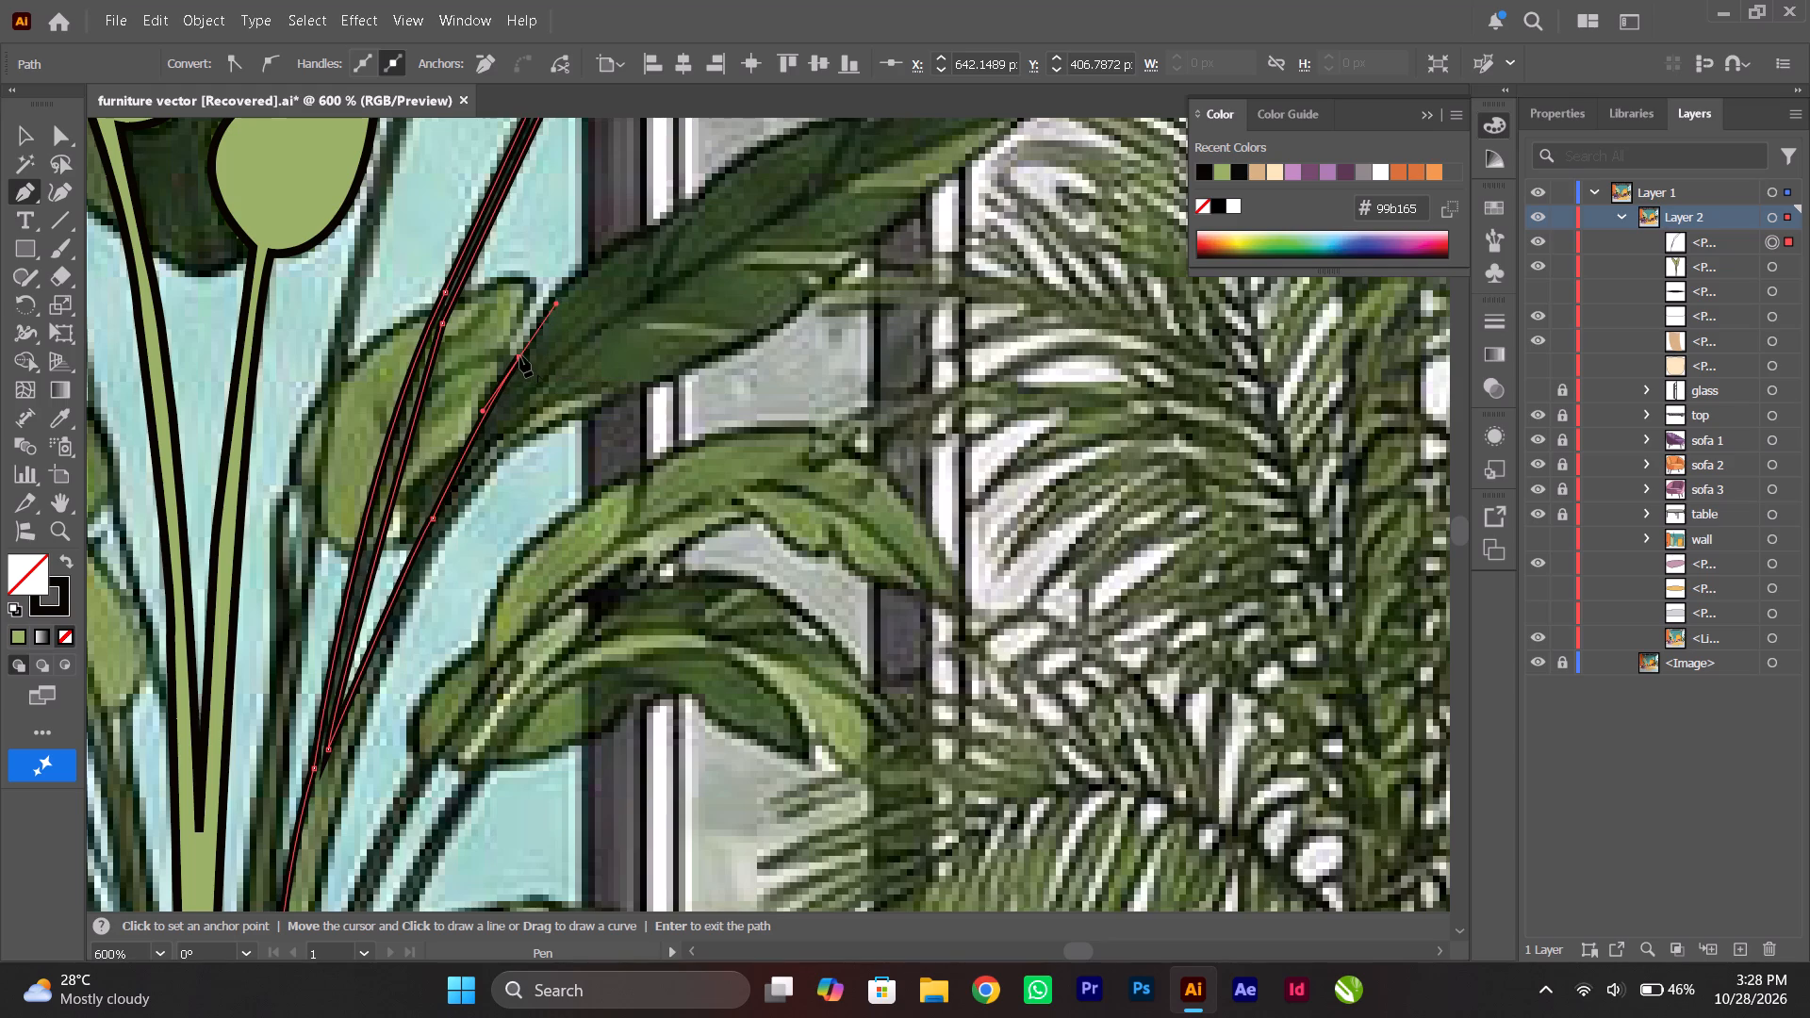
{"action": "left_click", "coordinate": [520, 355]}
Trace the dark leaf's upper edge from its base out to the pointed tip, ending in a corner point.
{"action": "scroll", "coordinate": [532, 372], "scroll_direction": "up", "scroll_amount": 8}
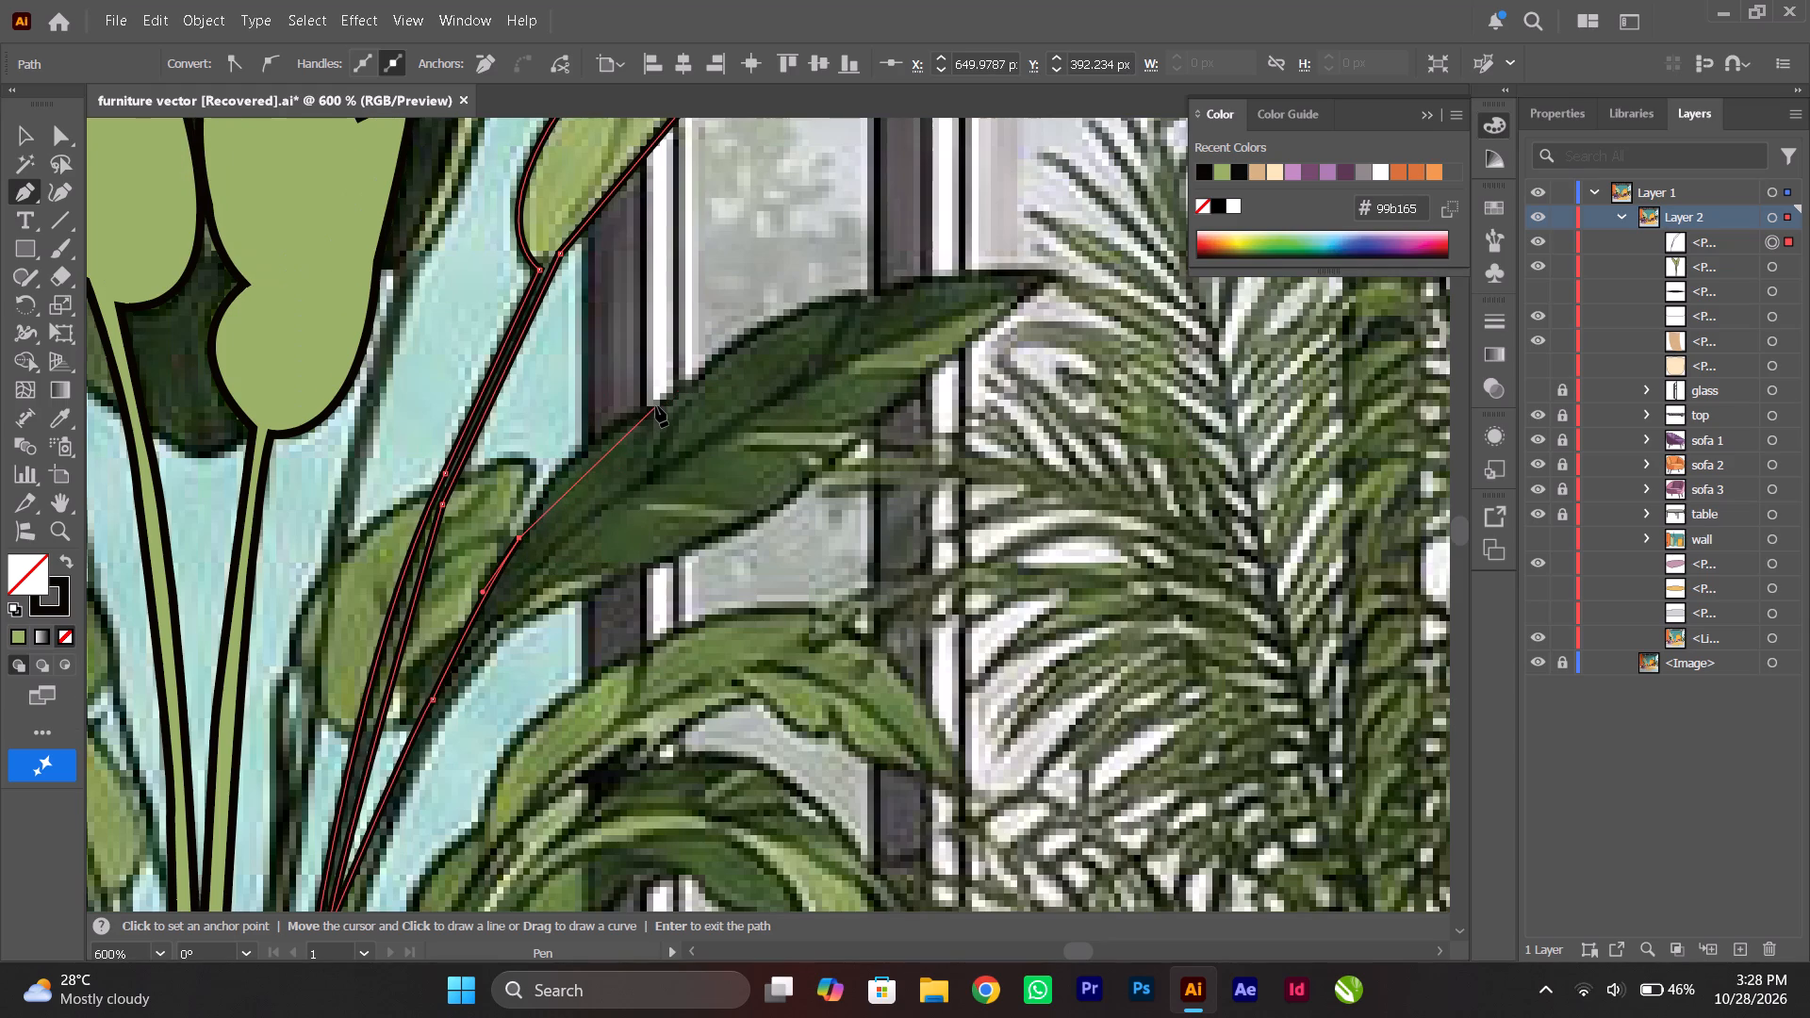
{"action": "left_click_drag", "start_coordinate": [656, 406], "coordinate": [750, 370]}
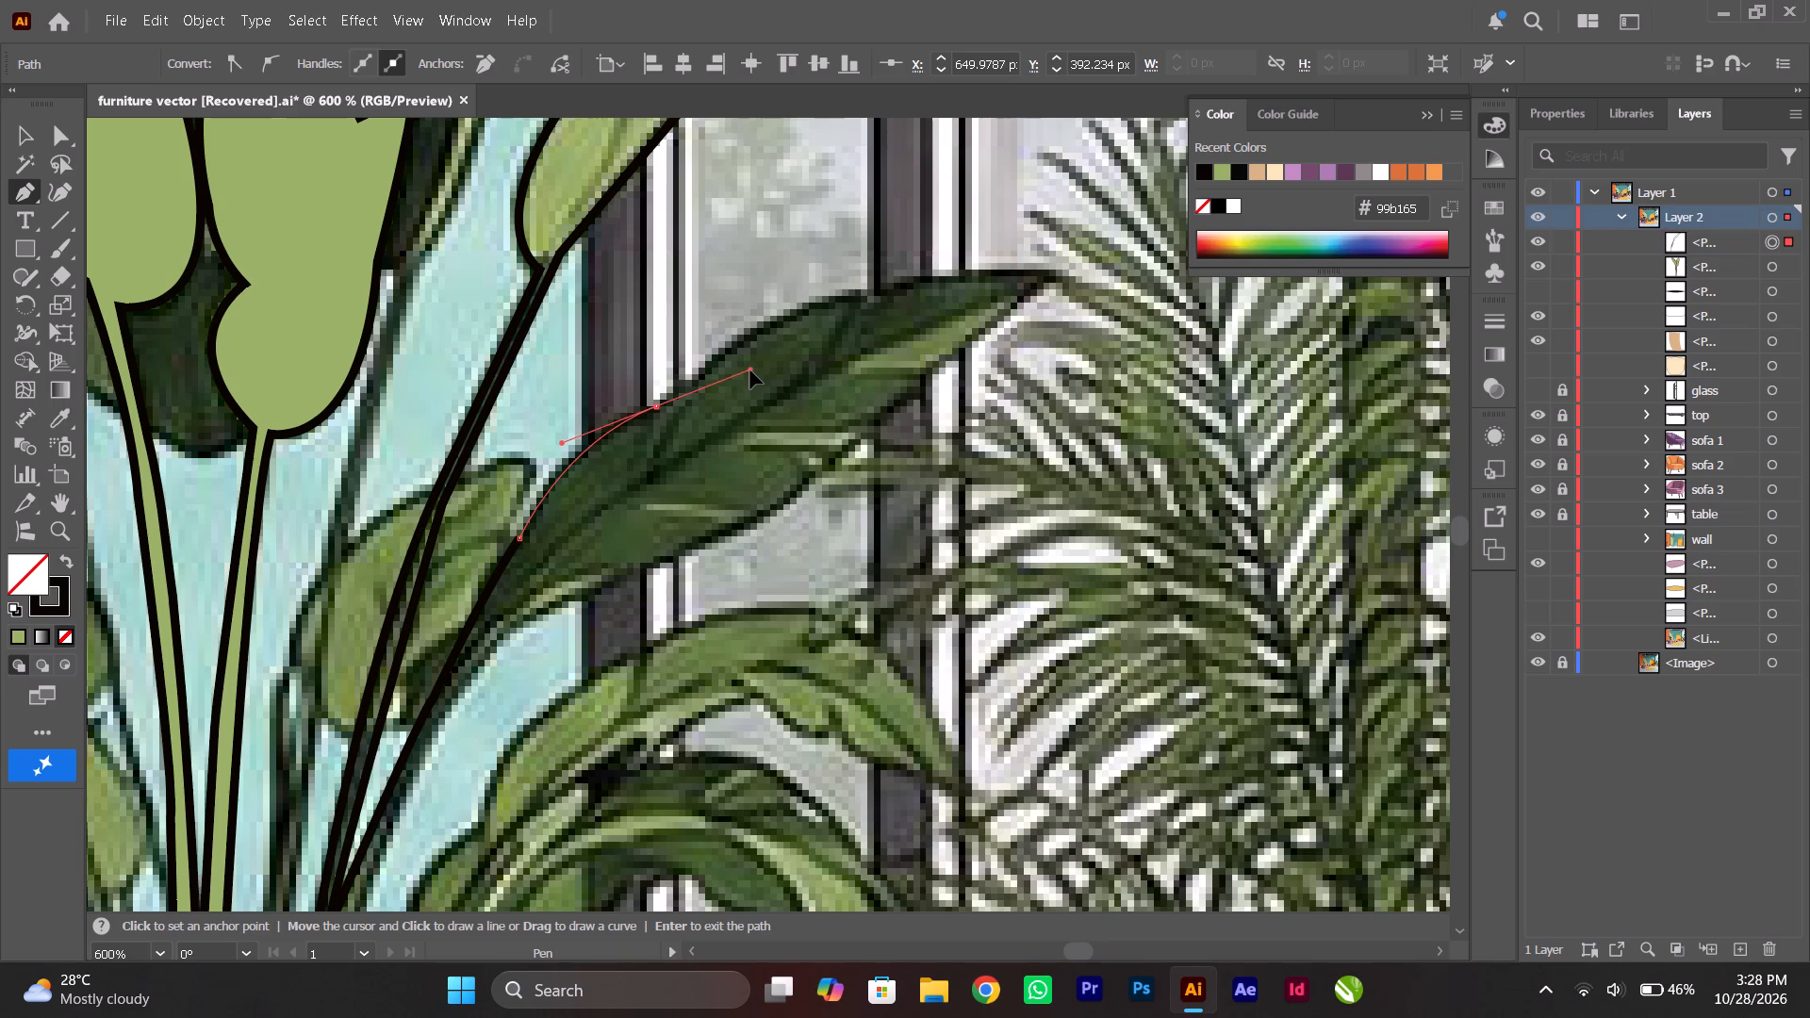
{"action": "left_click_drag", "start_coordinate": [750, 370], "coordinate": [752, 371]}
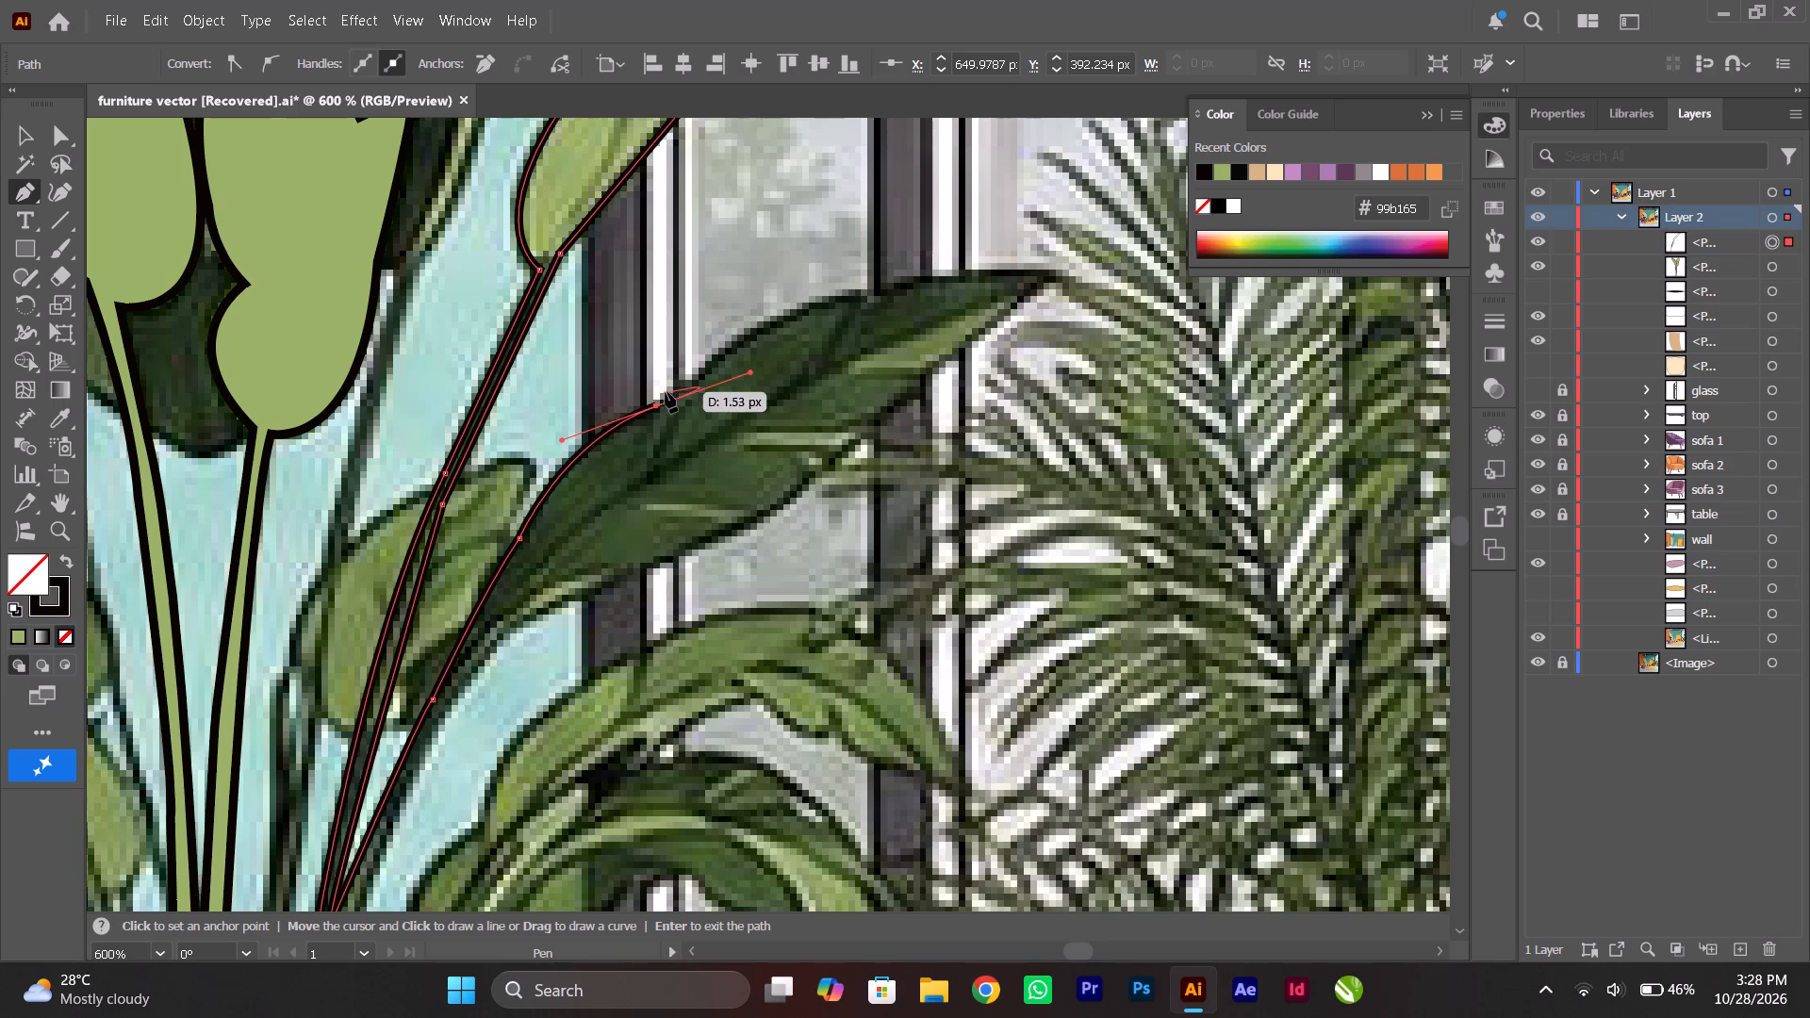
{"action": "left_click", "coordinate": [653, 404]}
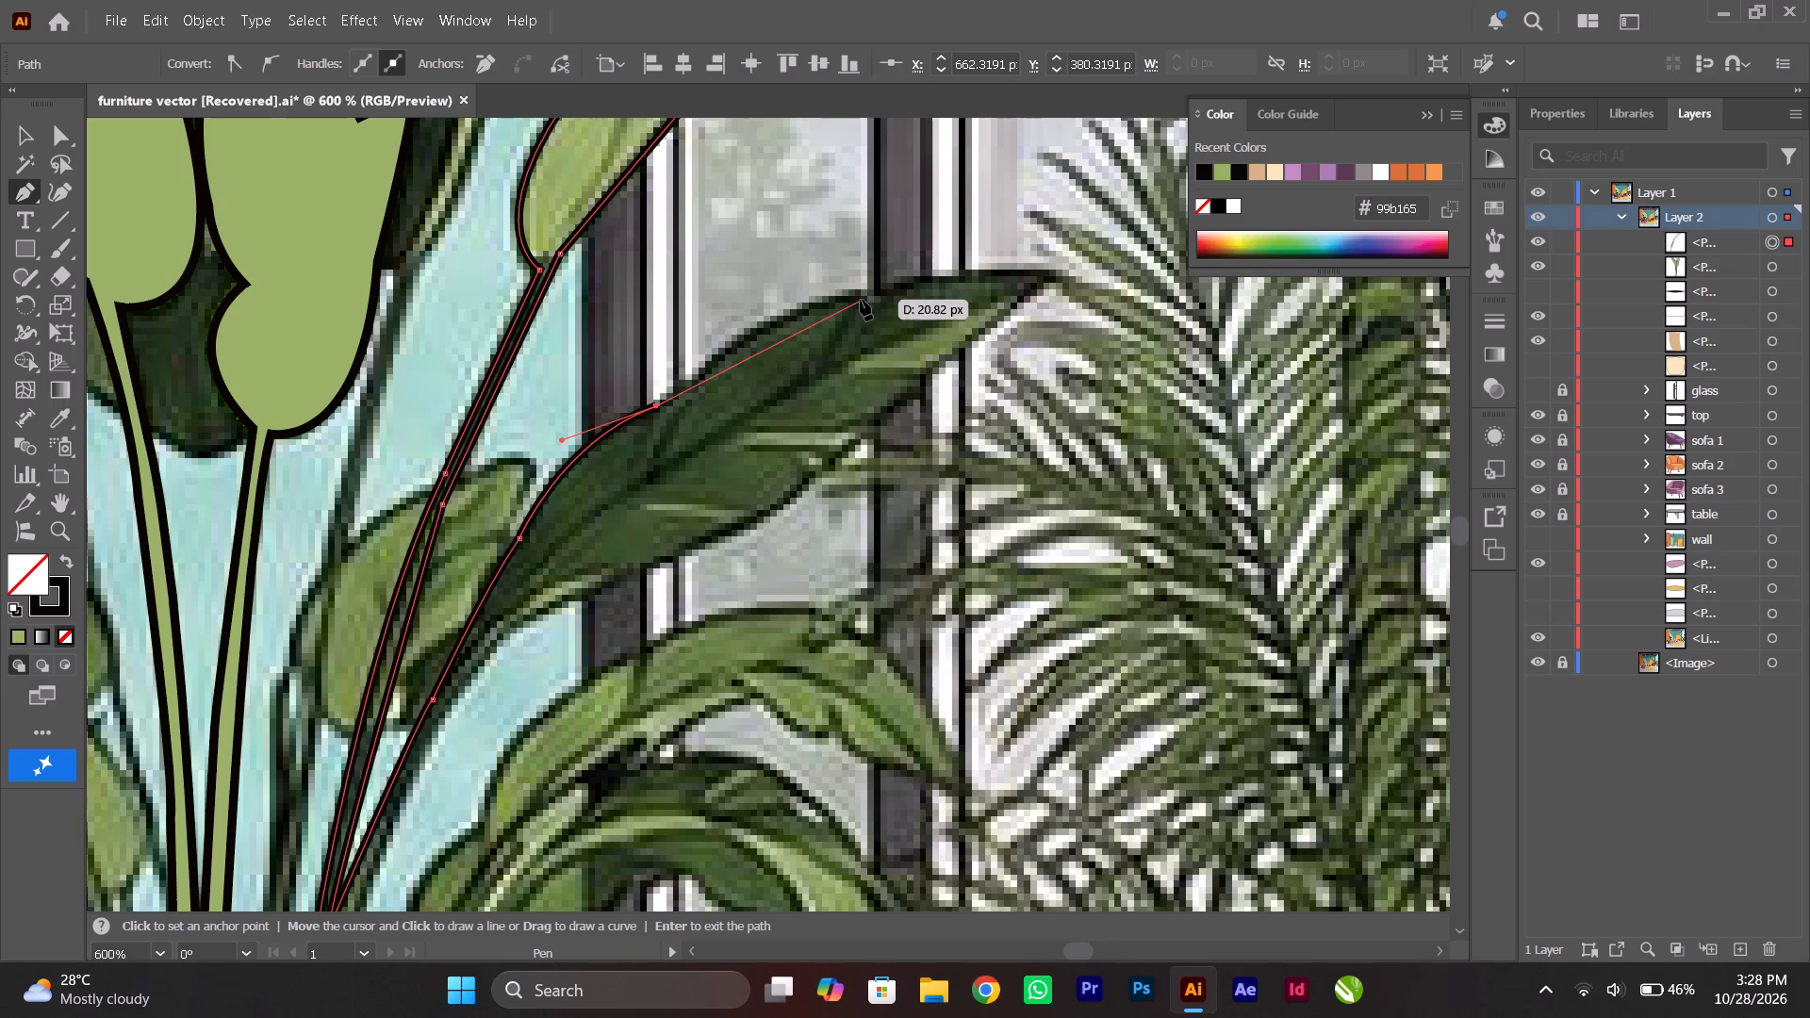
{"action": "left_click_drag", "start_coordinate": [864, 299], "coordinate": [914, 317]}
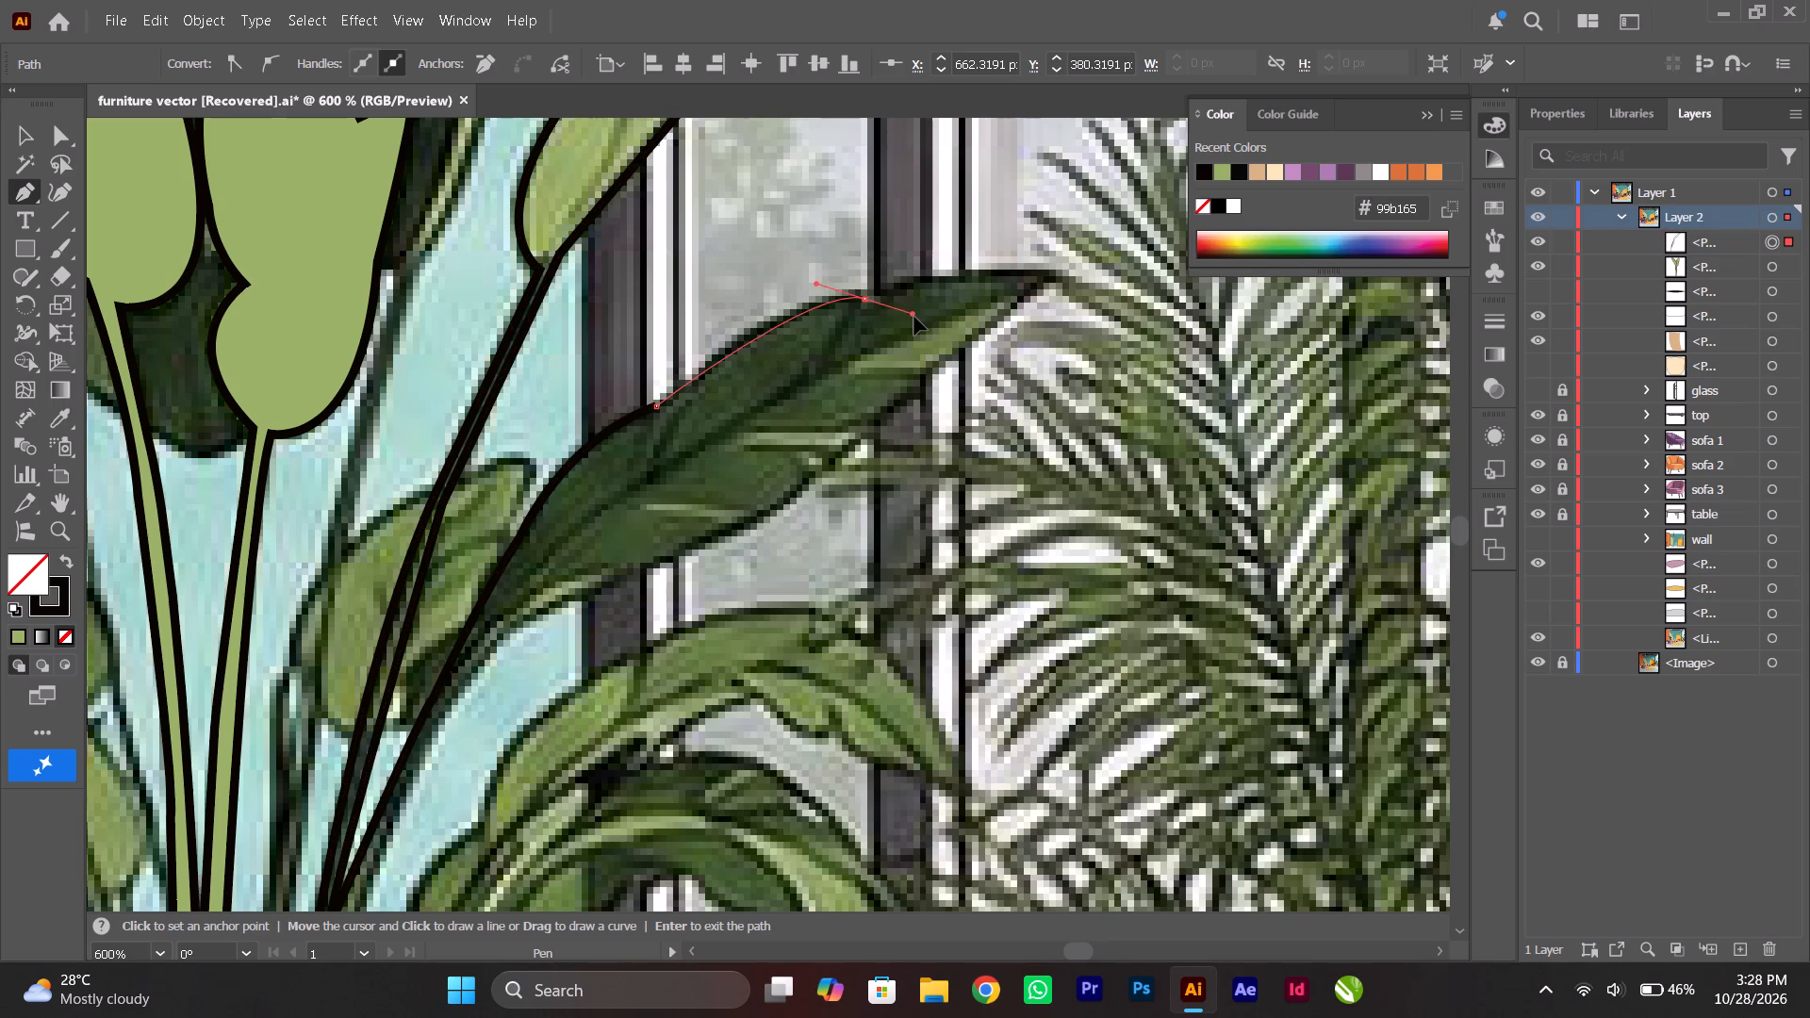
{"action": "left_click_drag", "start_coordinate": [914, 317], "coordinate": [917, 319]}
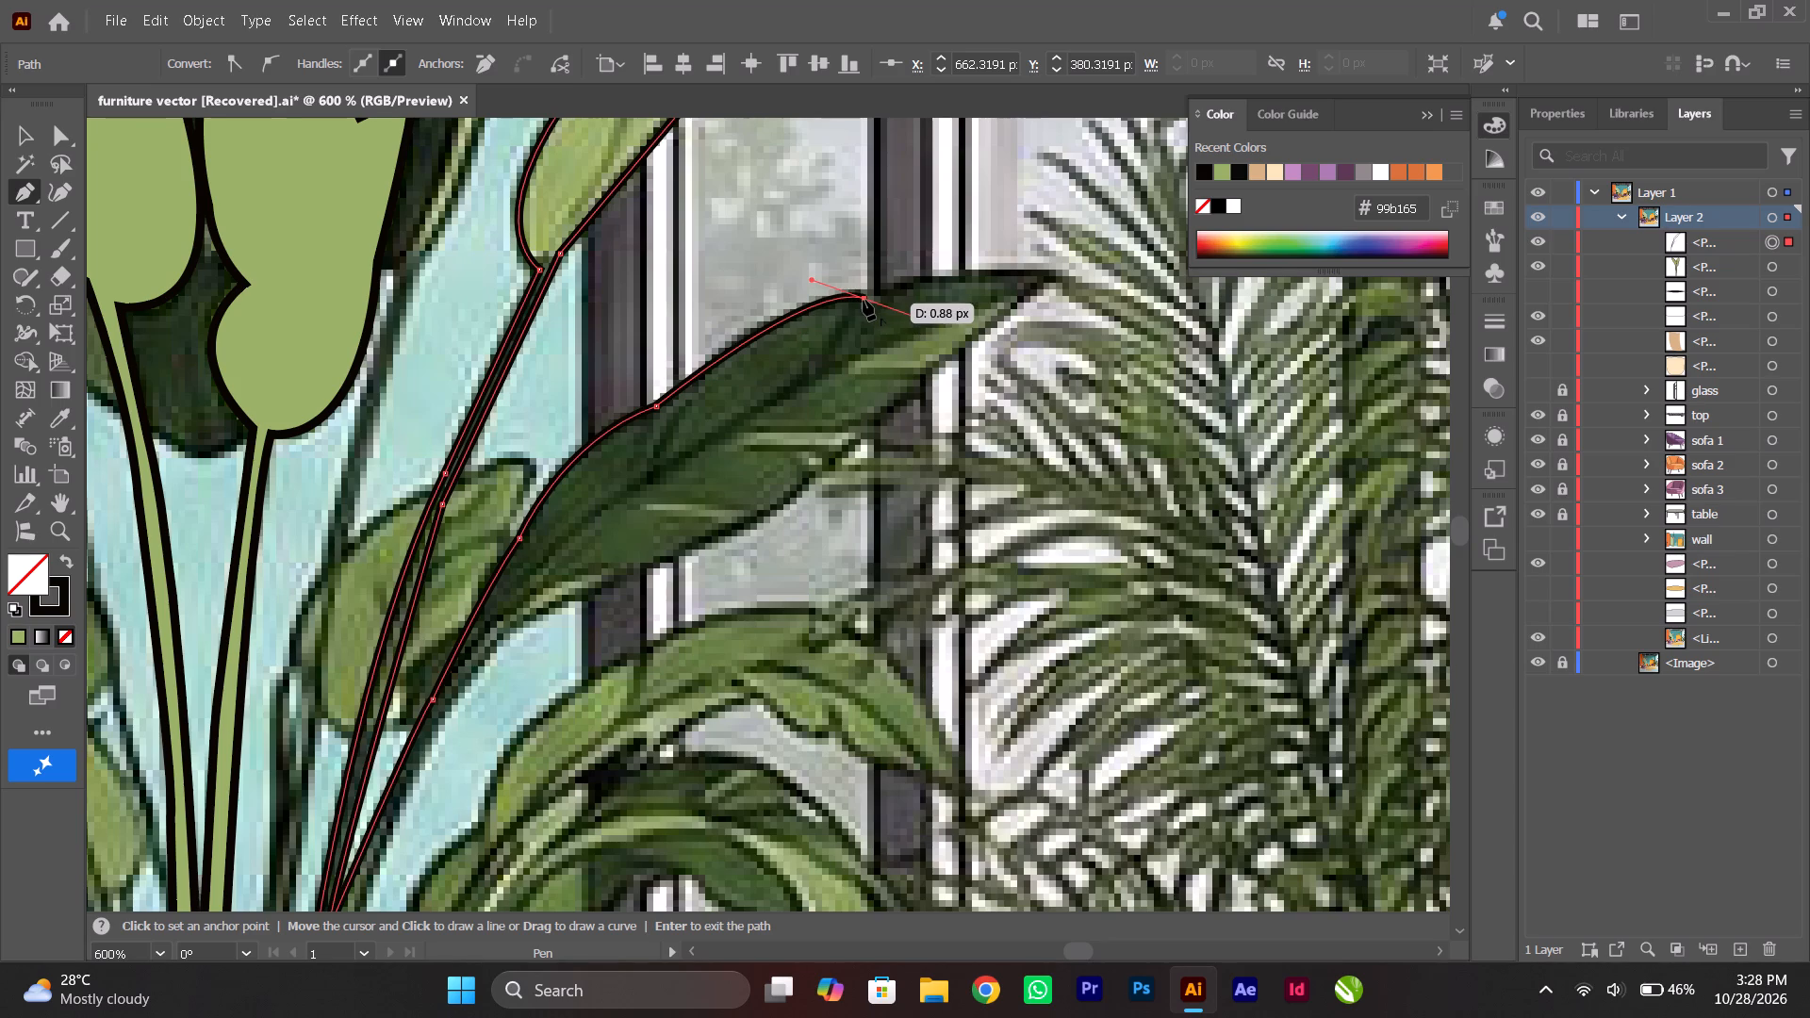
{"action": "left_click", "coordinate": [864, 299]}
{"action": "scroll", "coordinate": [864, 299], "scroll_direction": "down", "scroll_amount": 6, "text": "ctrl"}
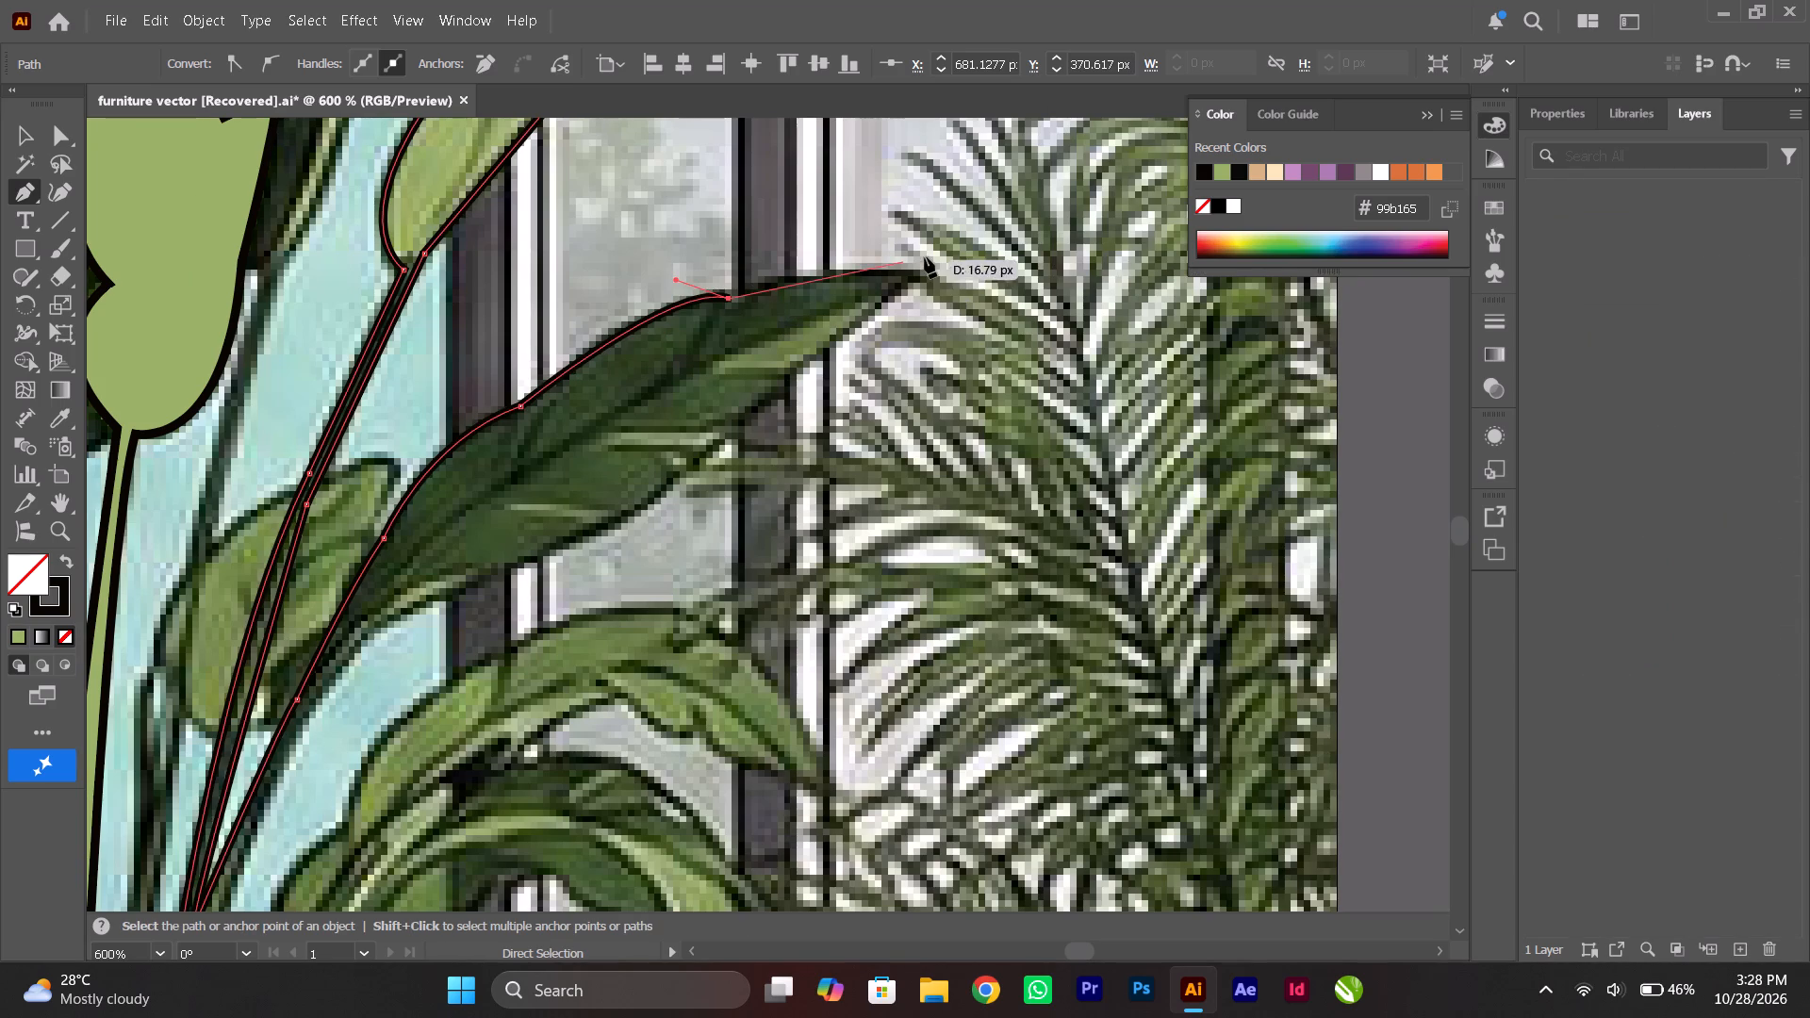
{"action": "left_click_drag", "start_coordinate": [913, 278], "coordinate": [959, 291]}
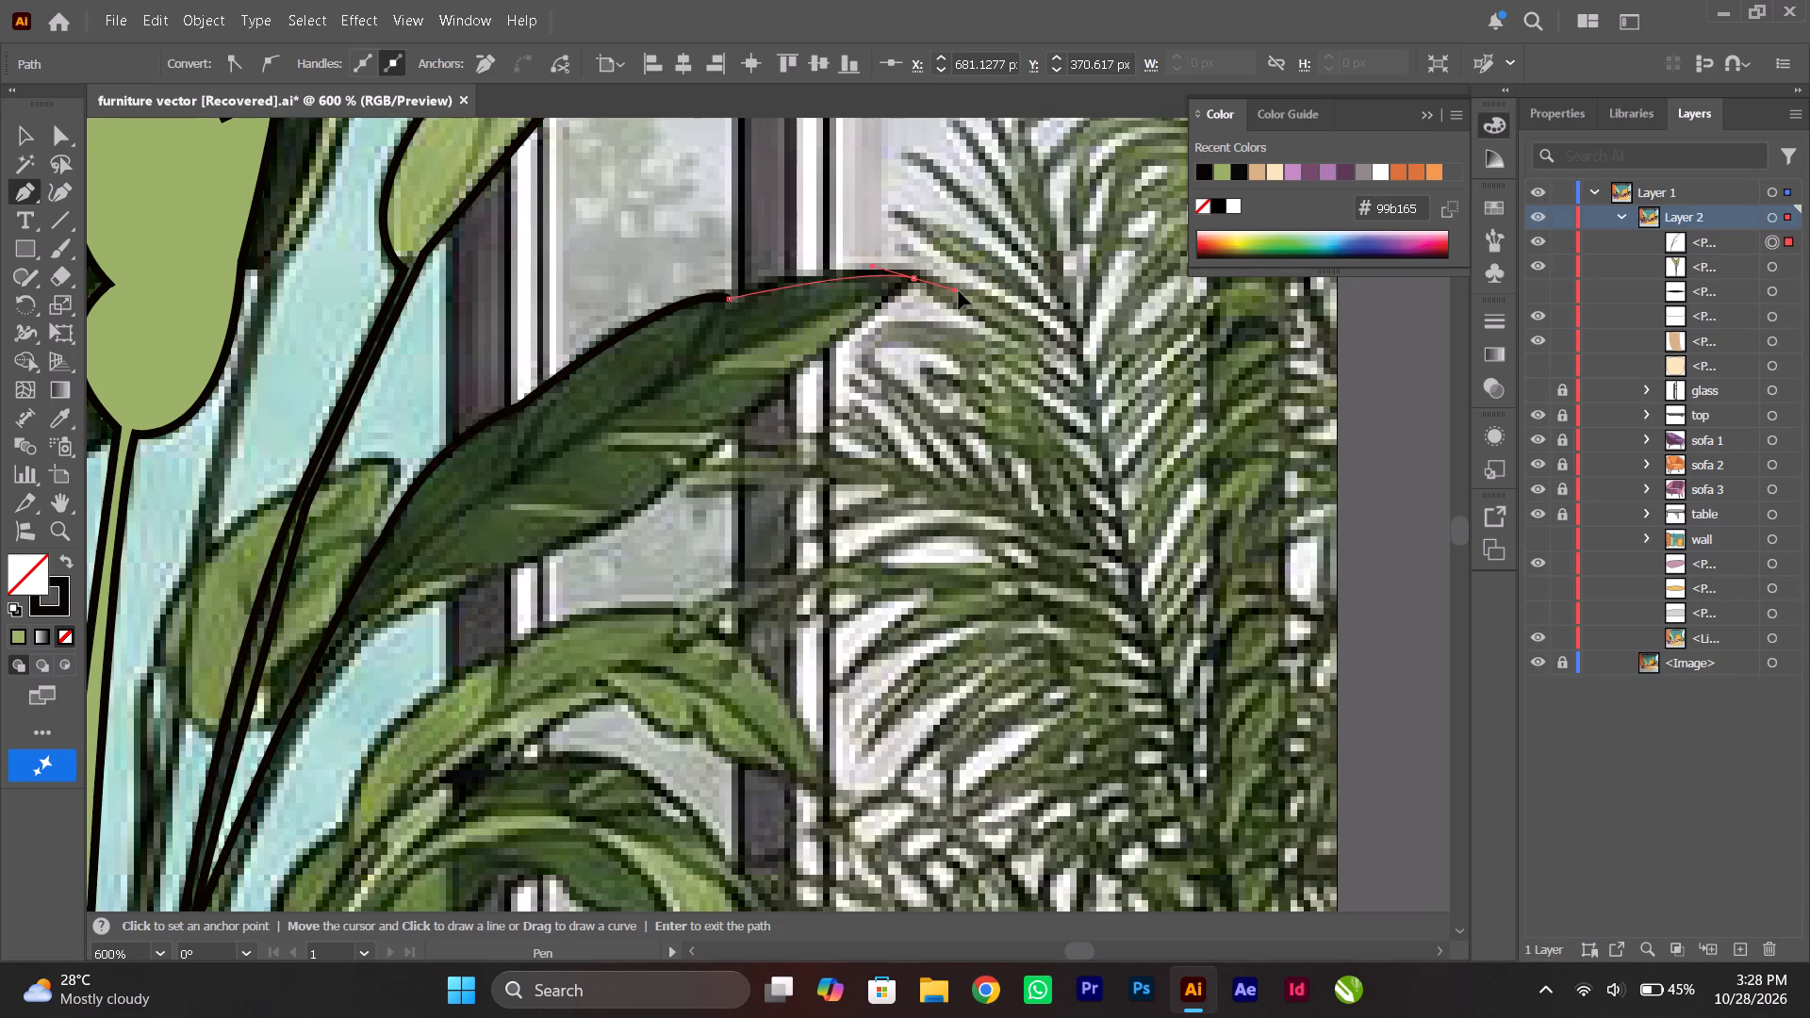
{"action": "left_click_drag", "start_coordinate": [959, 291], "coordinate": [1010, 289]}
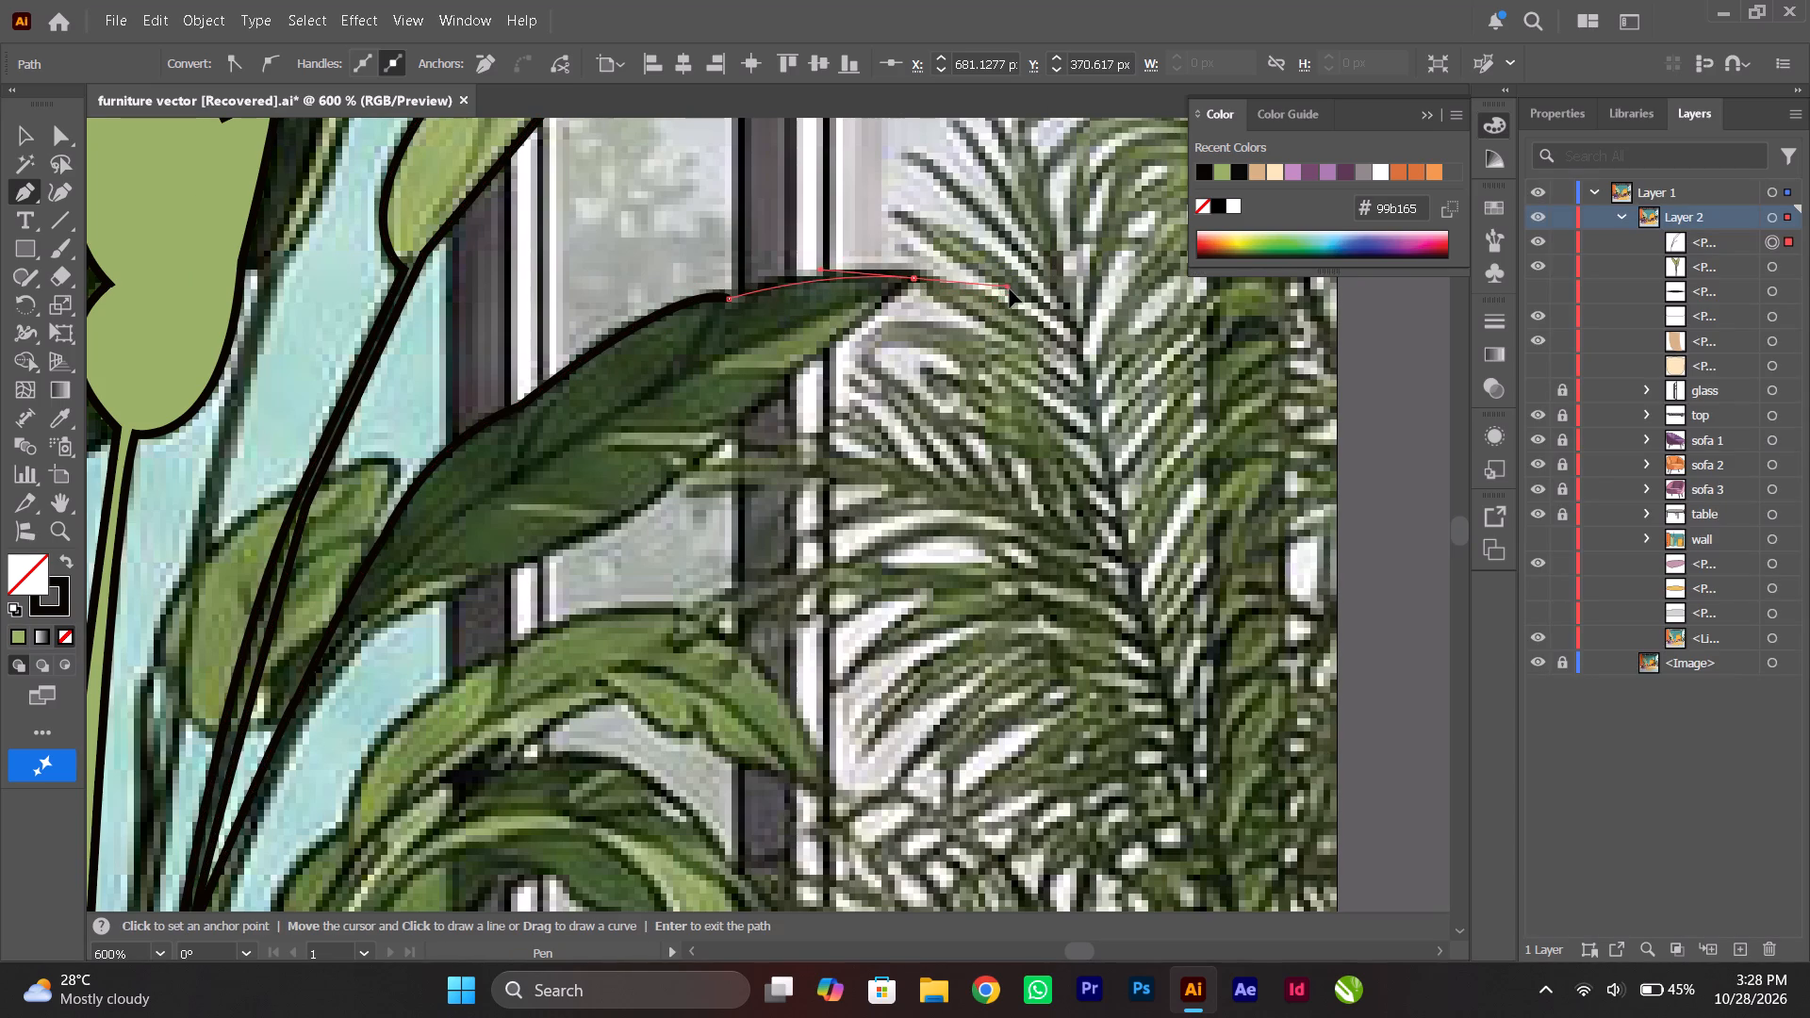
{"action": "left_click_drag", "start_coordinate": [1010, 289], "coordinate": [1024, 289]}
{"action": "left_click", "coordinate": [913, 275]}
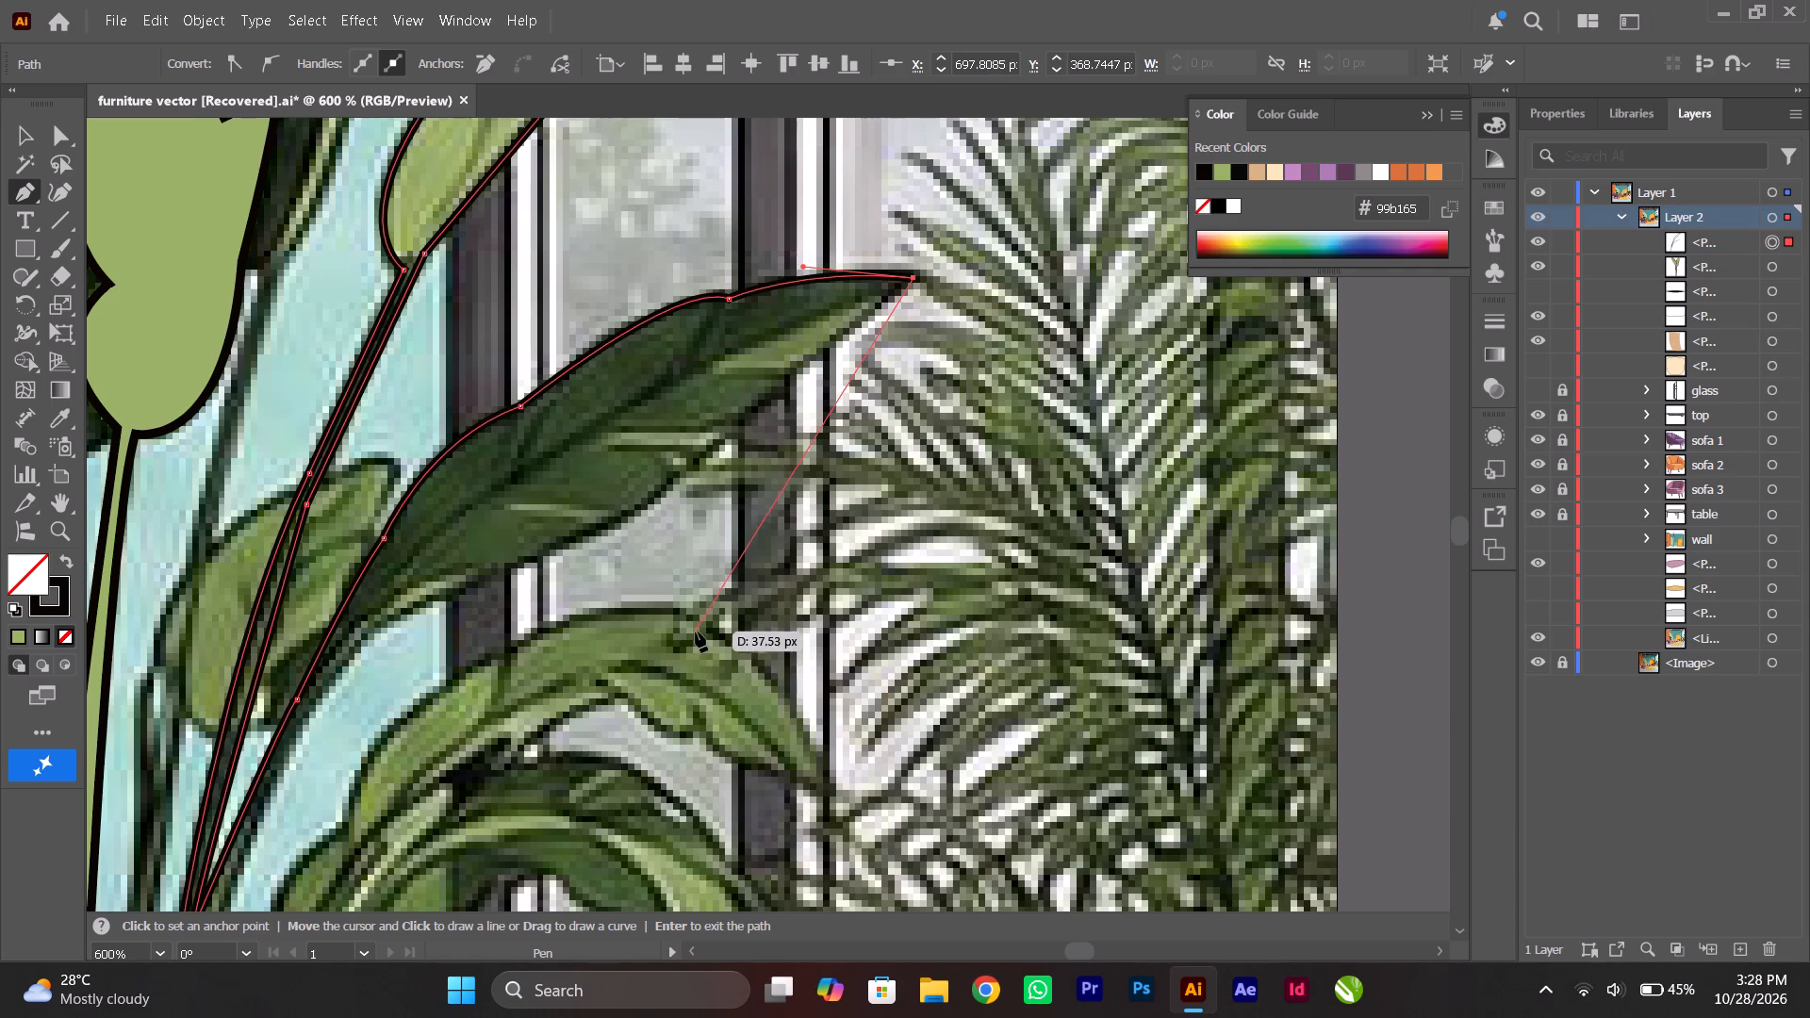
Trace the dark leaf's lower edge from the tip back to the leaf base and onto the right side of its stem.
{"action": "left_click", "coordinate": [730, 435]}
{"action": "scroll", "coordinate": [675, 546], "scroll_direction": "up", "scroll_amount": 6, "text": "ctrl"}
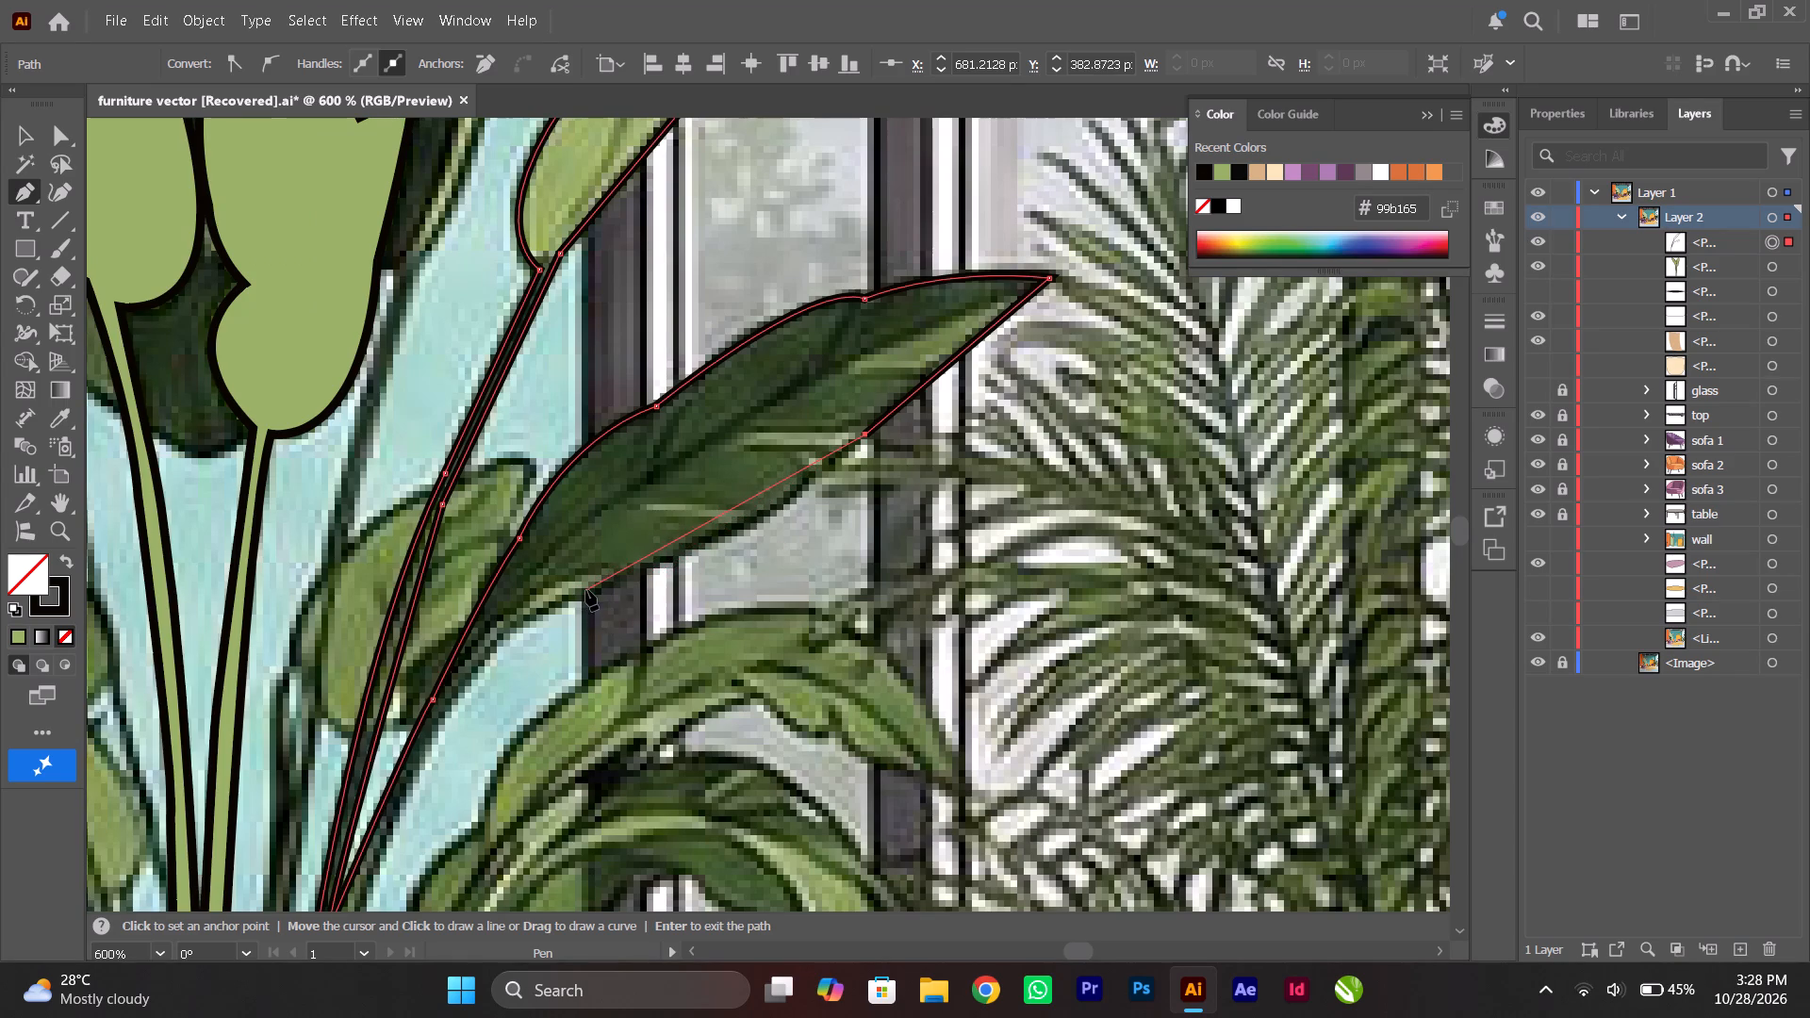
{"action": "left_click_drag", "start_coordinate": [591, 591], "coordinate": [453, 606]}
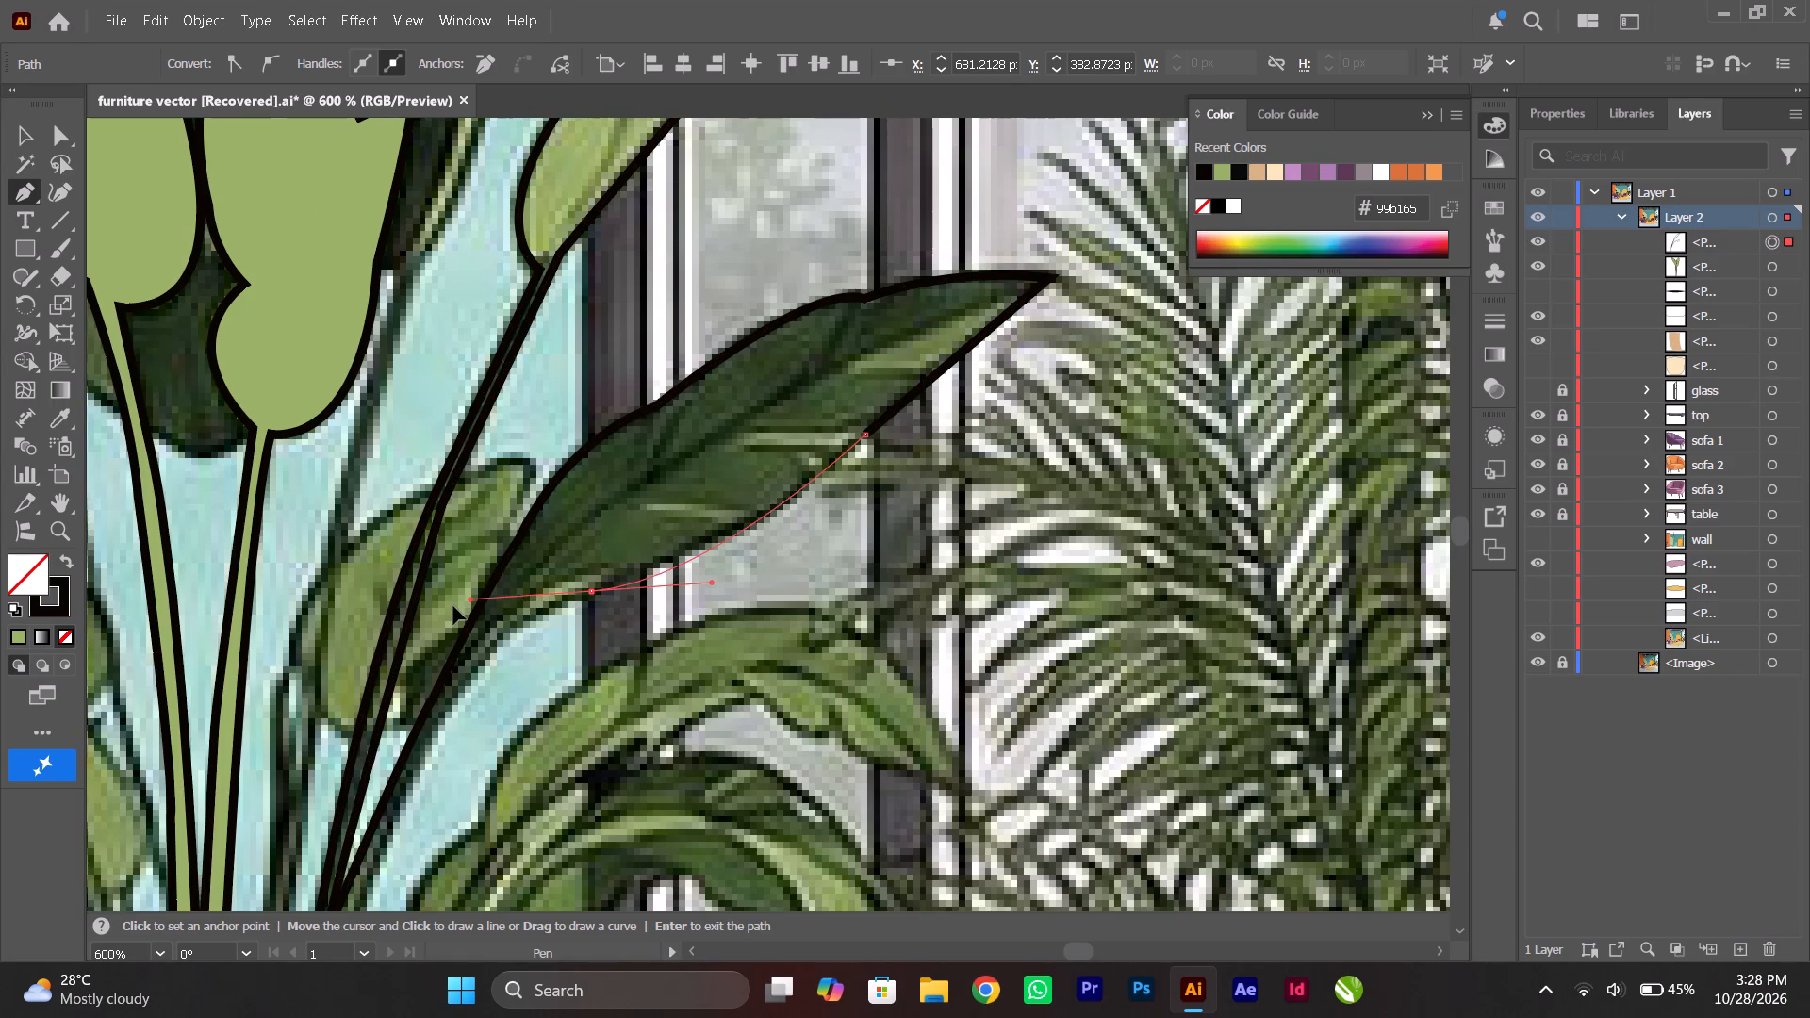
{"action": "left_click_drag", "start_coordinate": [453, 606], "coordinate": [412, 643]}
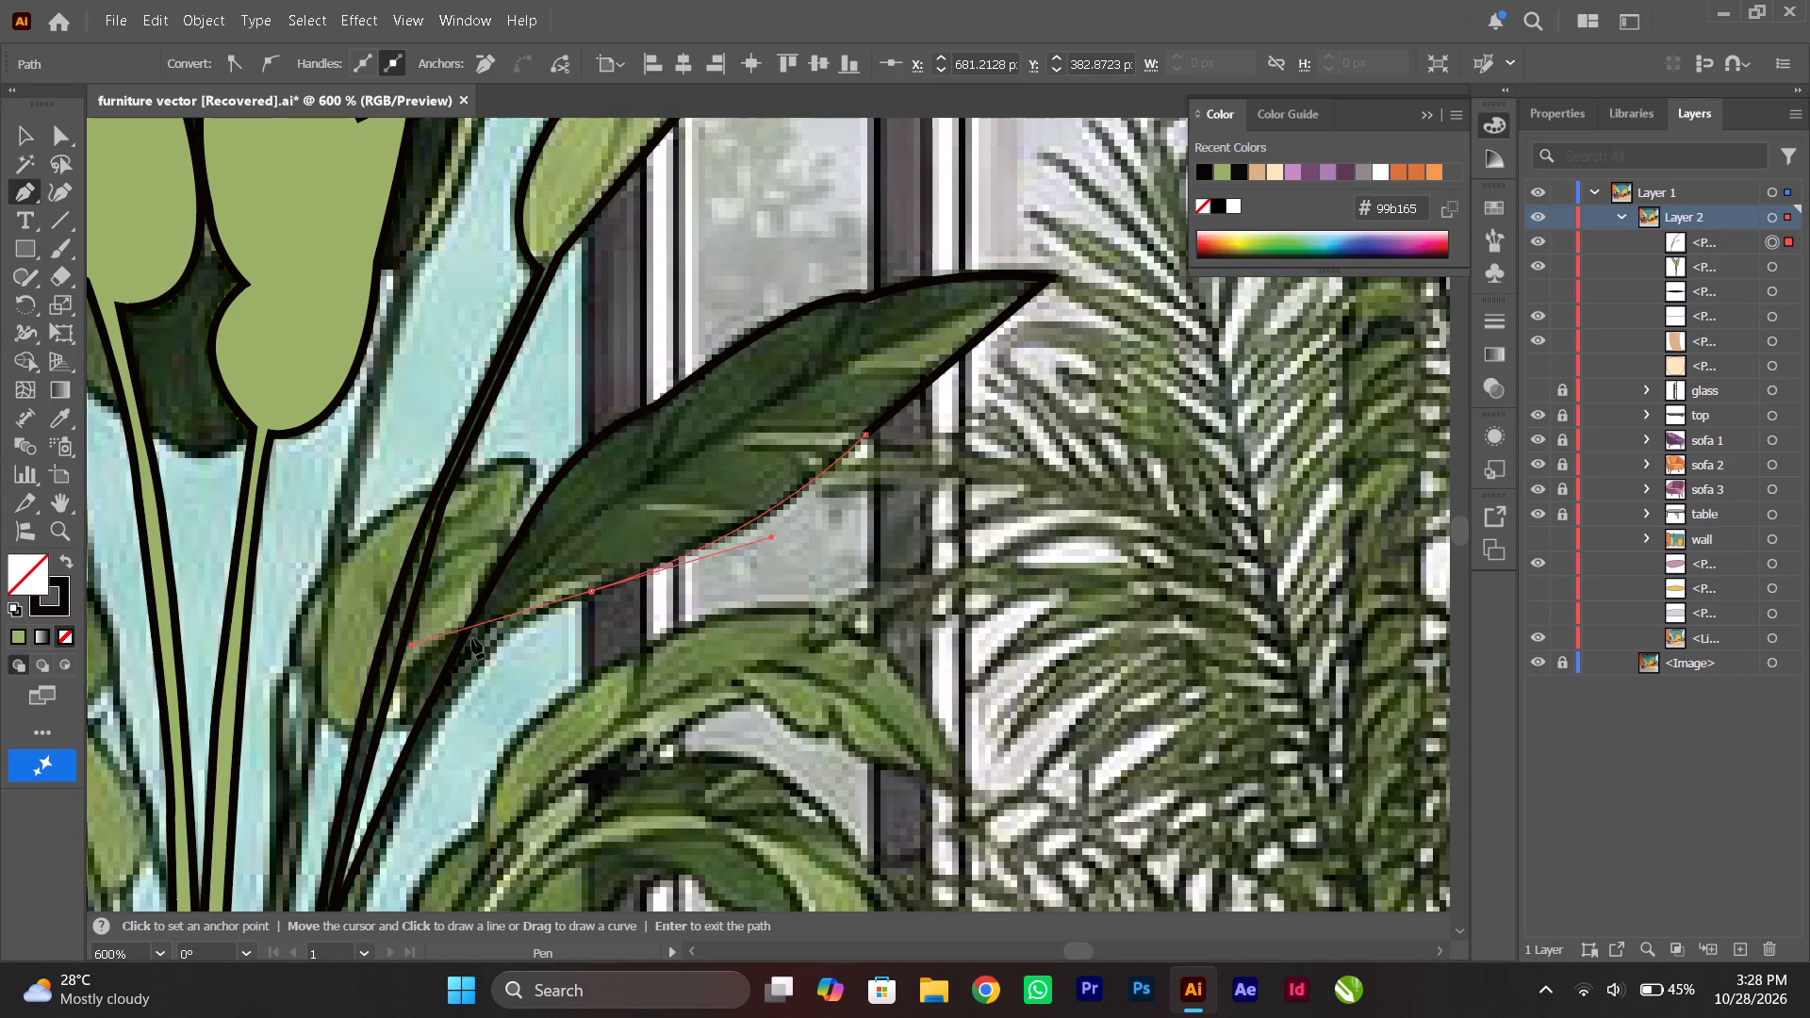
{"action": "left_click", "coordinate": [592, 589]}
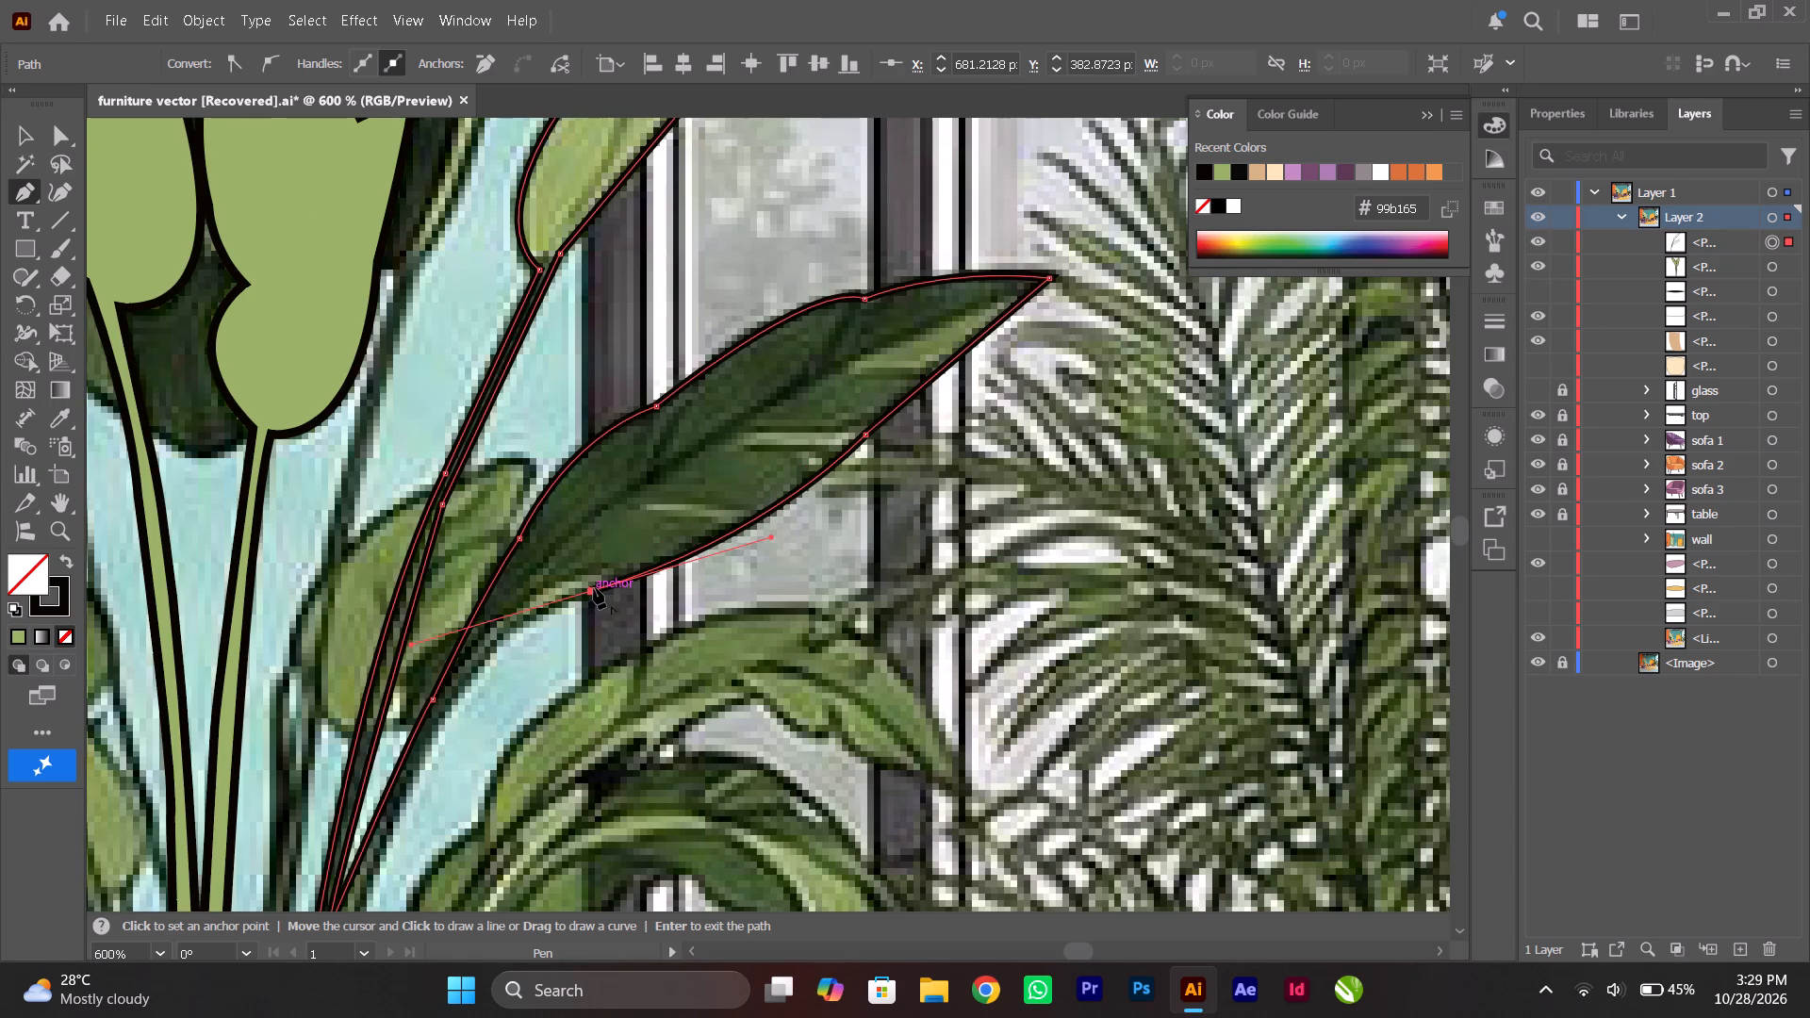
{"action": "scroll", "coordinate": [594, 588], "scroll_direction": "down", "scroll_amount": 8}
{"action": "scroll", "coordinate": [591, 588], "scroll_direction": "up", "scroll_amount": 7, "text": "ctrl"}
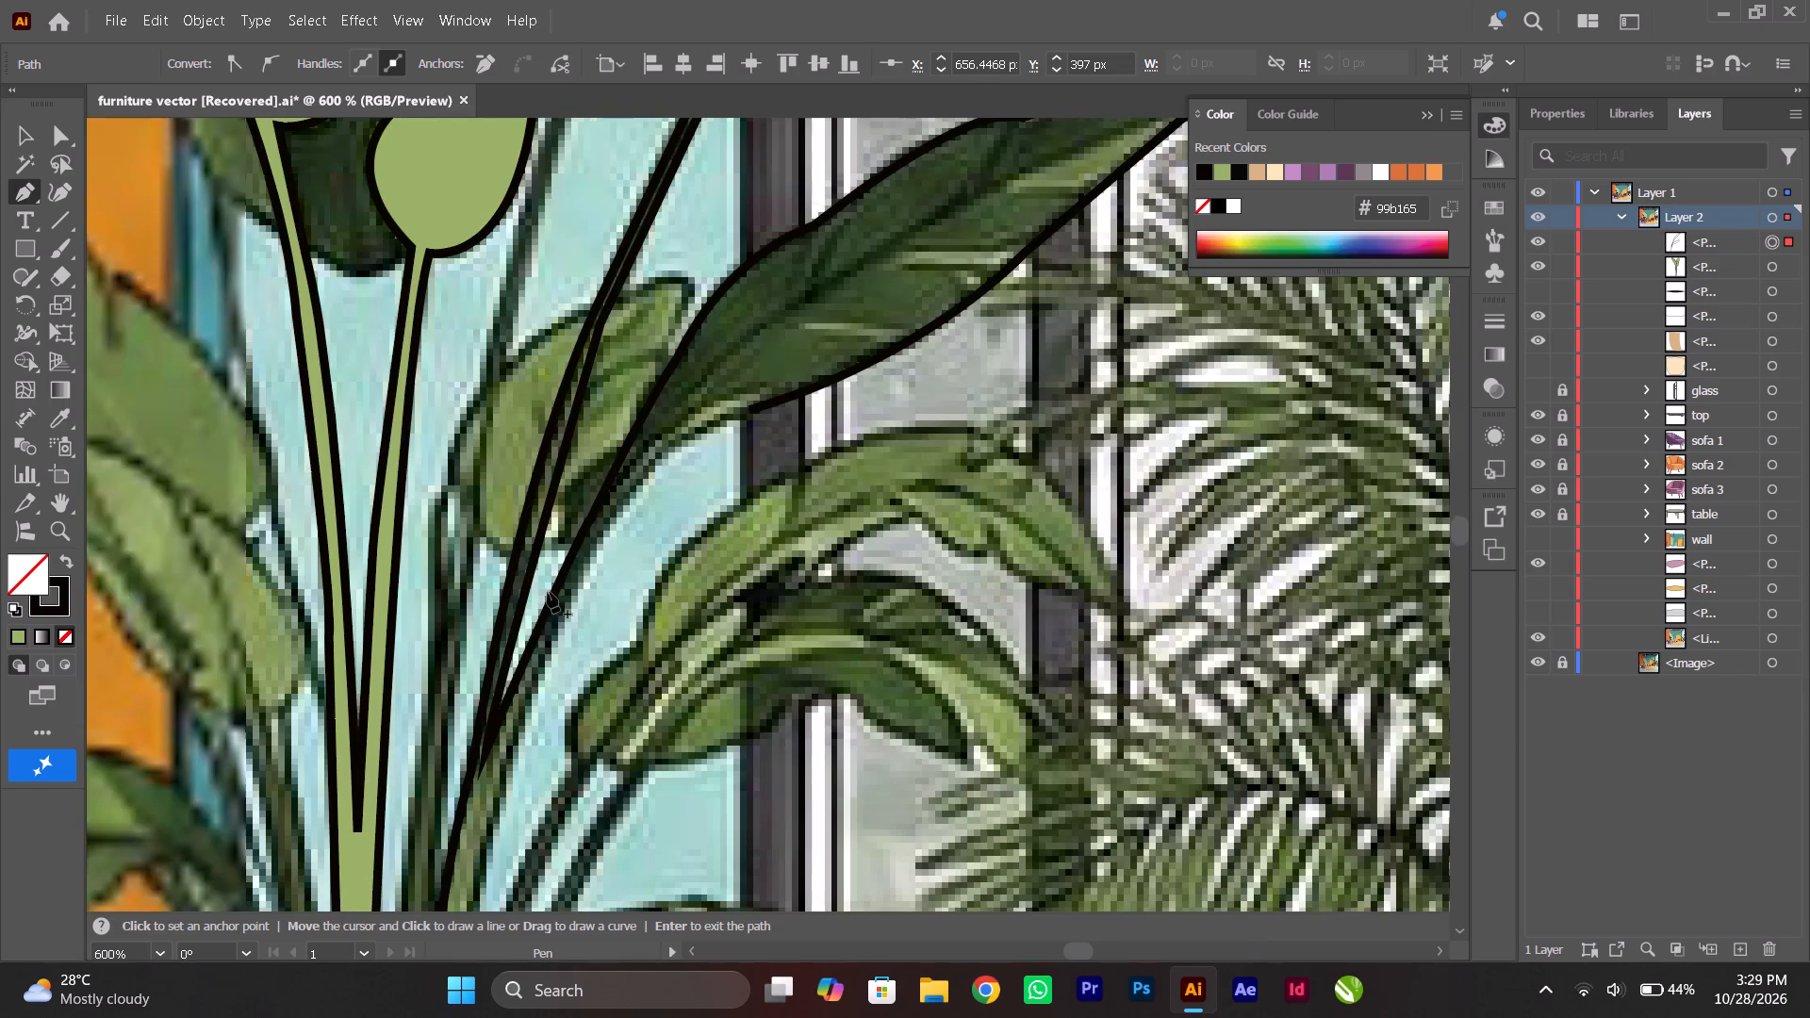
{"action": "left_click_drag", "start_coordinate": [590, 556], "coordinate": [532, 698]}
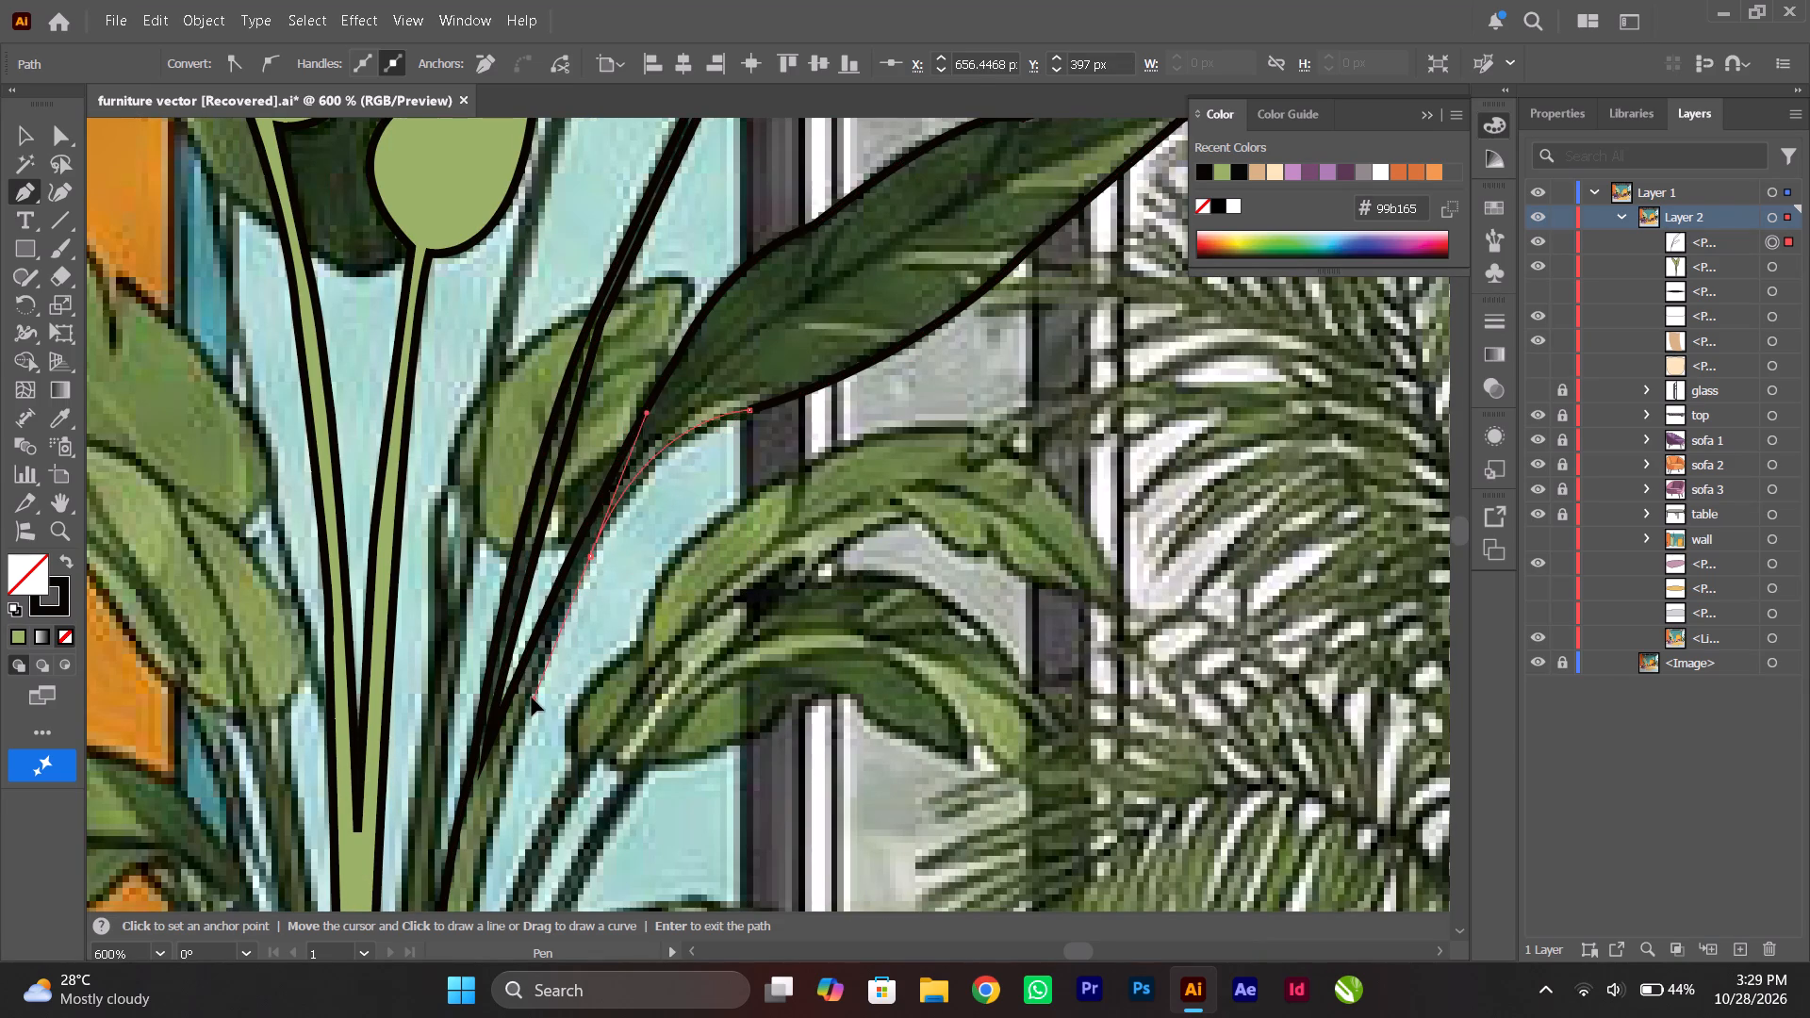
{"action": "left_click_drag", "start_coordinate": [532, 698], "coordinate": [524, 686]}
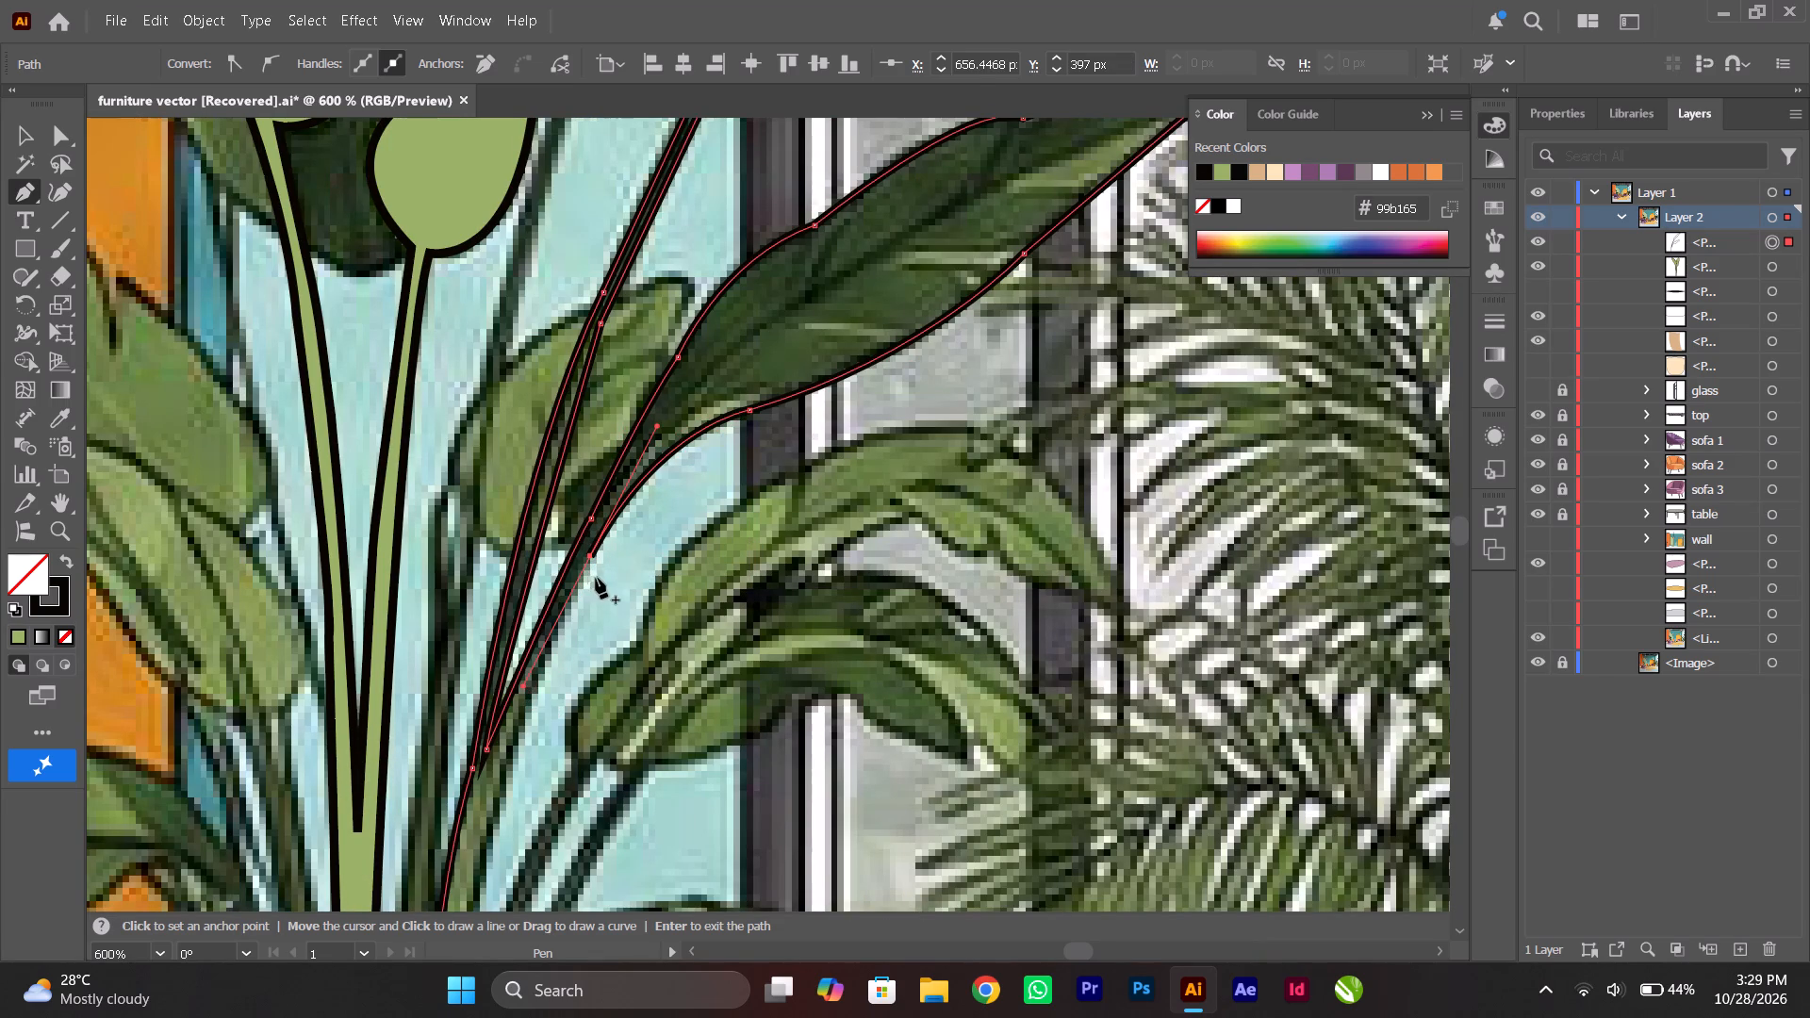
{"action": "left_click", "coordinate": [590, 557]}
Trace the stem's right edge down to the pot's rim and close the path at its starting point.
{"action": "scroll", "coordinate": [590, 557], "scroll_direction": "down", "scroll_amount": 10}
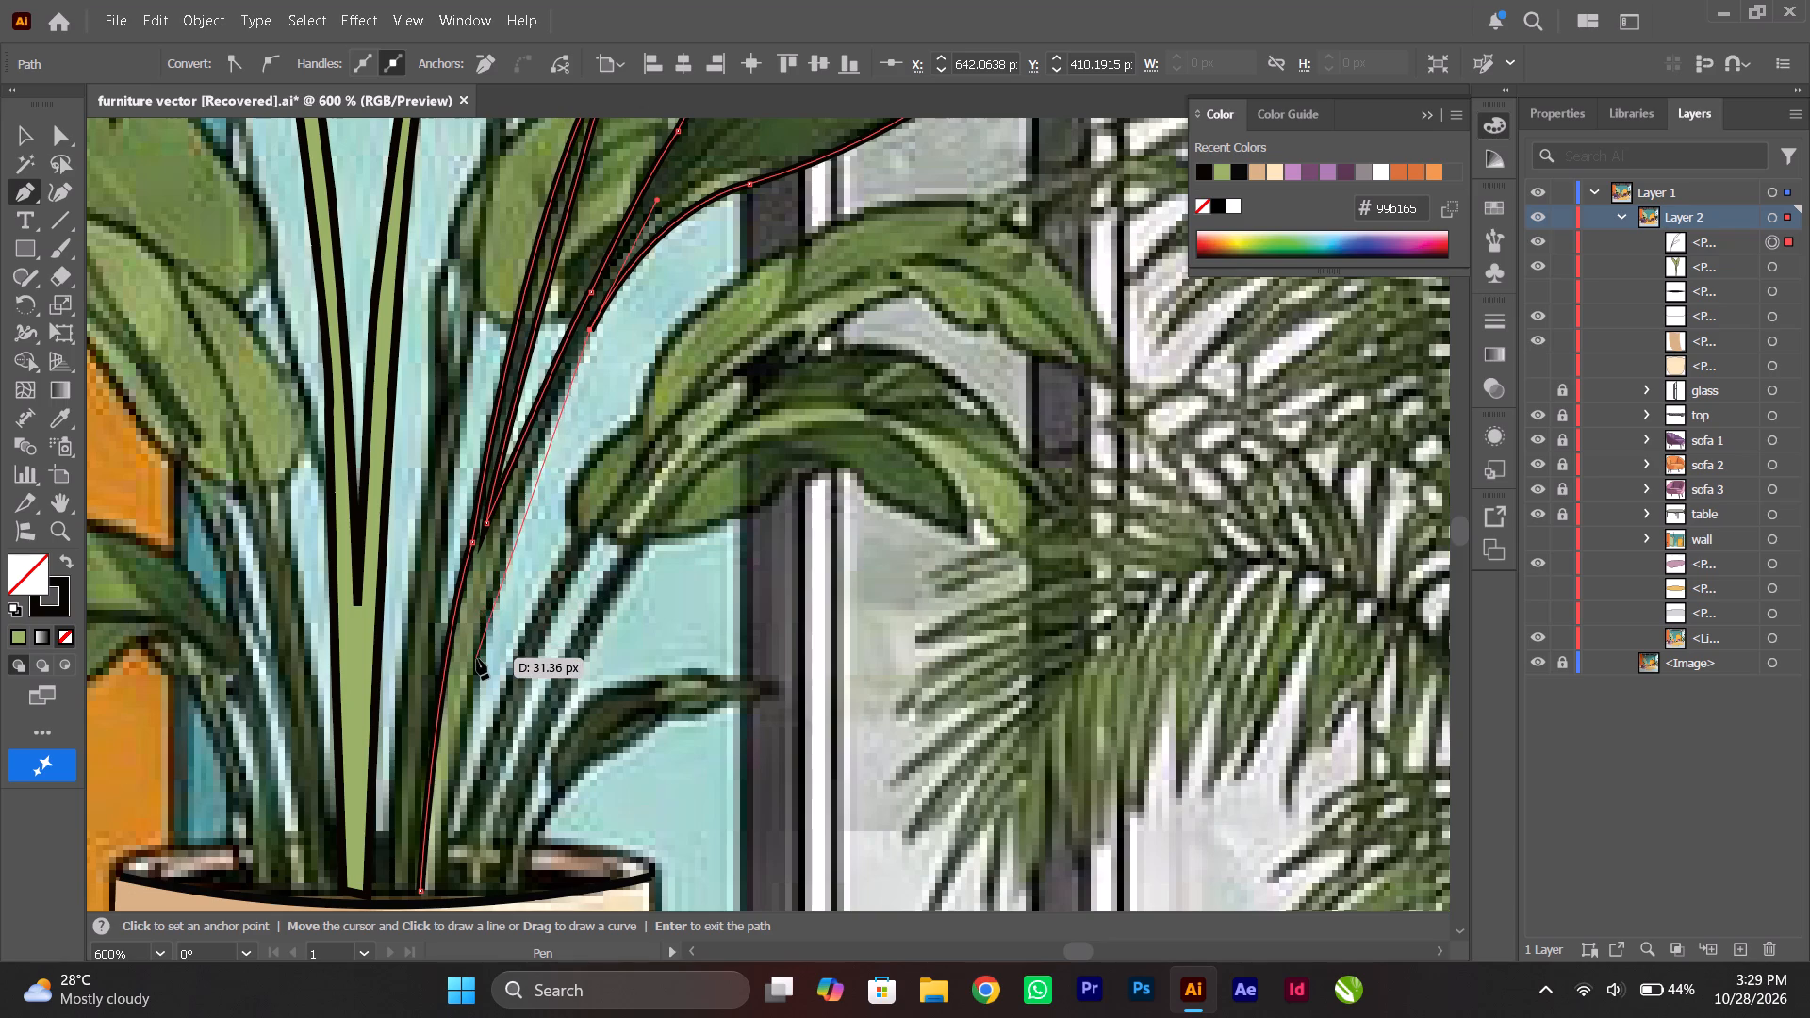
{"action": "left_click_drag", "start_coordinate": [477, 659], "coordinate": [438, 811]}
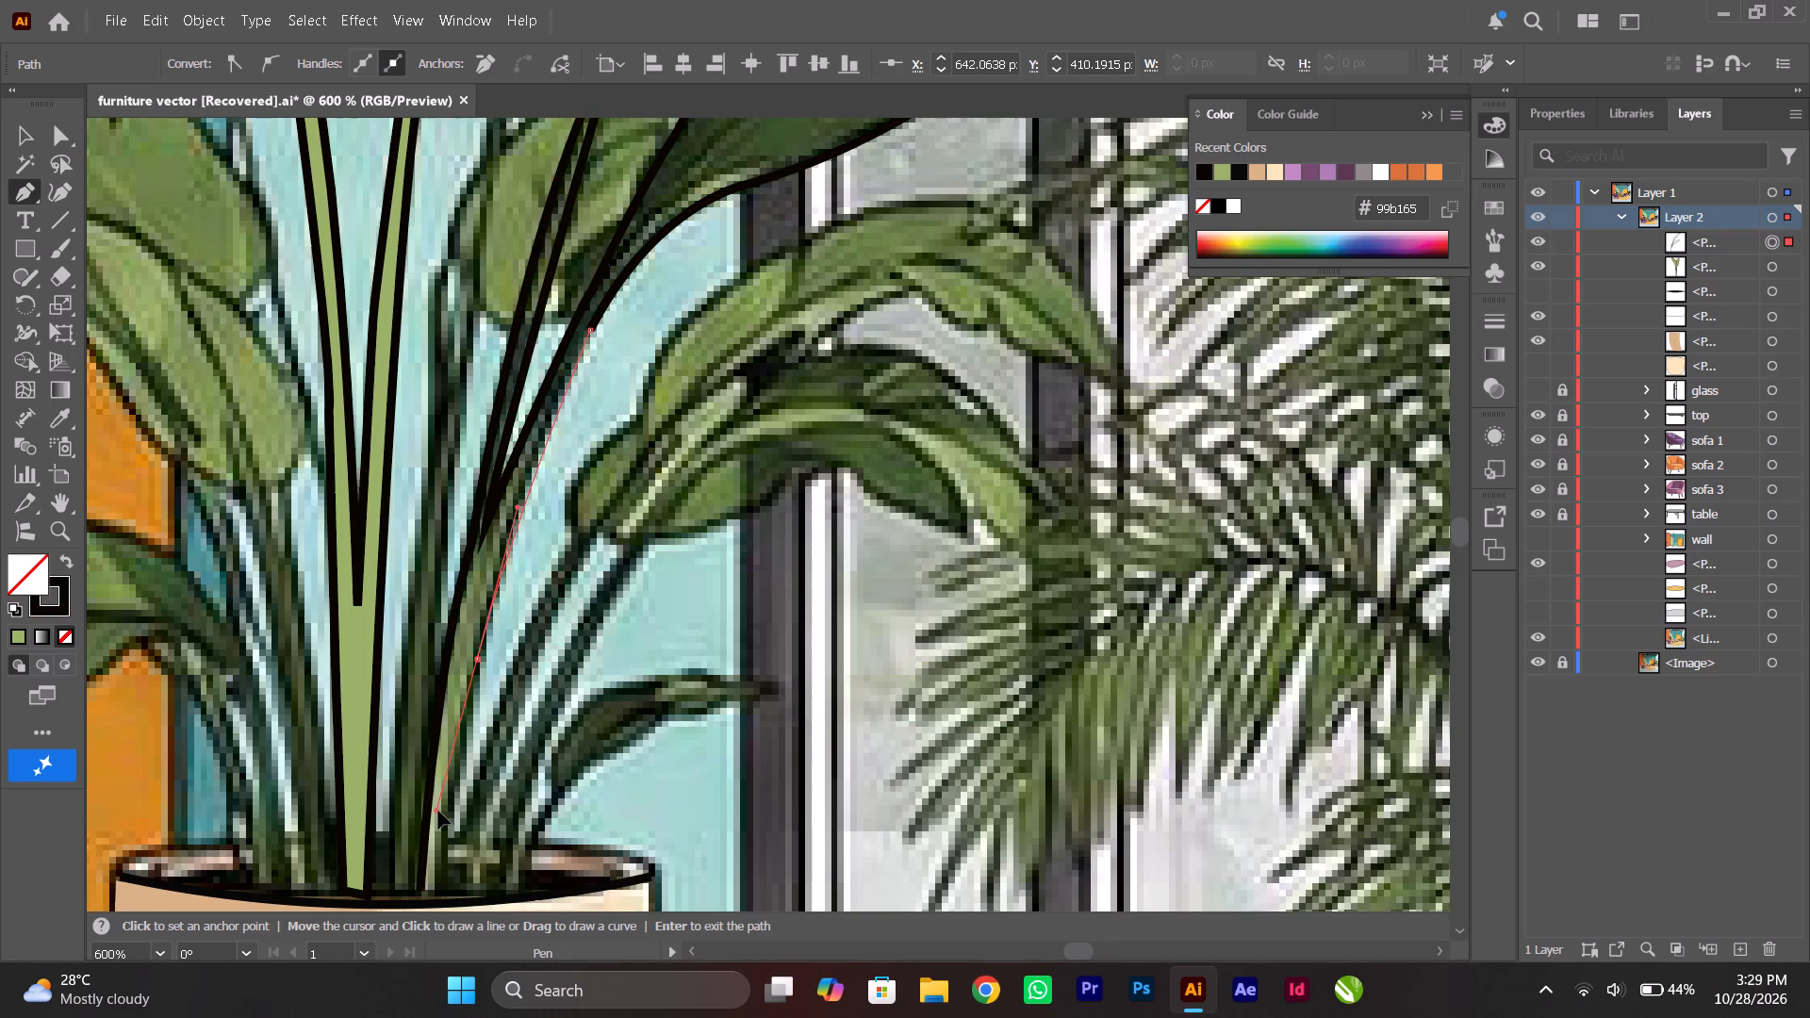
{"action": "left_click_drag", "start_coordinate": [438, 811], "coordinate": [443, 815]}
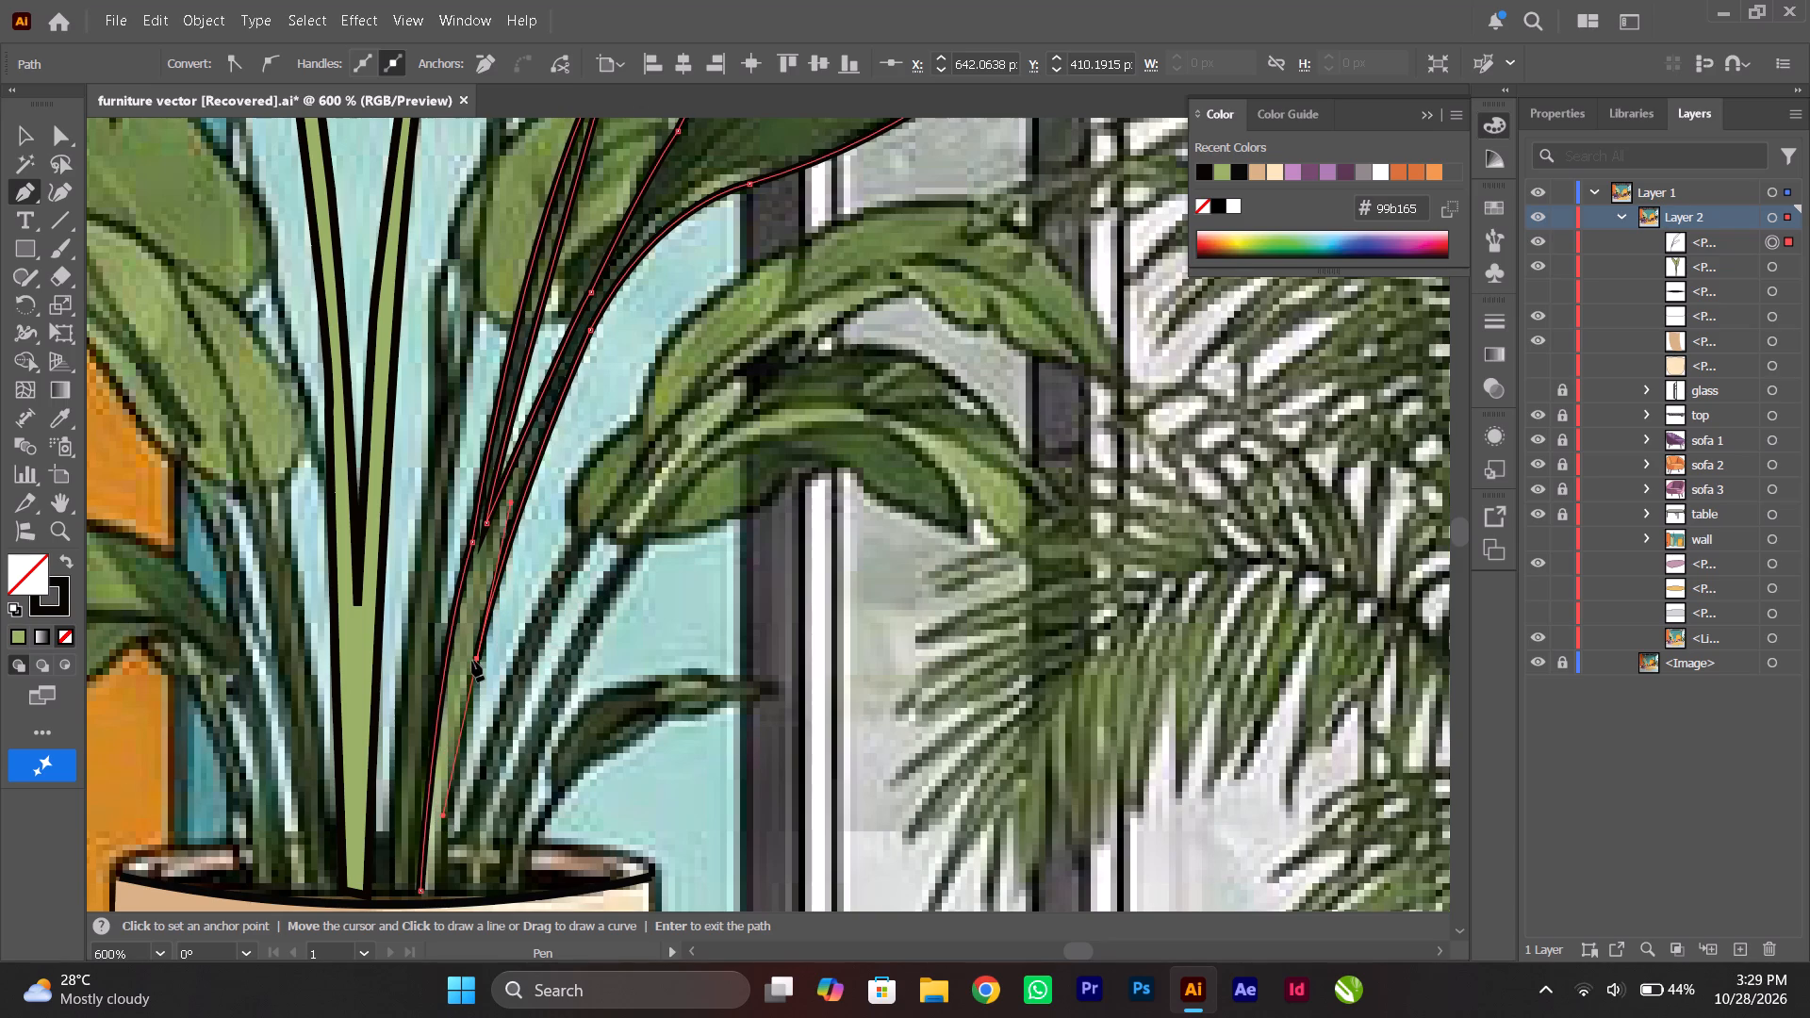
{"action": "left_click", "coordinate": [478, 660]}
{"action": "scroll", "coordinate": [478, 660], "scroll_direction": "down", "scroll_amount": 7}
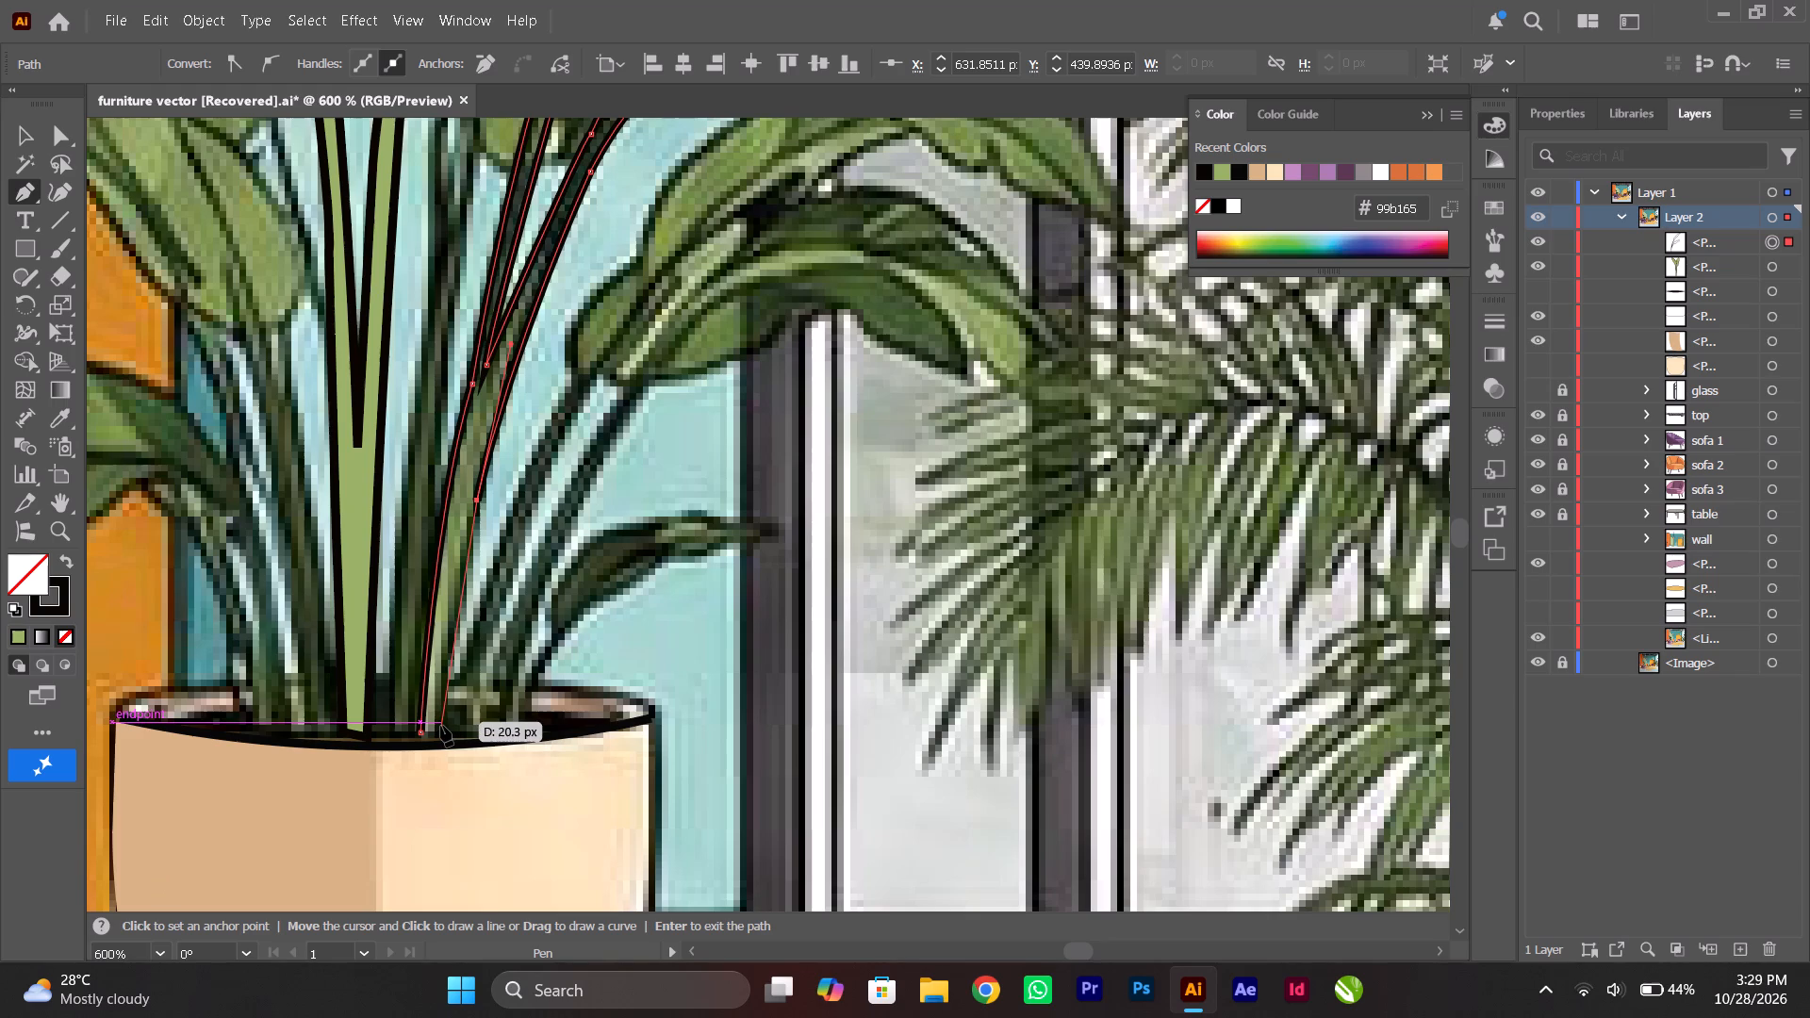
{"action": "left_click_drag", "start_coordinate": [439, 734], "coordinate": [438, 743]}
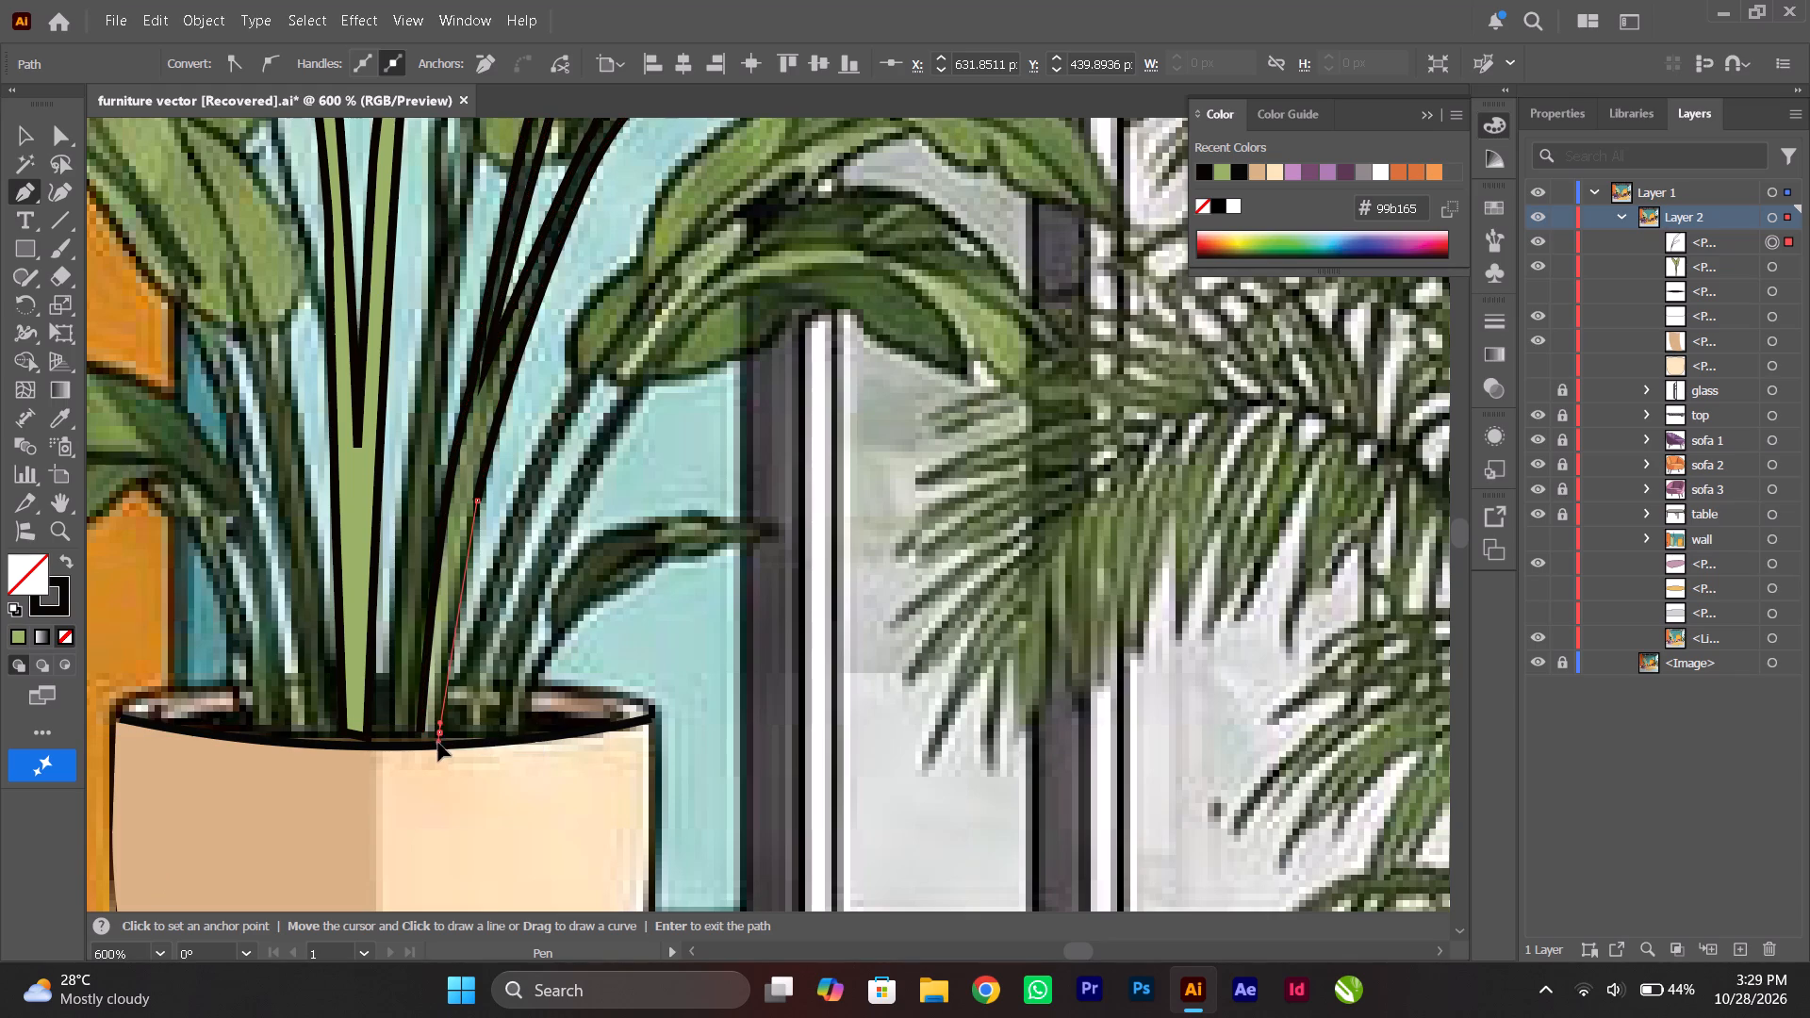
{"action": "left_click_drag", "start_coordinate": [438, 743], "coordinate": [441, 755]}
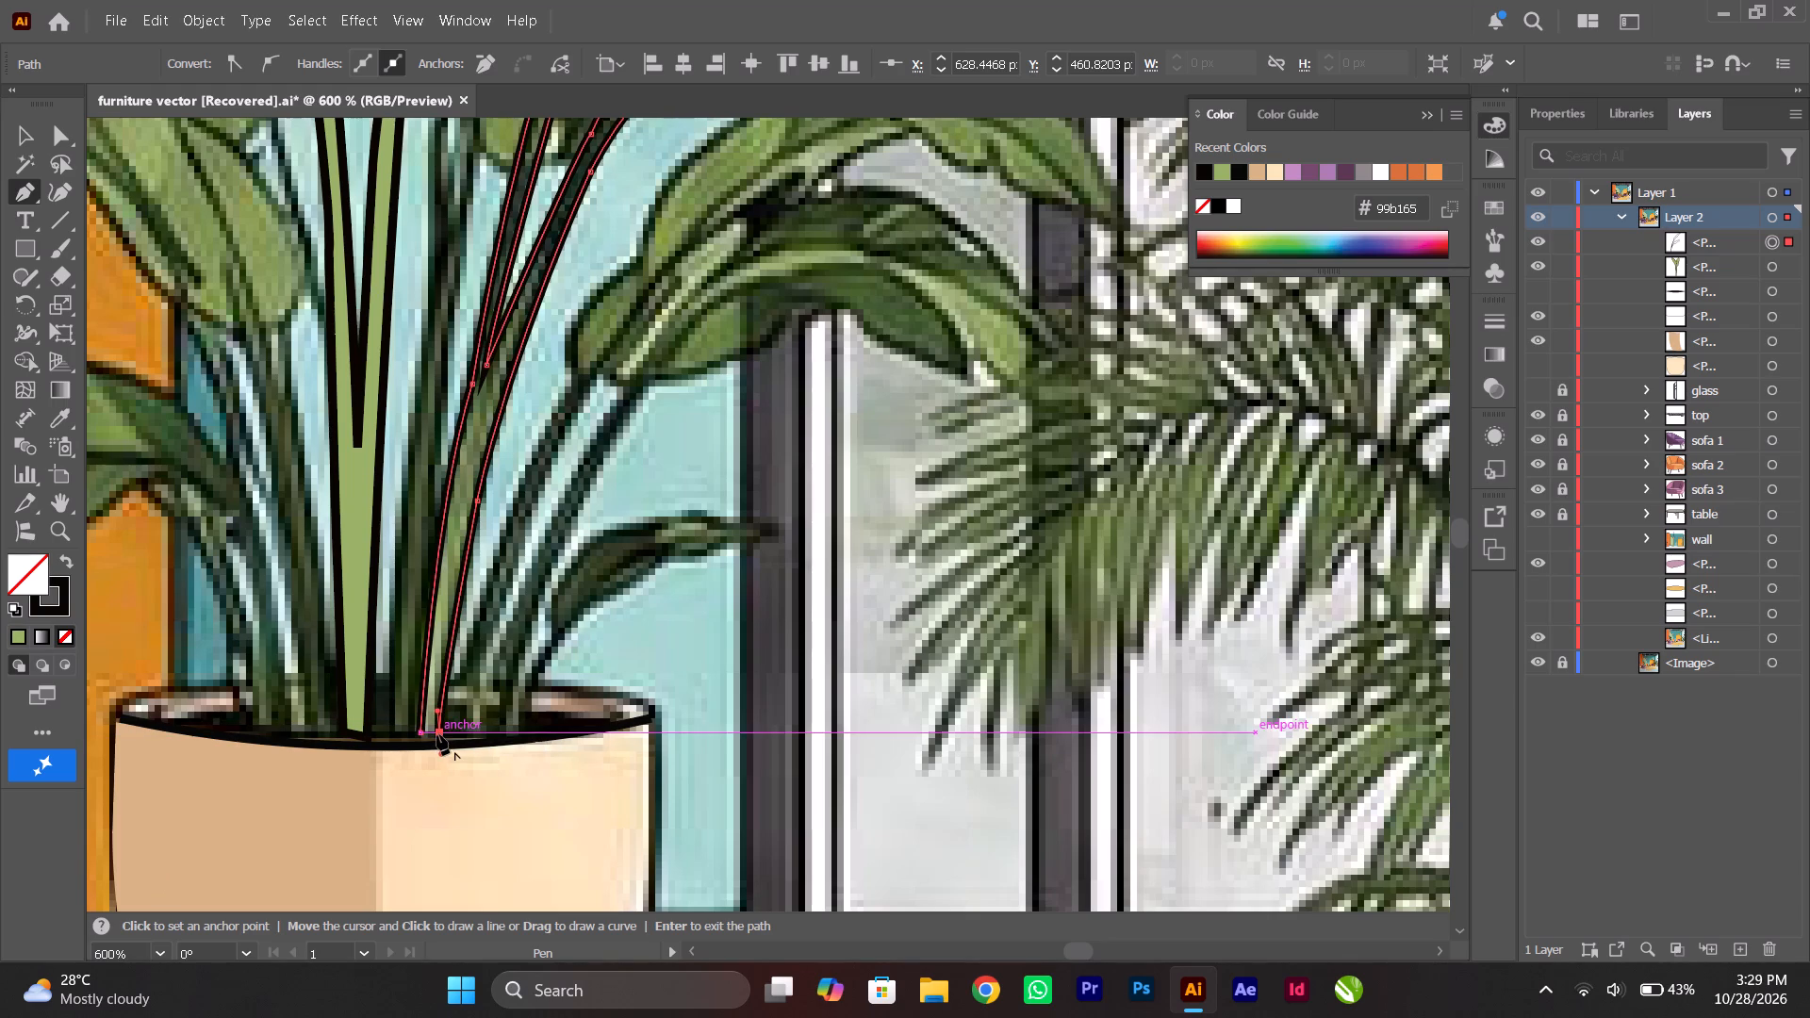
{"action": "left_click", "coordinate": [437, 734]}
{"action": "left_click", "coordinate": [421, 733]}
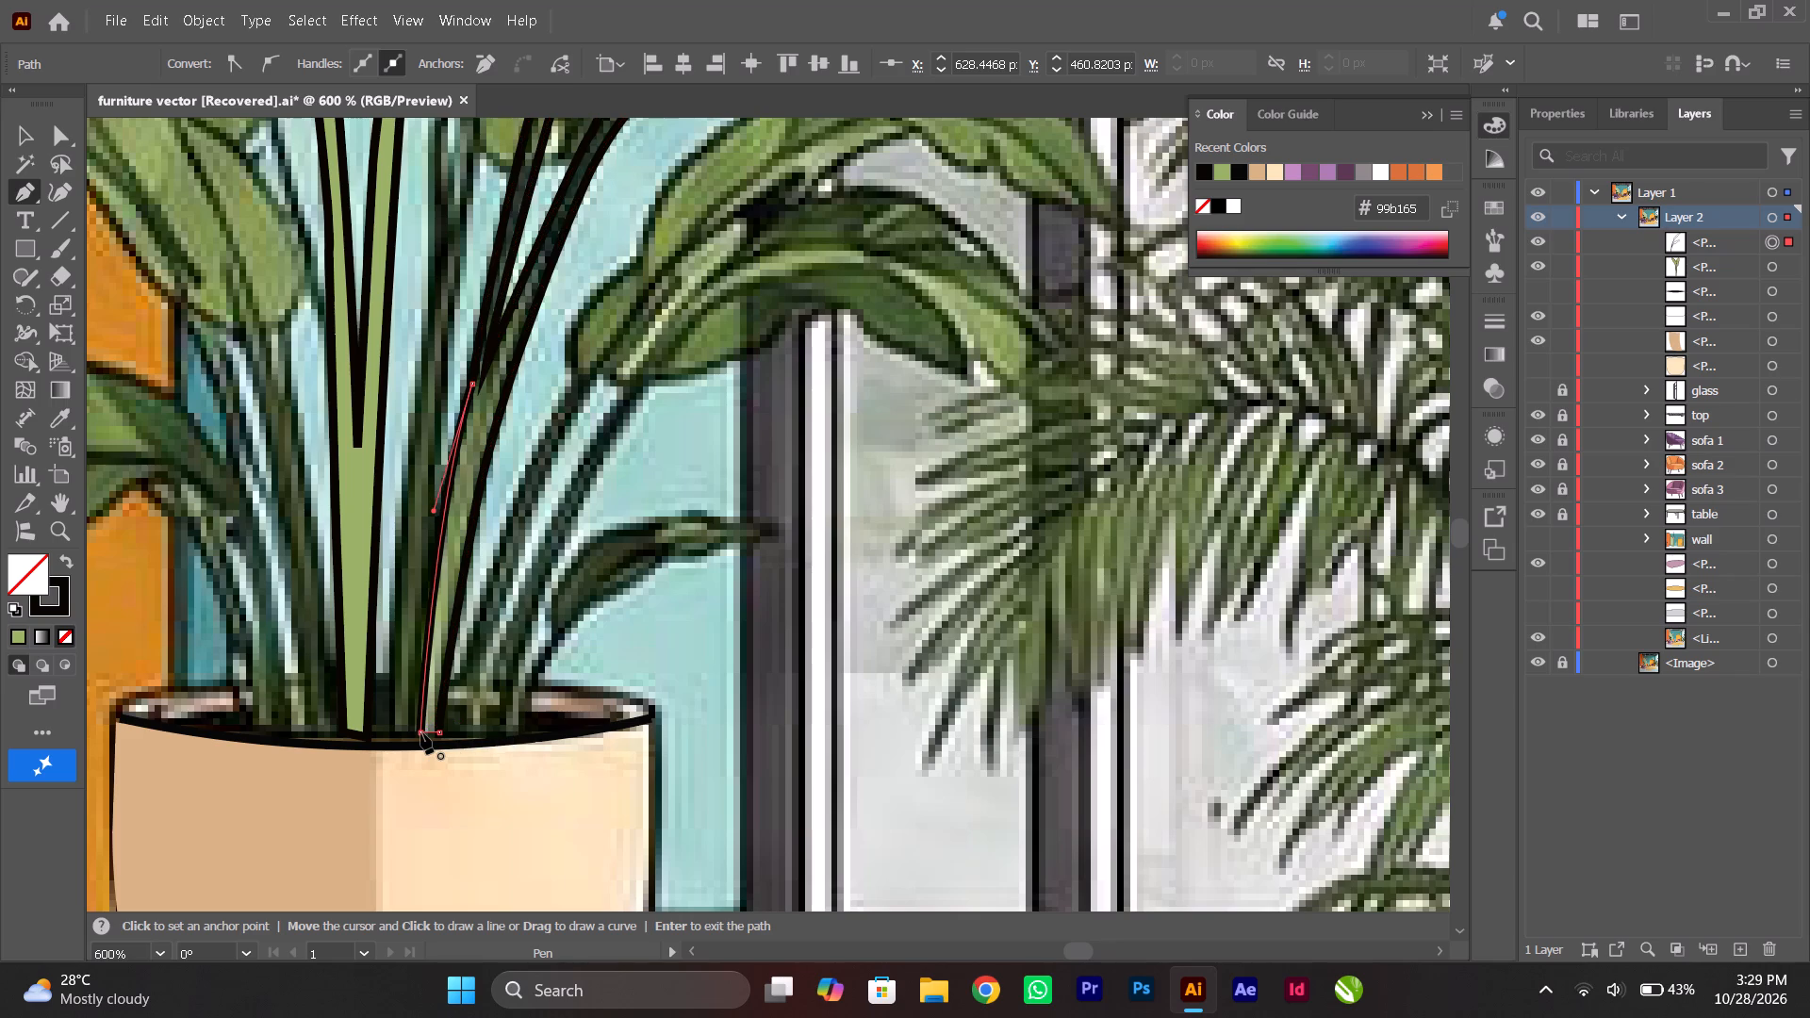
Fill the closed two-leaf shape with dark green #324429 sampled from the lower leaf in the reference image, then deselect it.
{"action": "scroll", "coordinate": [454, 652], "scroll_direction": "up", "scroll_amount": 9}
{"action": "scroll", "coordinate": [453, 653], "scroll_direction": "down", "scroll_amount": 1, "text": "alt"}
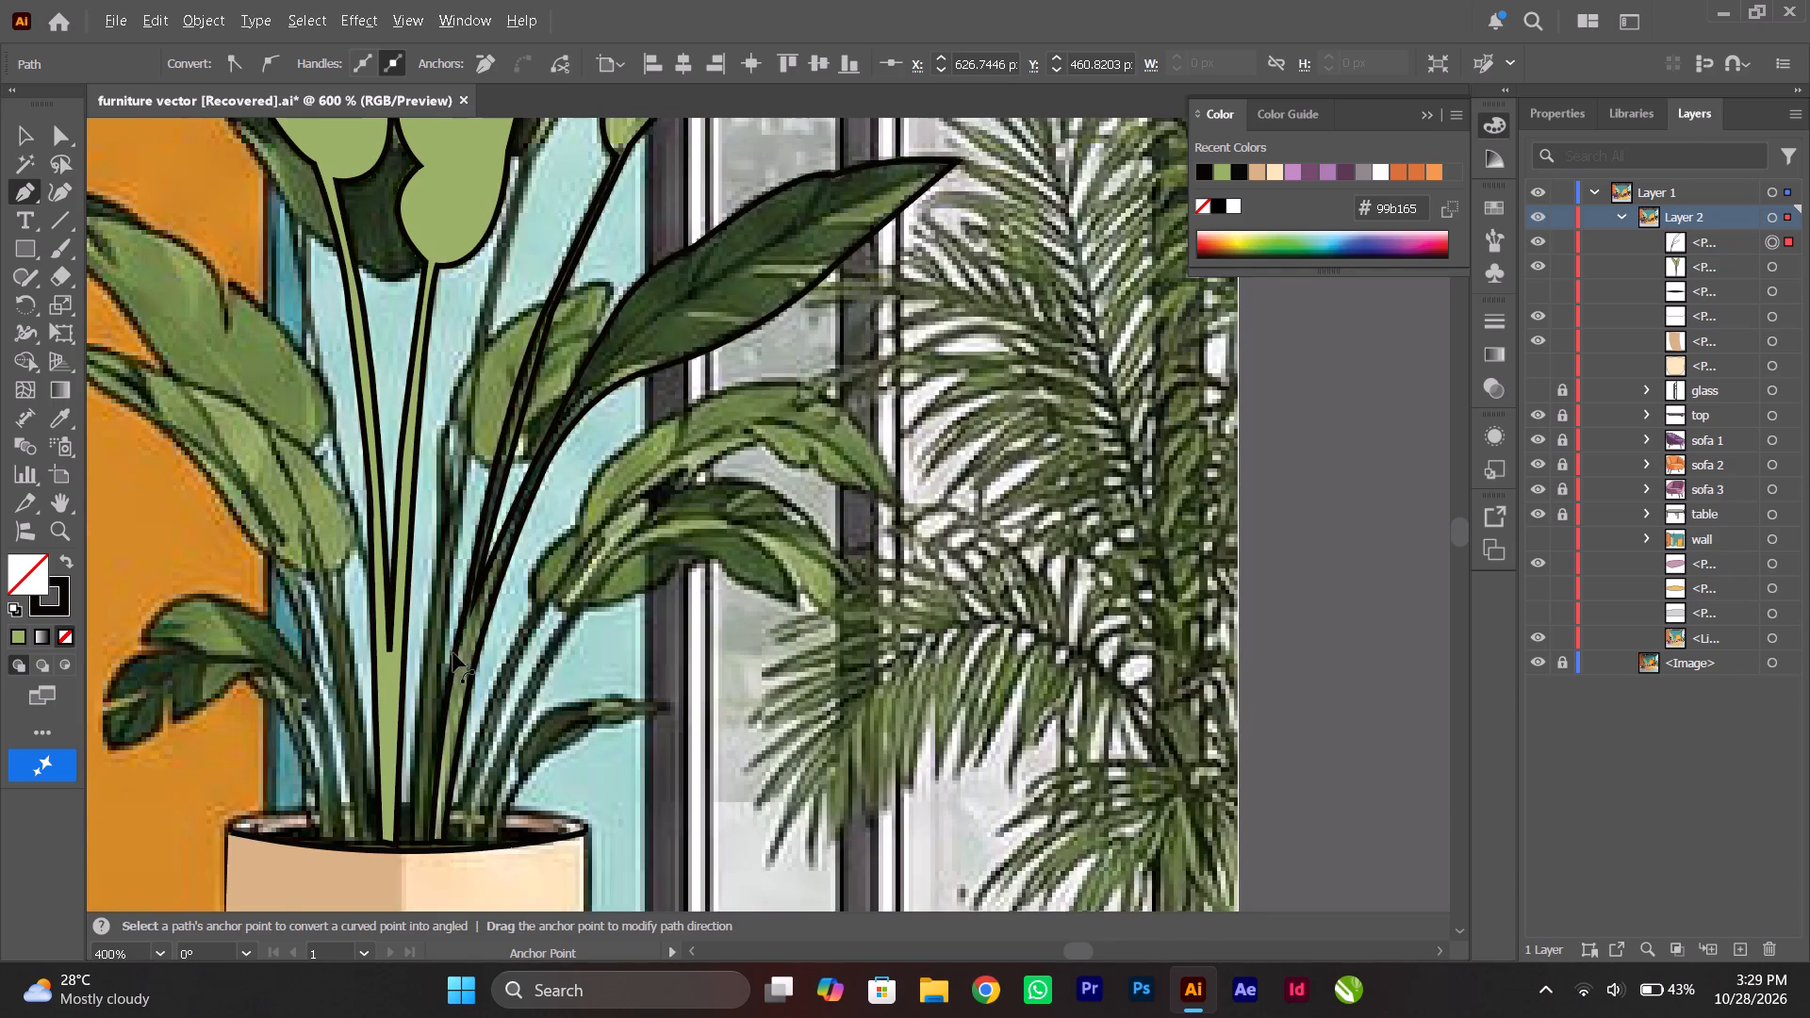
{"action": "scroll", "coordinate": [453, 653], "scroll_direction": "down", "scroll_amount": 2, "text": "alt"}
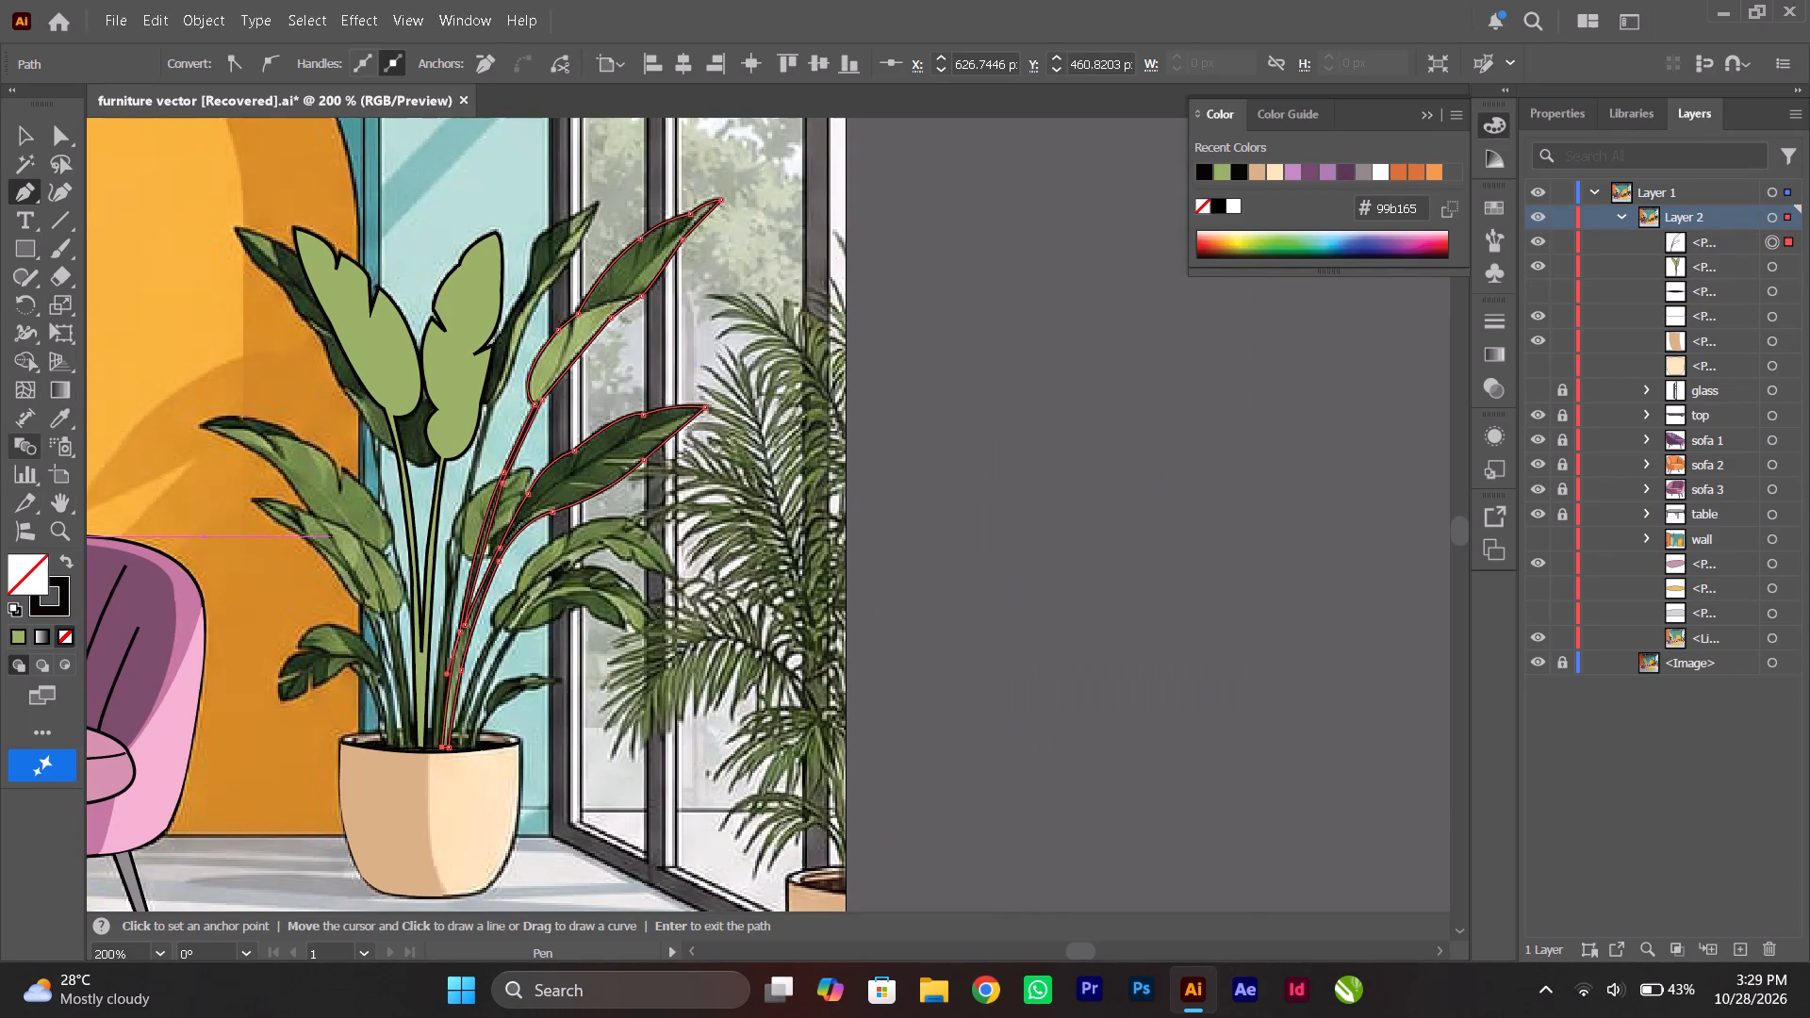
{"action": "left_click", "coordinate": [59, 415]}
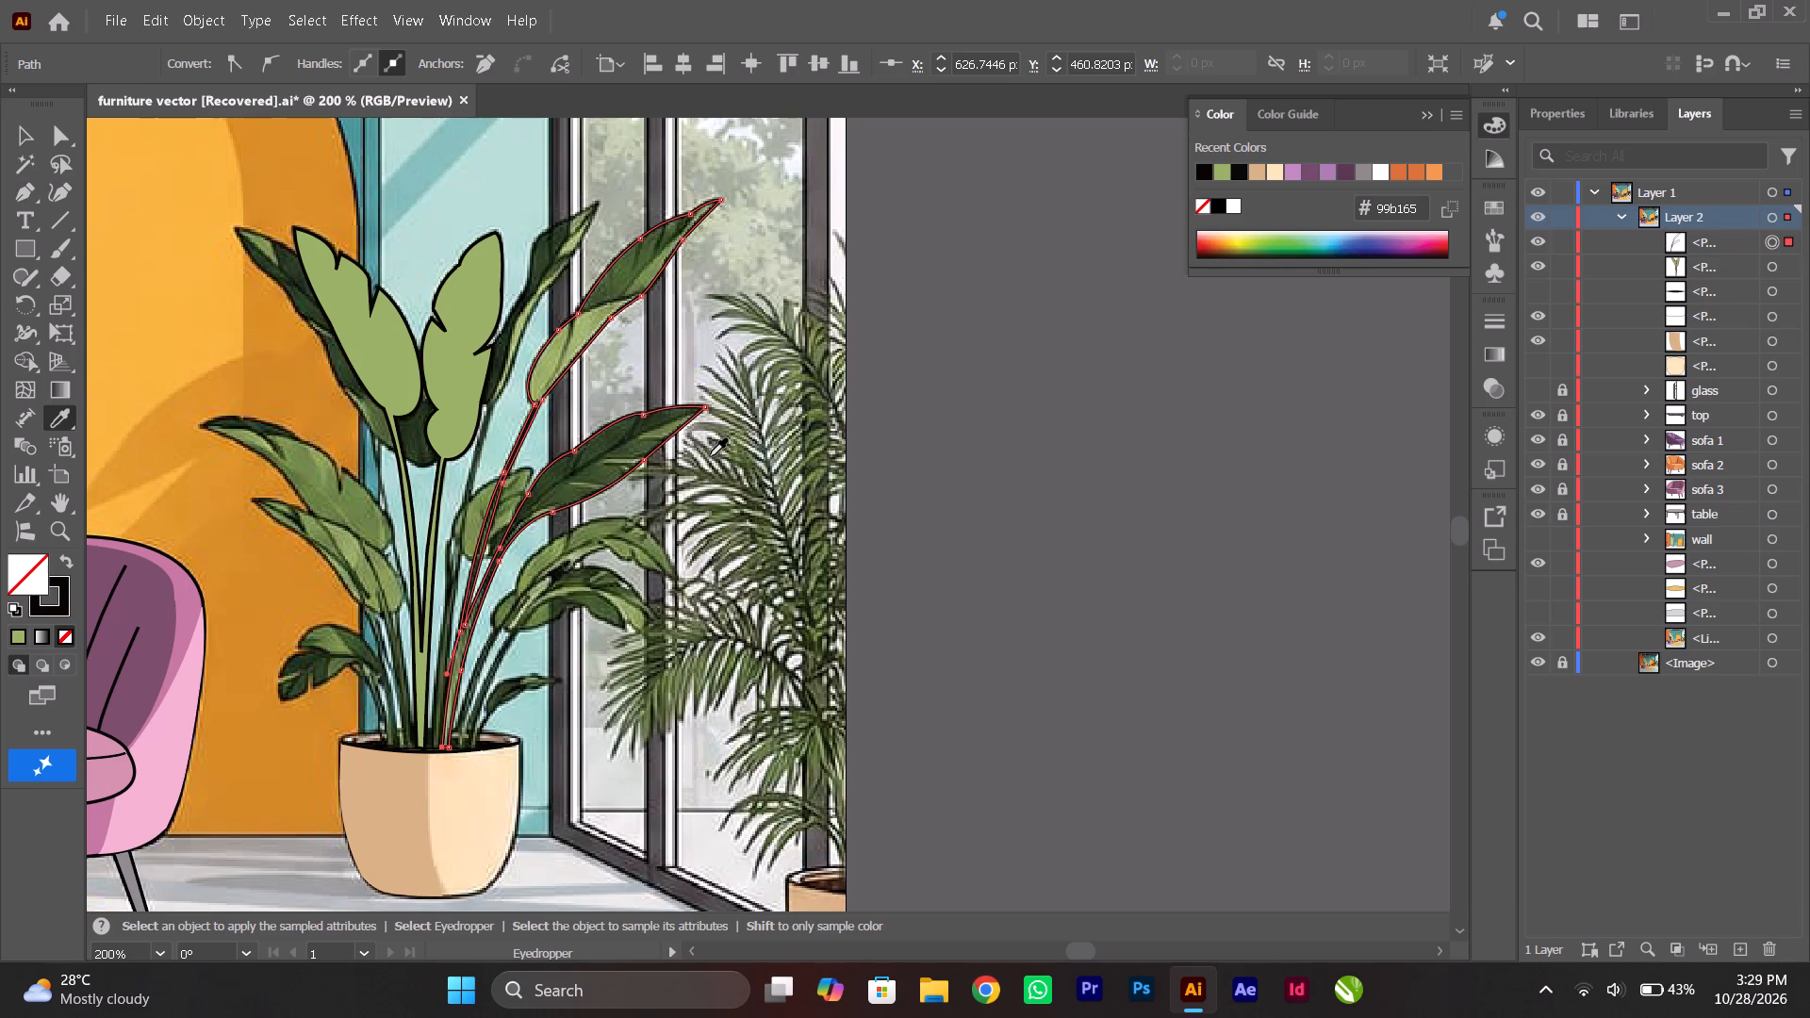
{"action": "left_click", "coordinate": [617, 429]}
{"action": "left_click", "coordinate": [20, 147]}
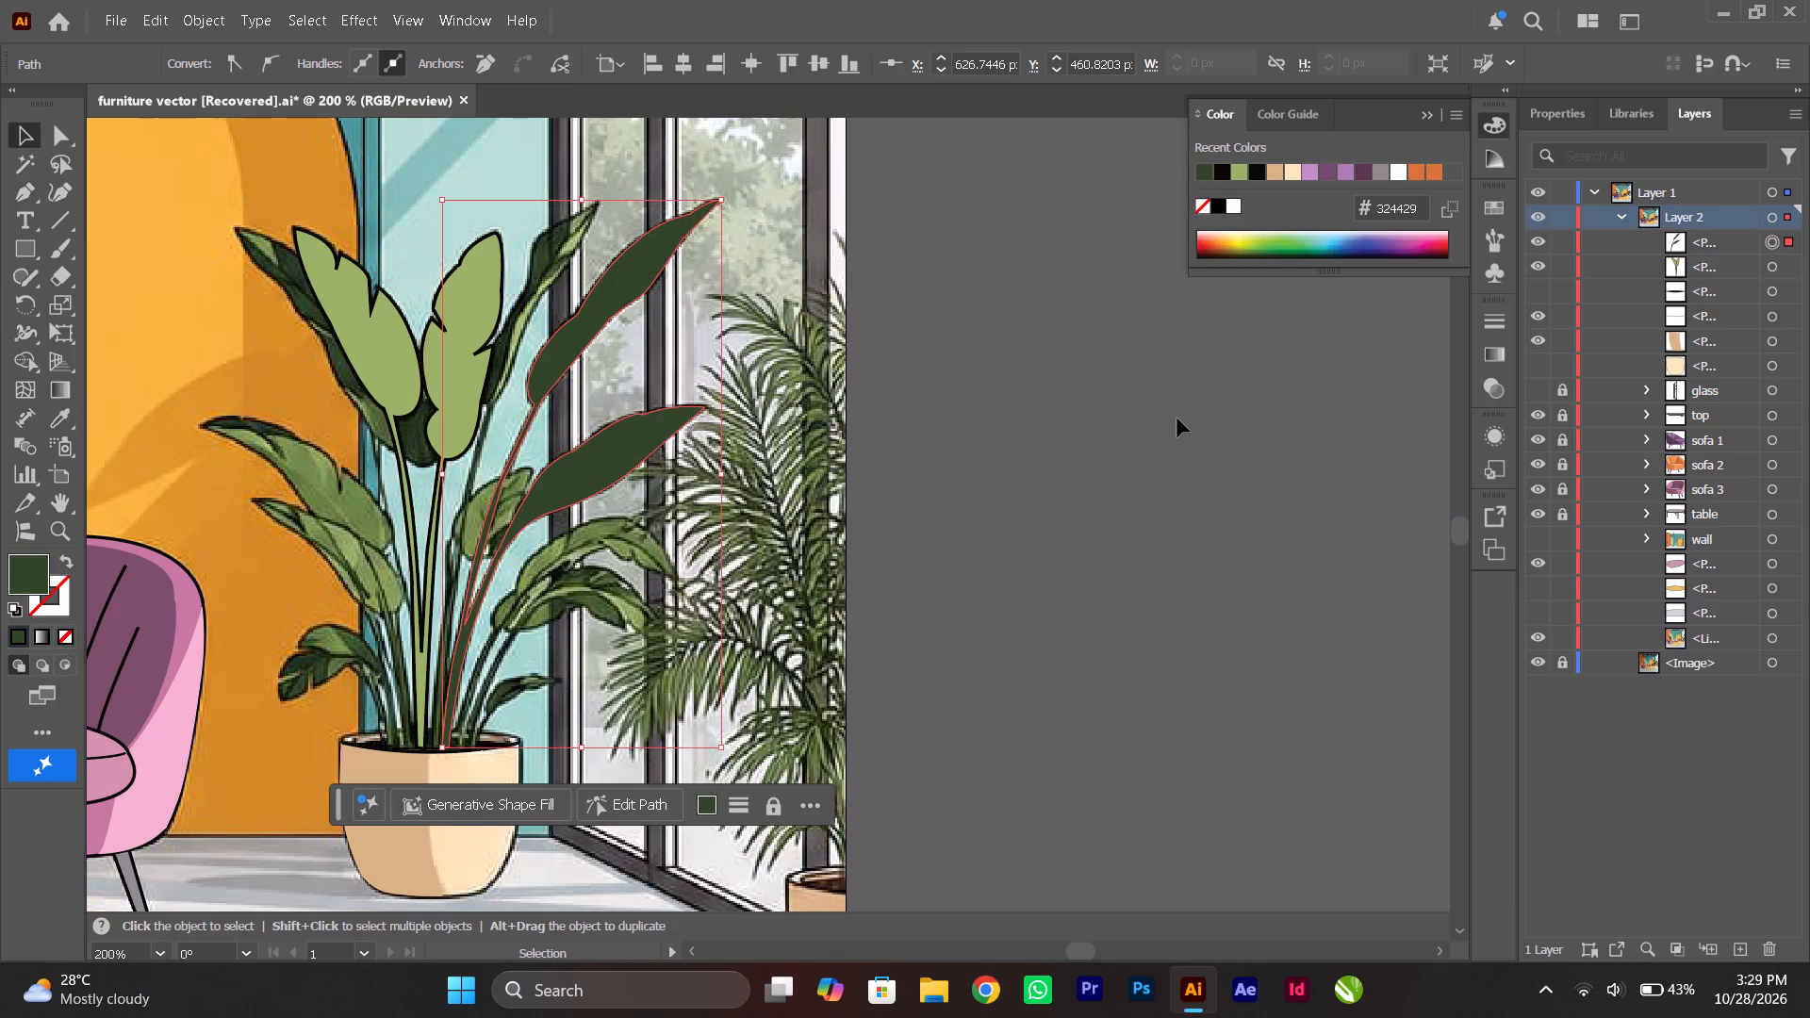
{"action": "left_click", "coordinate": [1177, 417]}
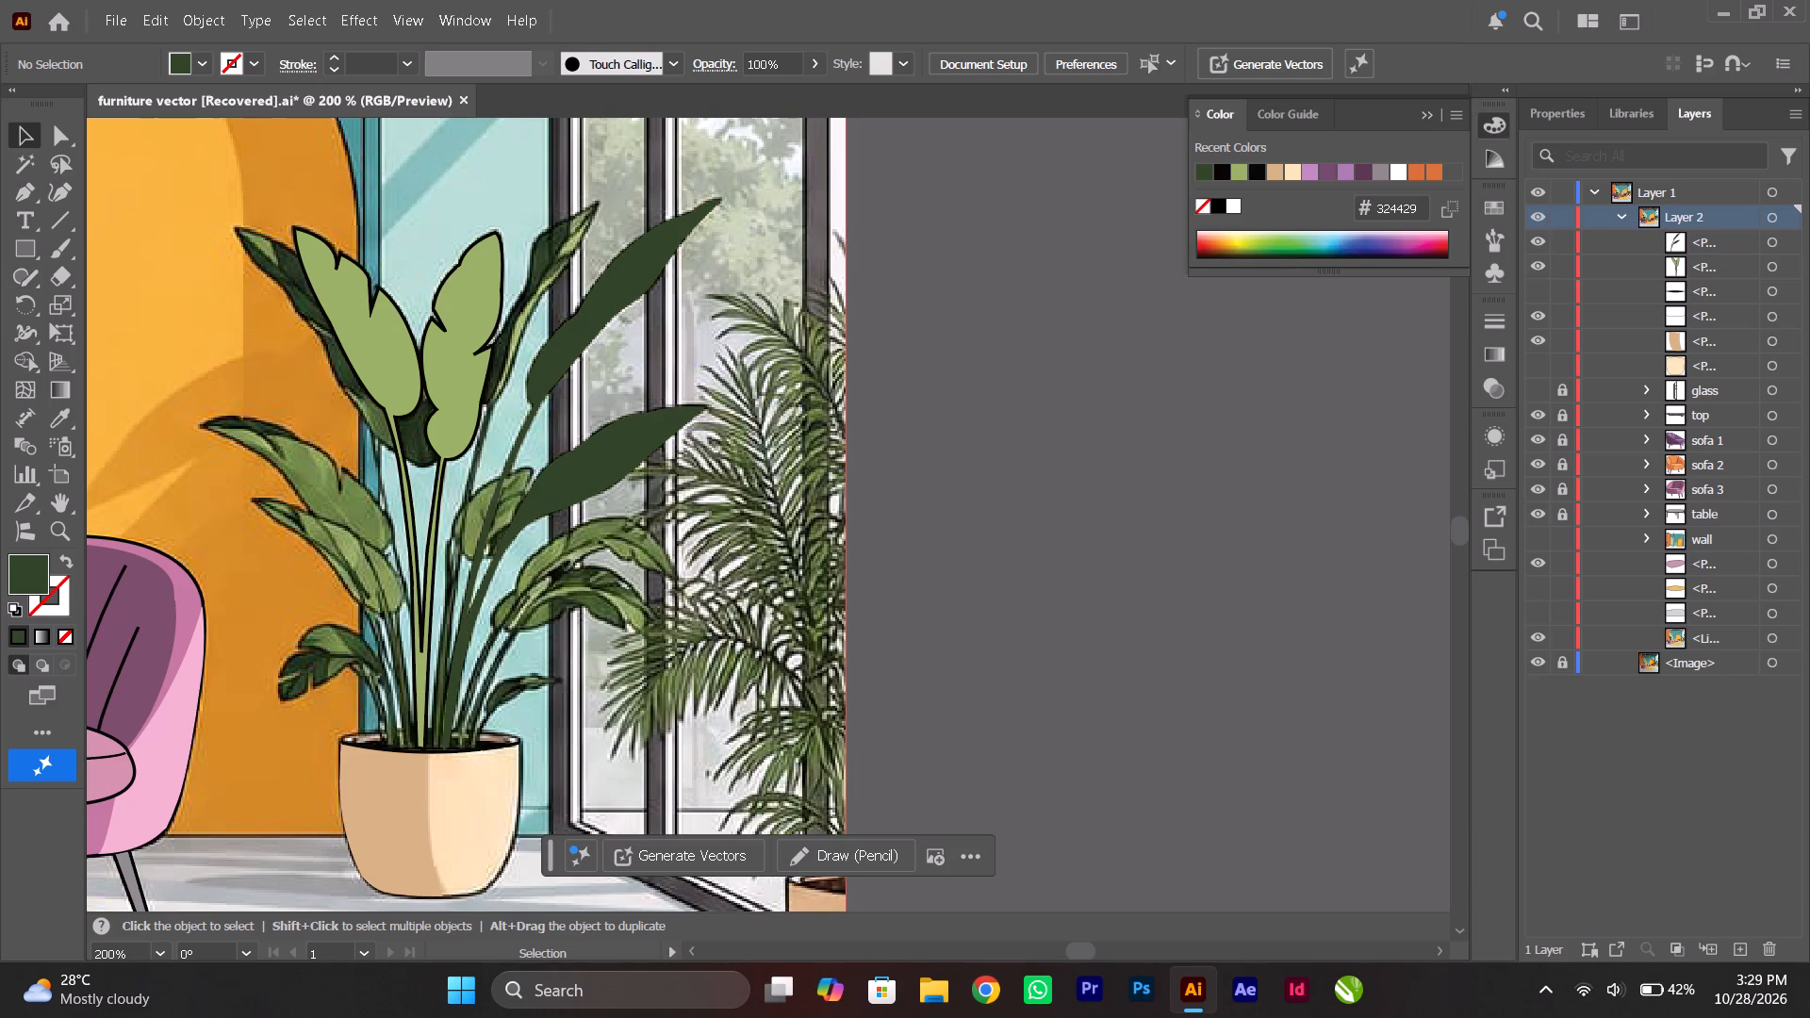
Give the dark green two-leaf shape a black #231f20 outline with a 0.75 pt stroke weight.
{"action": "left_click", "coordinate": [594, 331]}
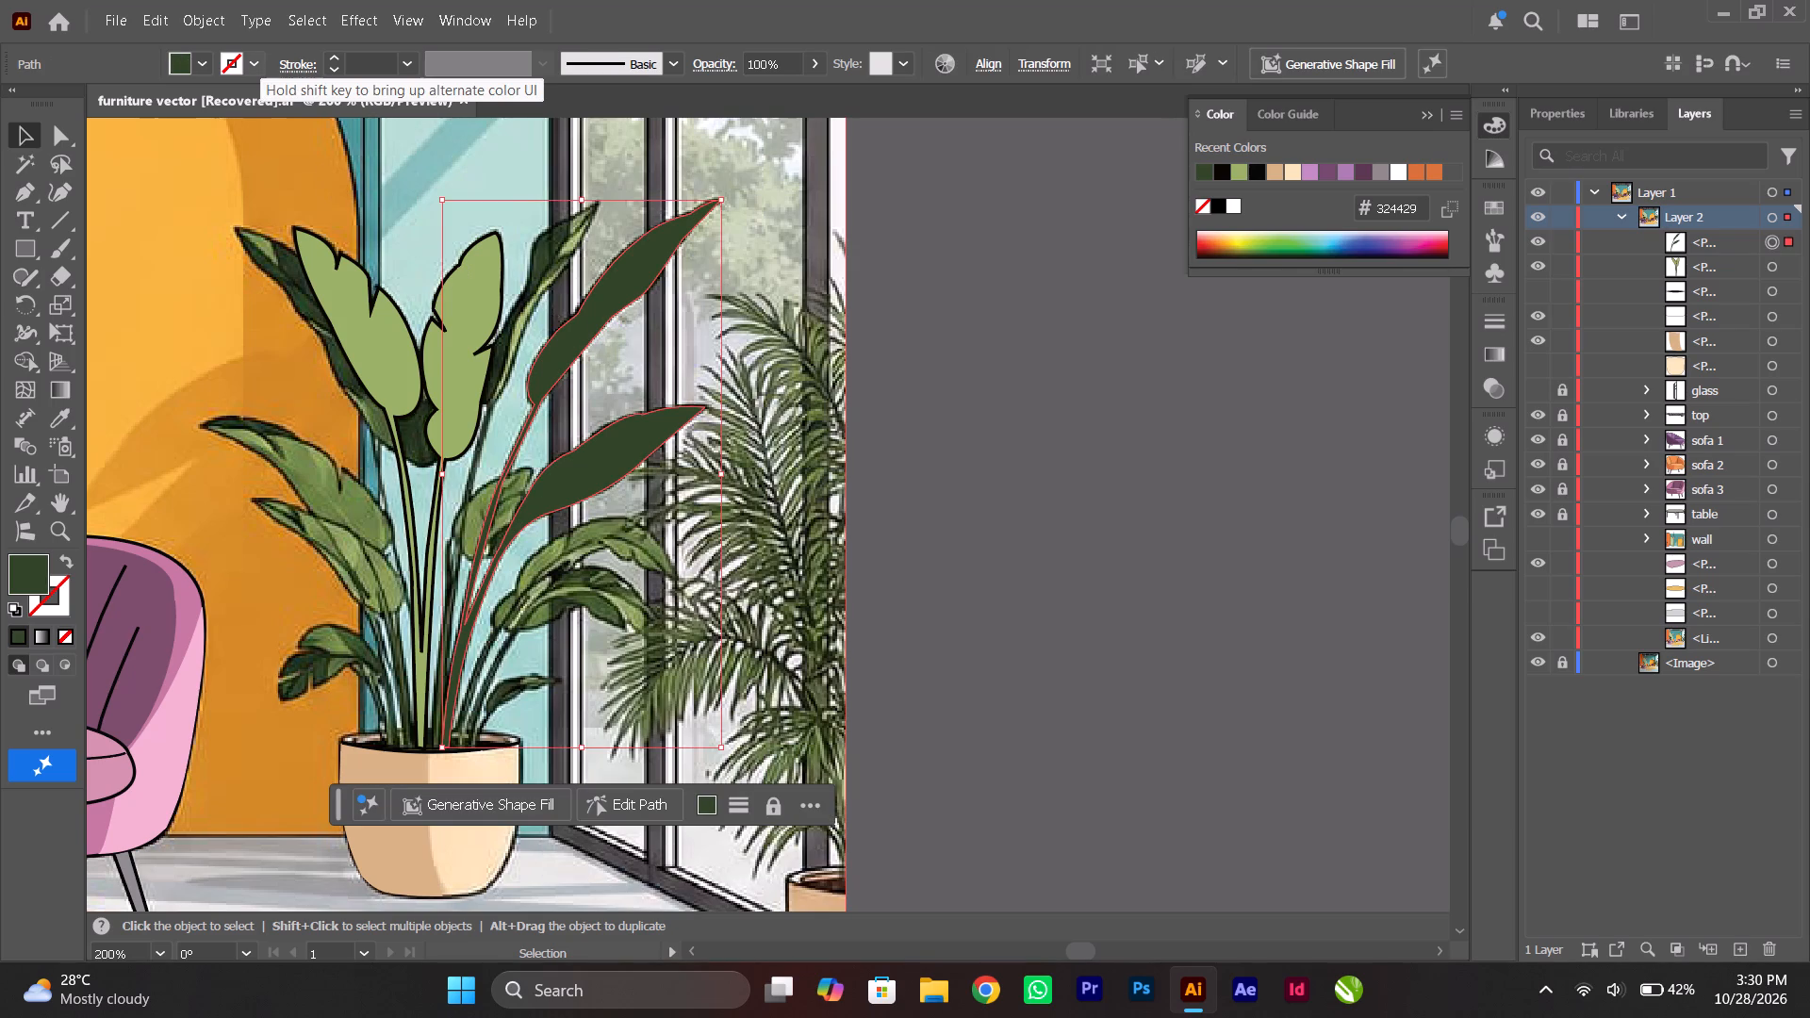
{"action": "left_click", "coordinate": [259, 60]}
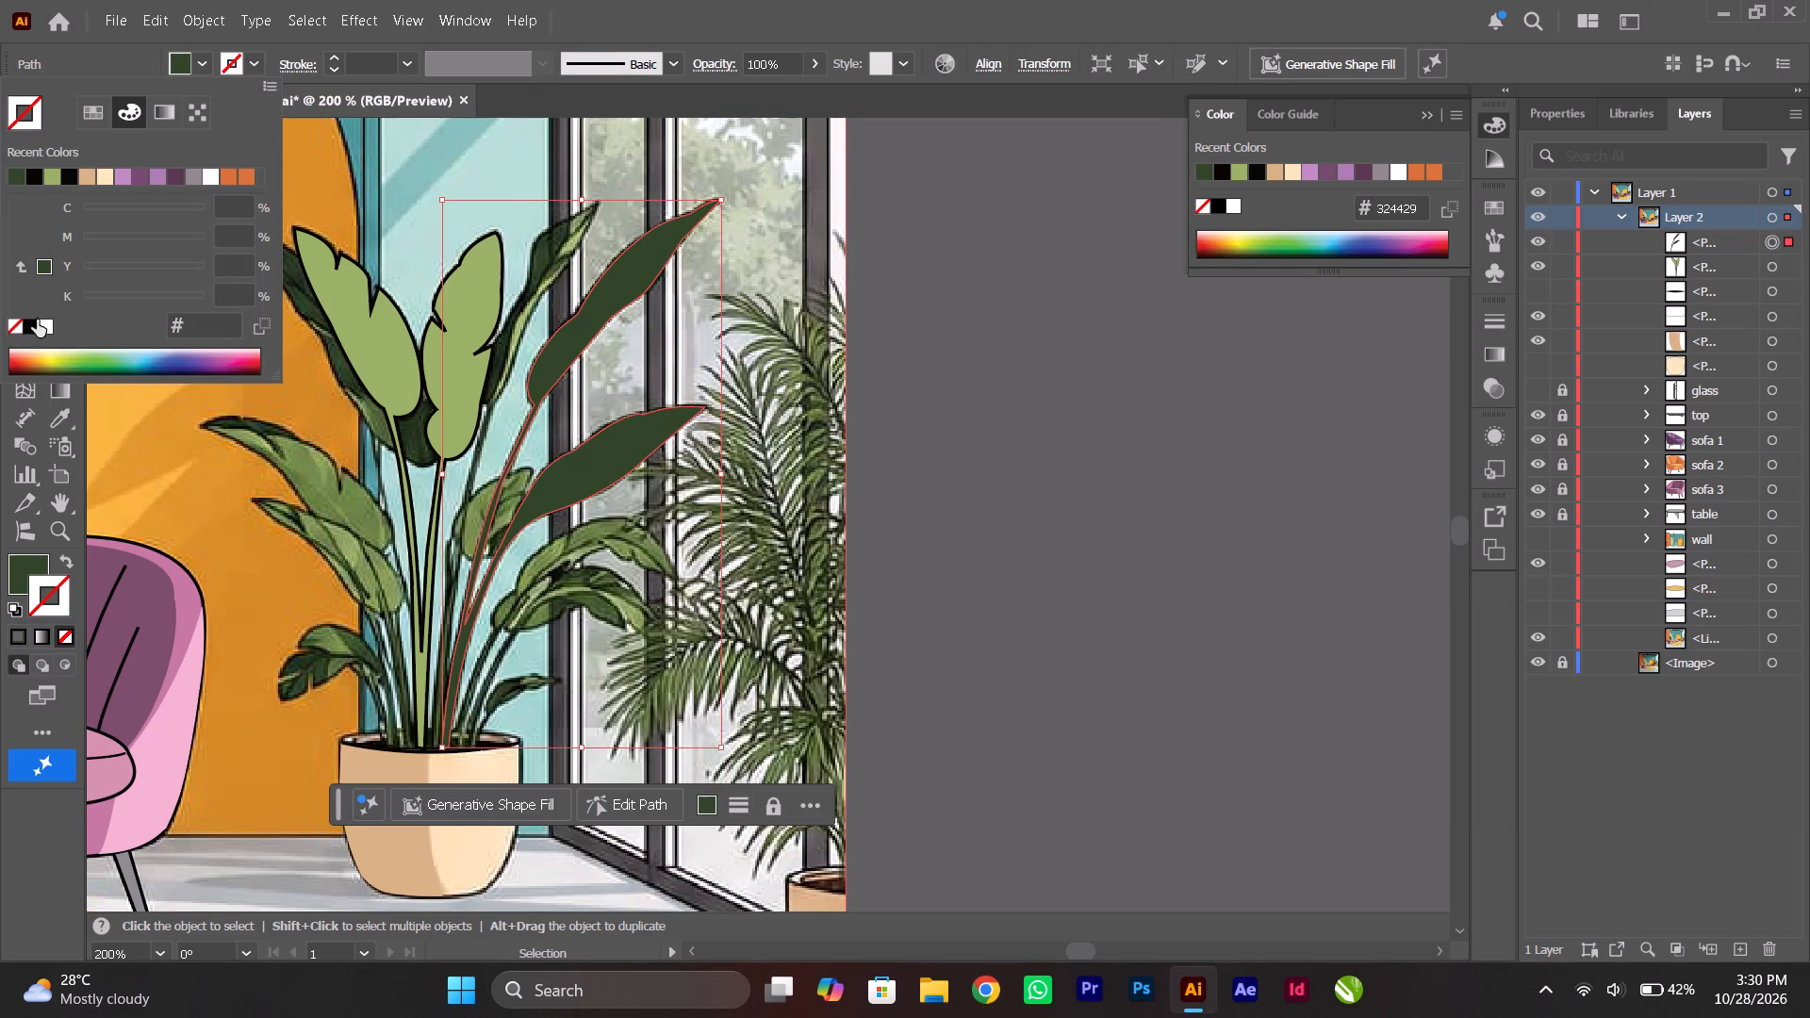
{"action": "left_click", "coordinate": [26, 334]}
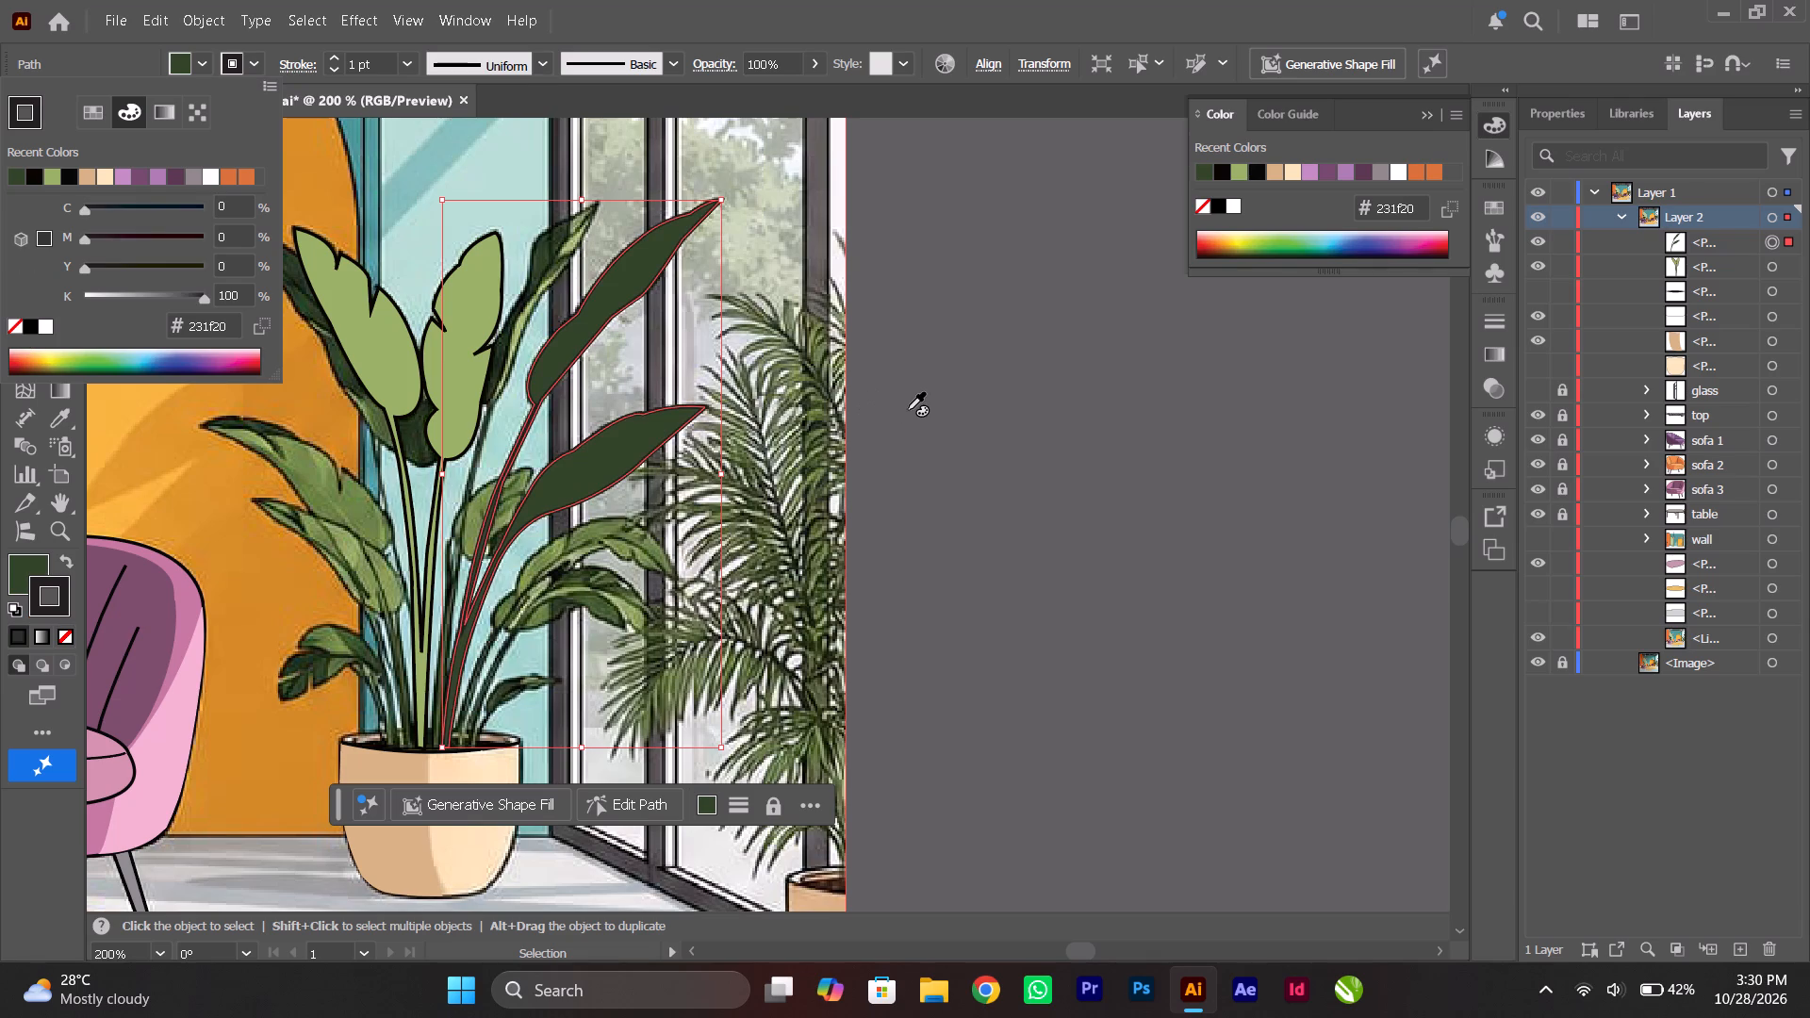
{"action": "left_click", "coordinate": [327, 72]}
{"action": "left_click", "coordinate": [328, 72]}
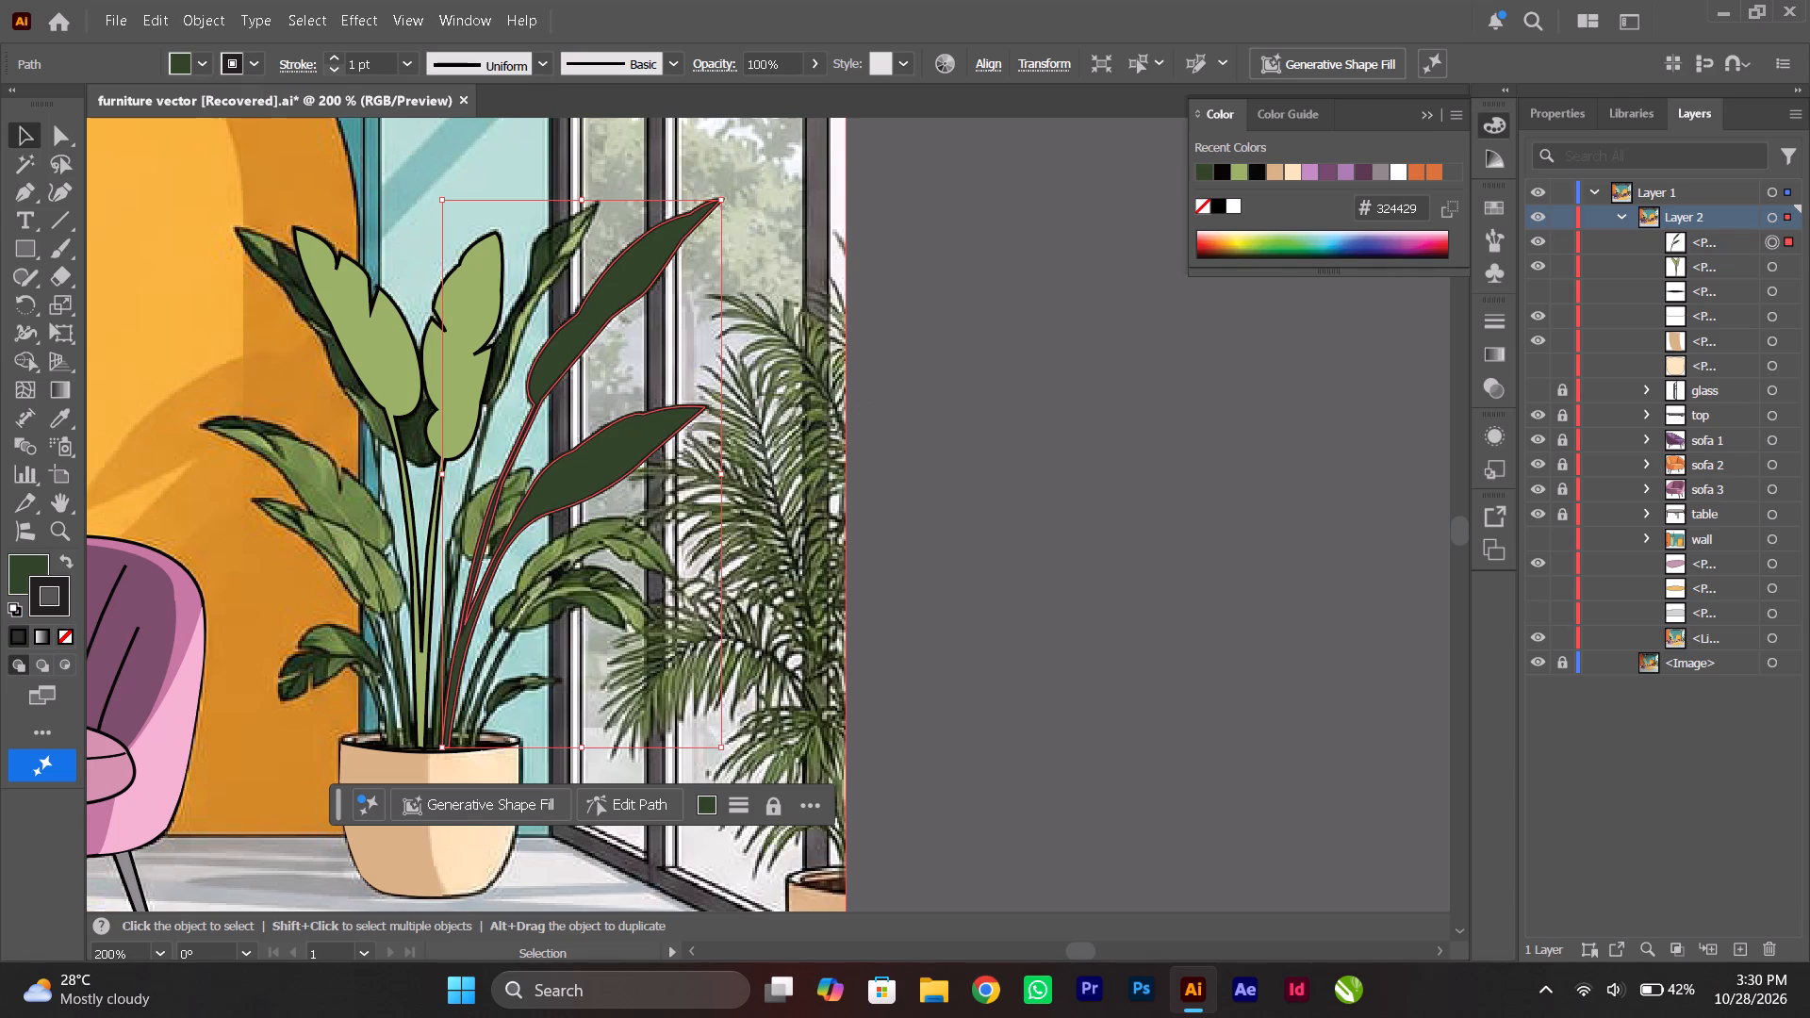
{"action": "left_click", "coordinate": [956, 299]}
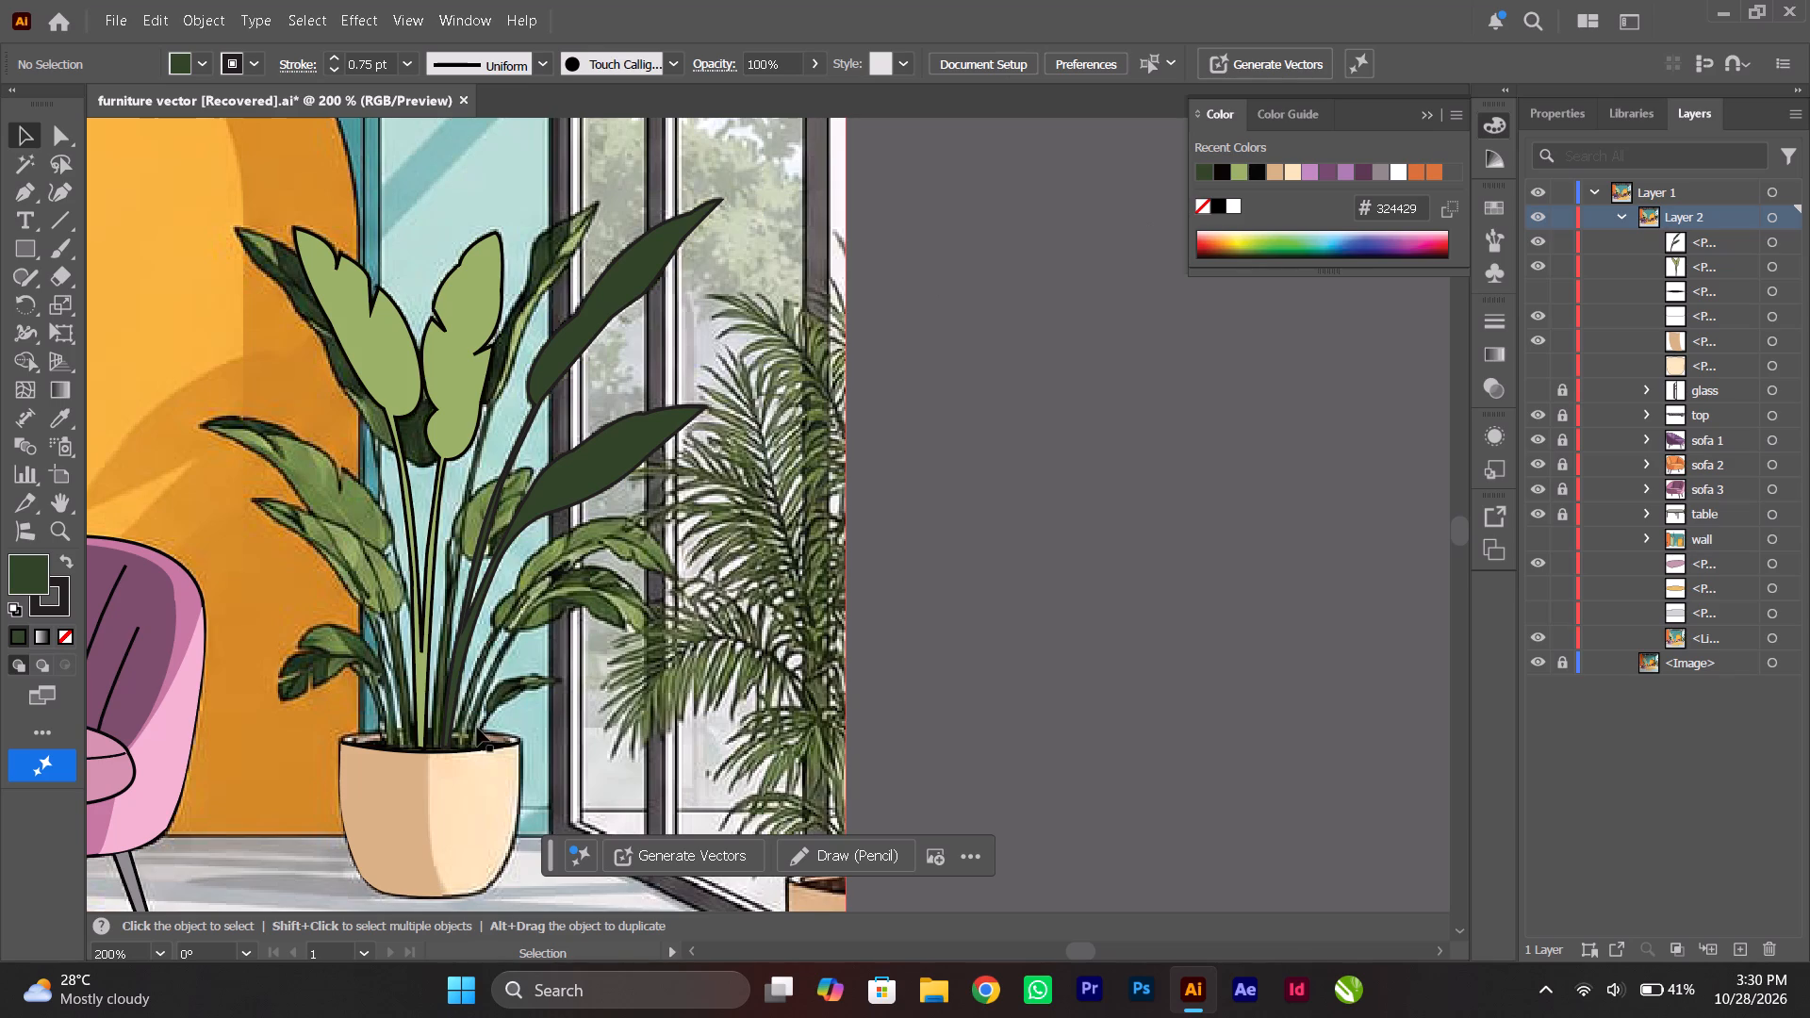
Examine the traced potted plant up close and compare it with the rest of the furniture scene across the whole artboard.
{"action": "scroll", "coordinate": [477, 728], "scroll_direction": "up", "scroll_amount": 2, "text": "alt"}
{"action": "scroll", "coordinate": [477, 728], "scroll_direction": "up", "scroll_amount": 9, "text": "ctrl"}
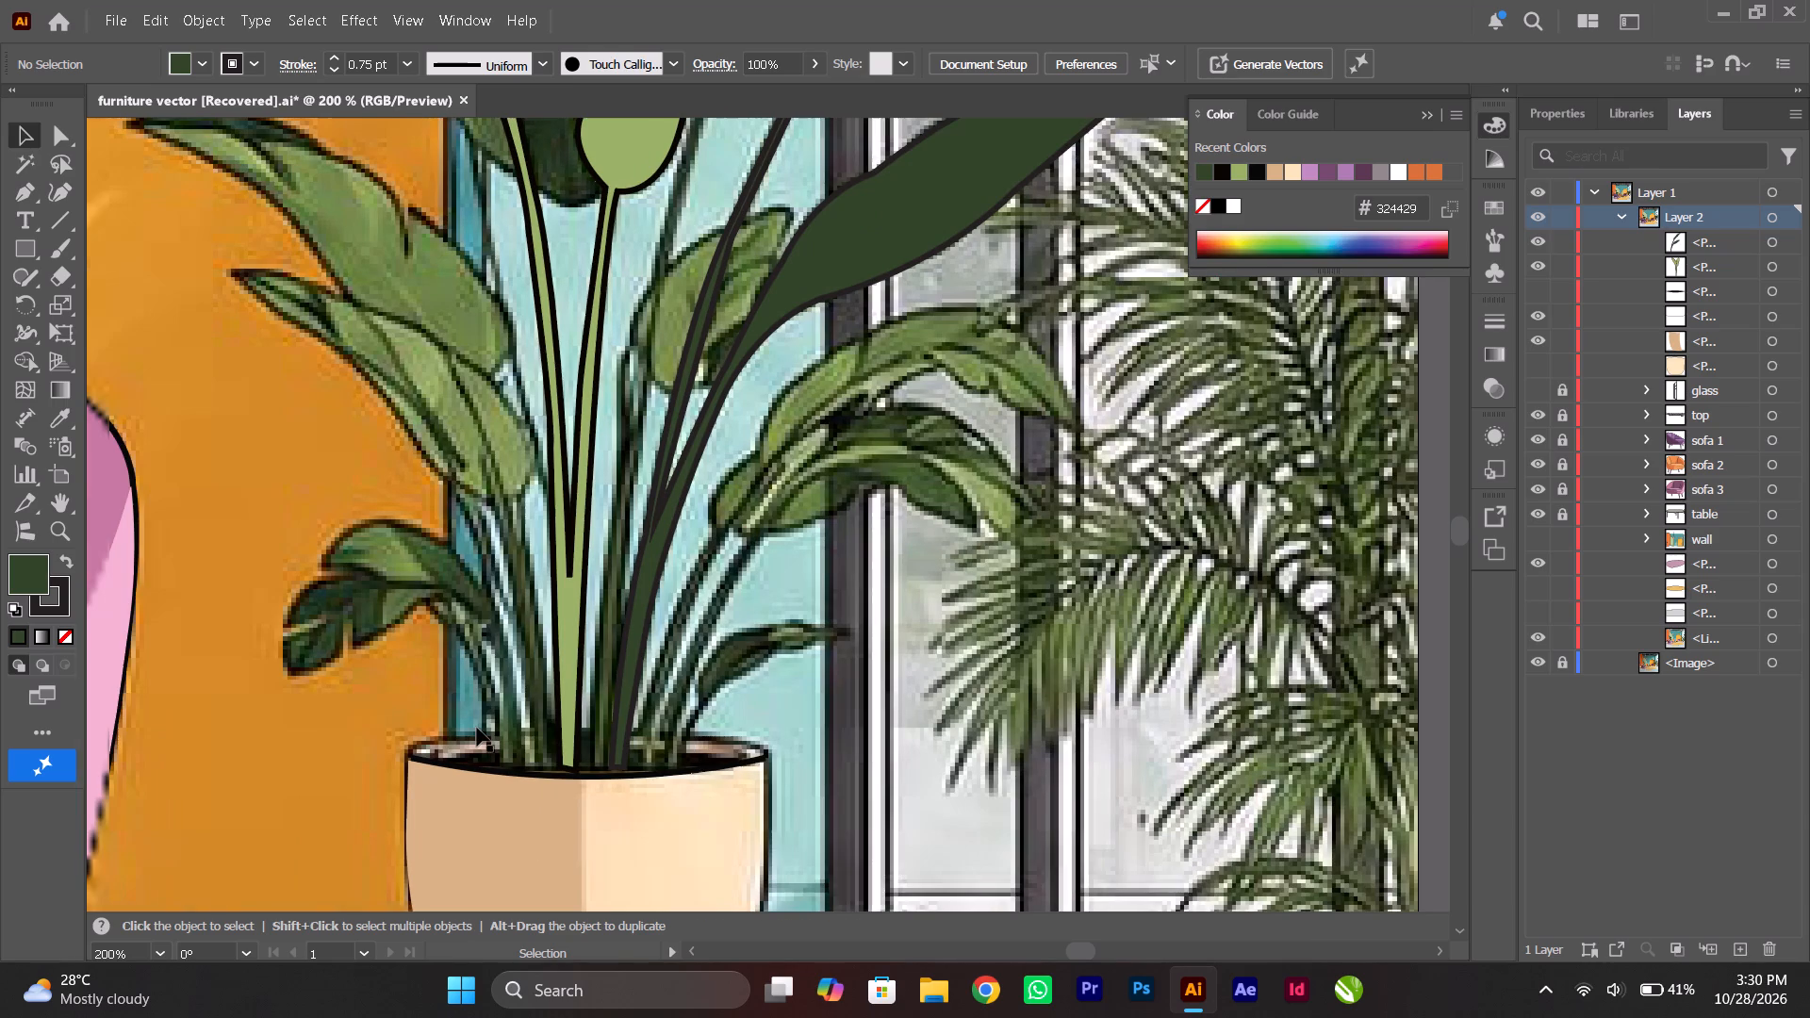
{"action": "scroll", "coordinate": [477, 728], "scroll_direction": "down", "scroll_amount": 4, "text": "alt"}
{"action": "scroll", "coordinate": [477, 728], "scroll_direction": "up", "scroll_amount": 4, "text": "ctrl"}
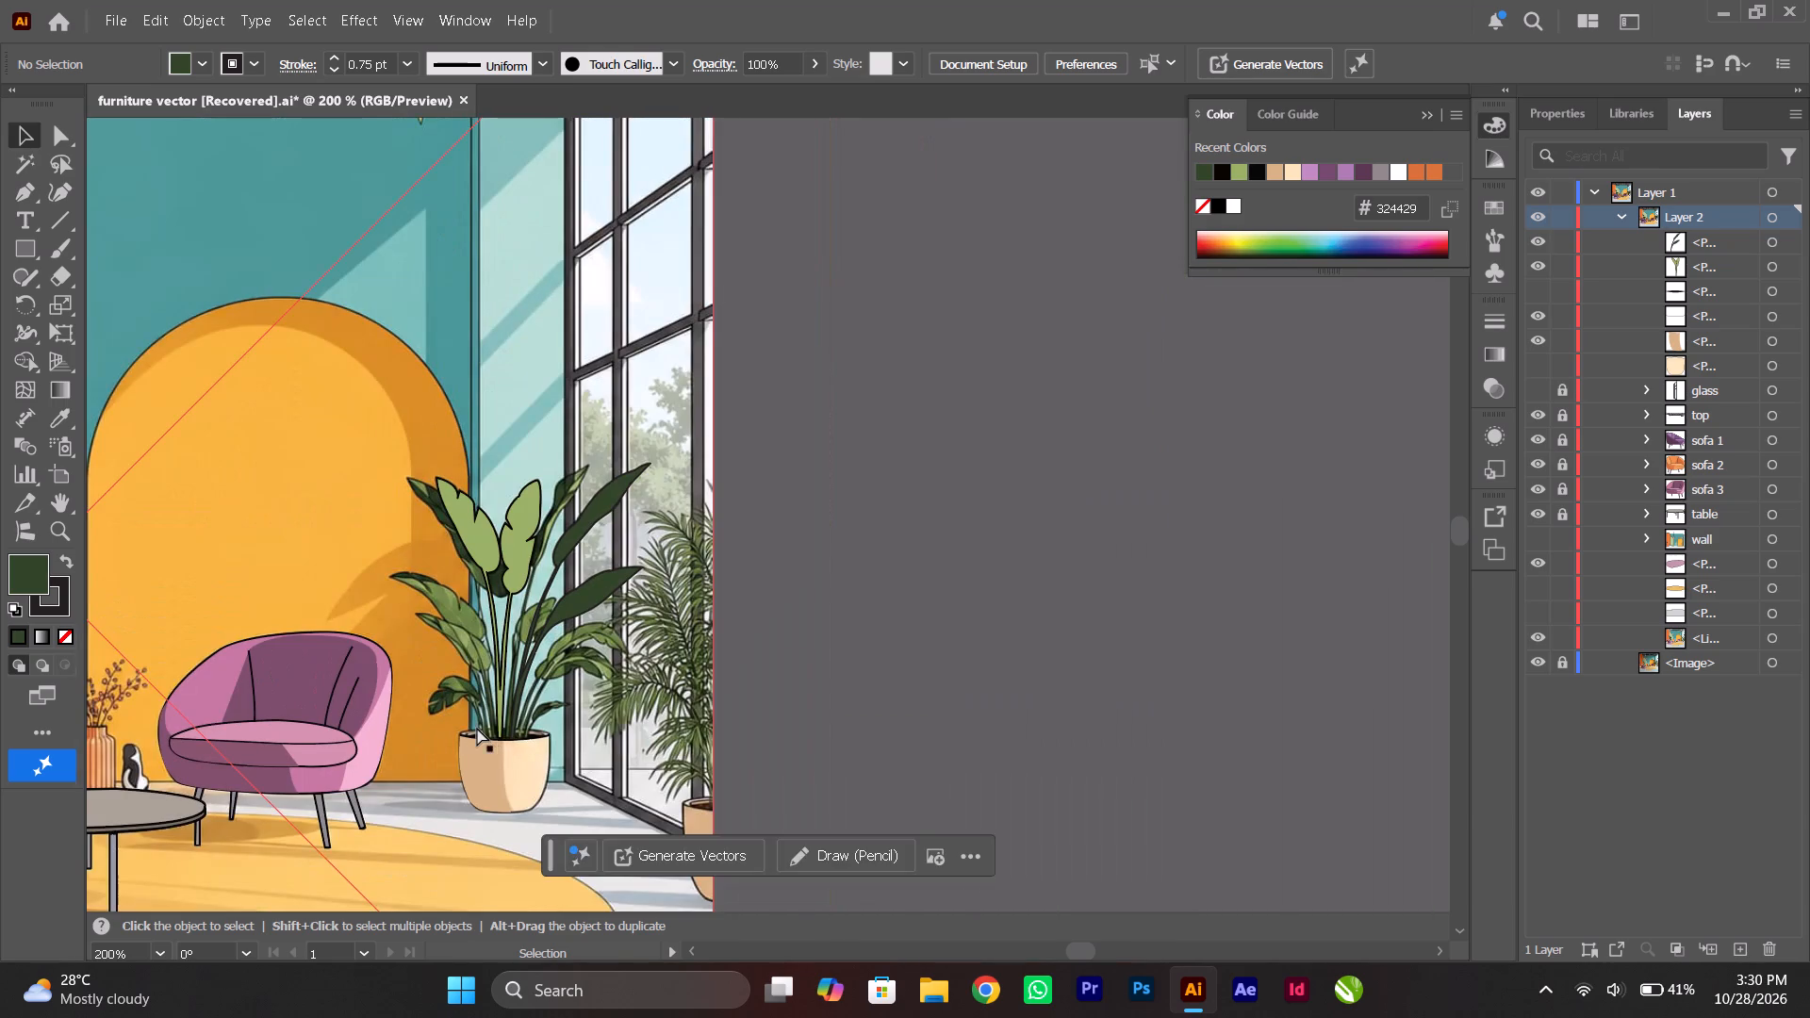
{"action": "scroll", "coordinate": [477, 728], "scroll_direction": "up", "scroll_amount": 8, "text": "ctrl"}
{"action": "scroll", "coordinate": [477, 728], "scroll_direction": "down", "scroll_amount": 2, "text": "alt"}
{"action": "scroll", "coordinate": [477, 728], "scroll_direction": "up", "scroll_amount": 2, "text": "ctrl"}
{"action": "scroll", "coordinate": [477, 728], "scroll_direction": "down", "scroll_amount": 2}
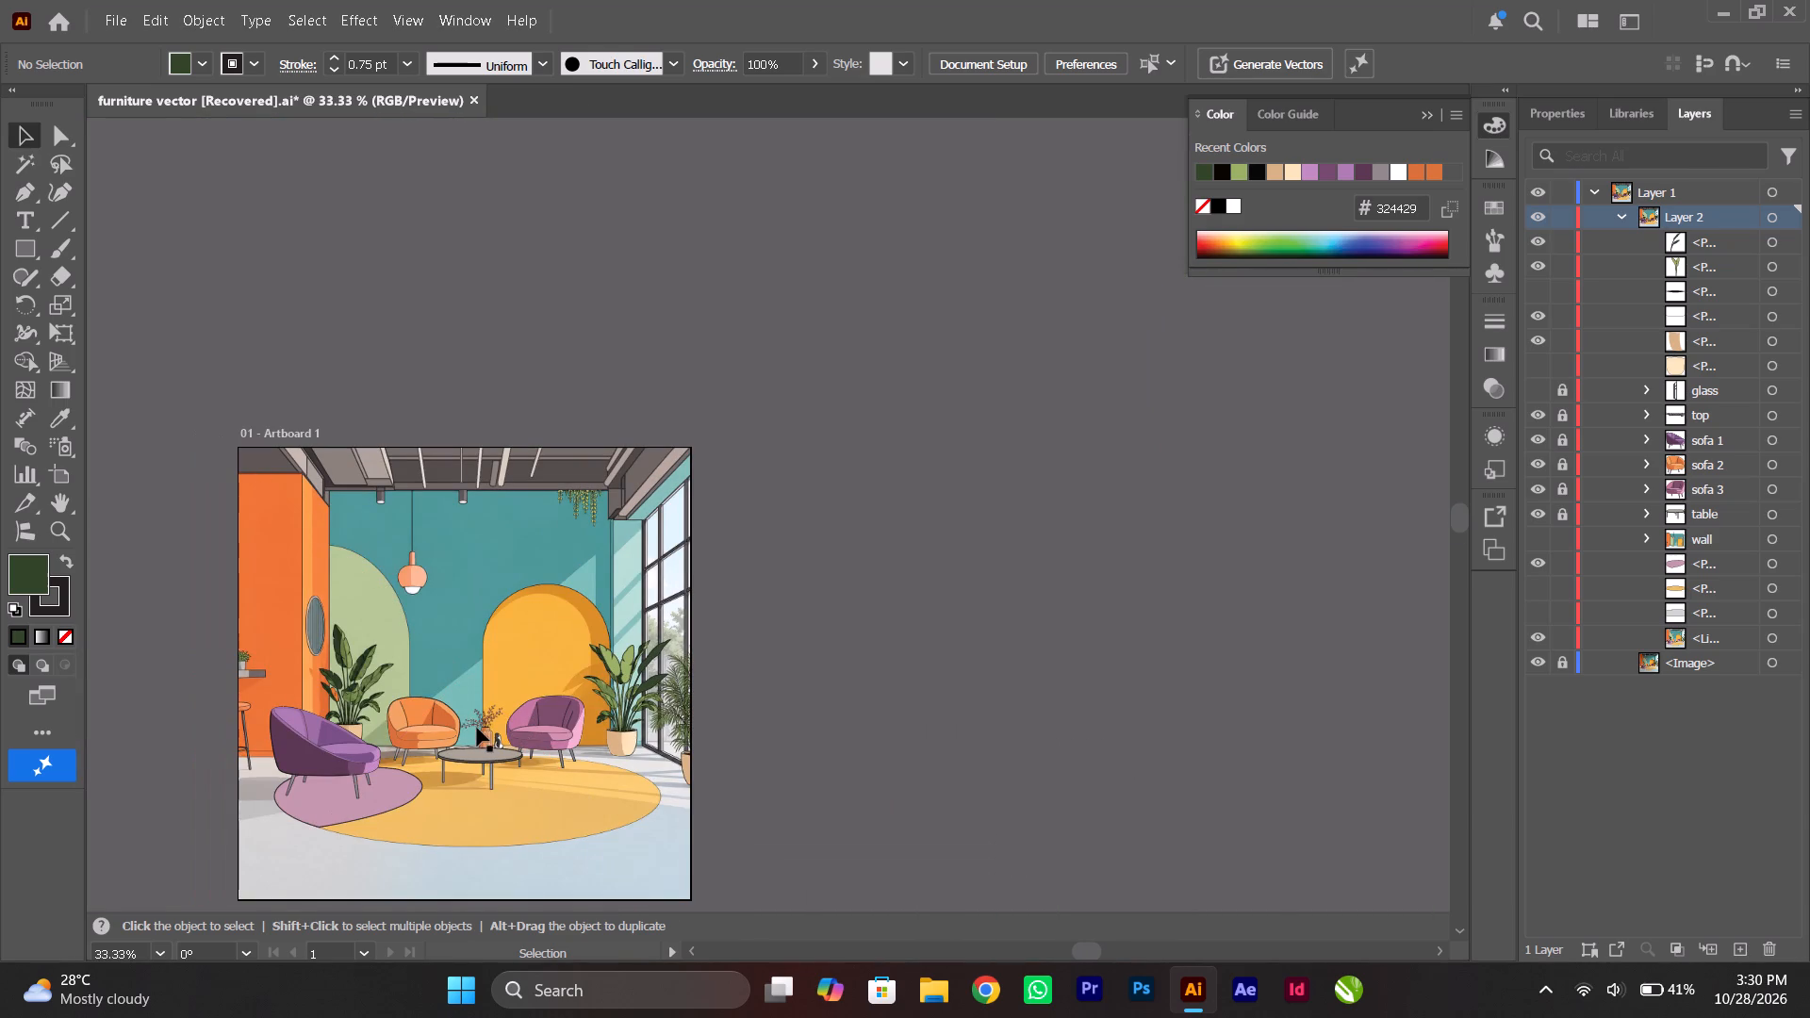
{"action": "scroll", "coordinate": [477, 728], "scroll_direction": "up", "scroll_amount": 1, "text": "alt"}
{"action": "scroll", "coordinate": [477, 728], "scroll_direction": "up", "scroll_amount": 1, "text": "ctrl"}
{"action": "scroll", "coordinate": [477, 728], "scroll_direction": "down", "scroll_amount": 4}
{"action": "scroll", "coordinate": [477, 728], "scroll_direction": "up", "scroll_amount": 3, "text": "ctrl"}
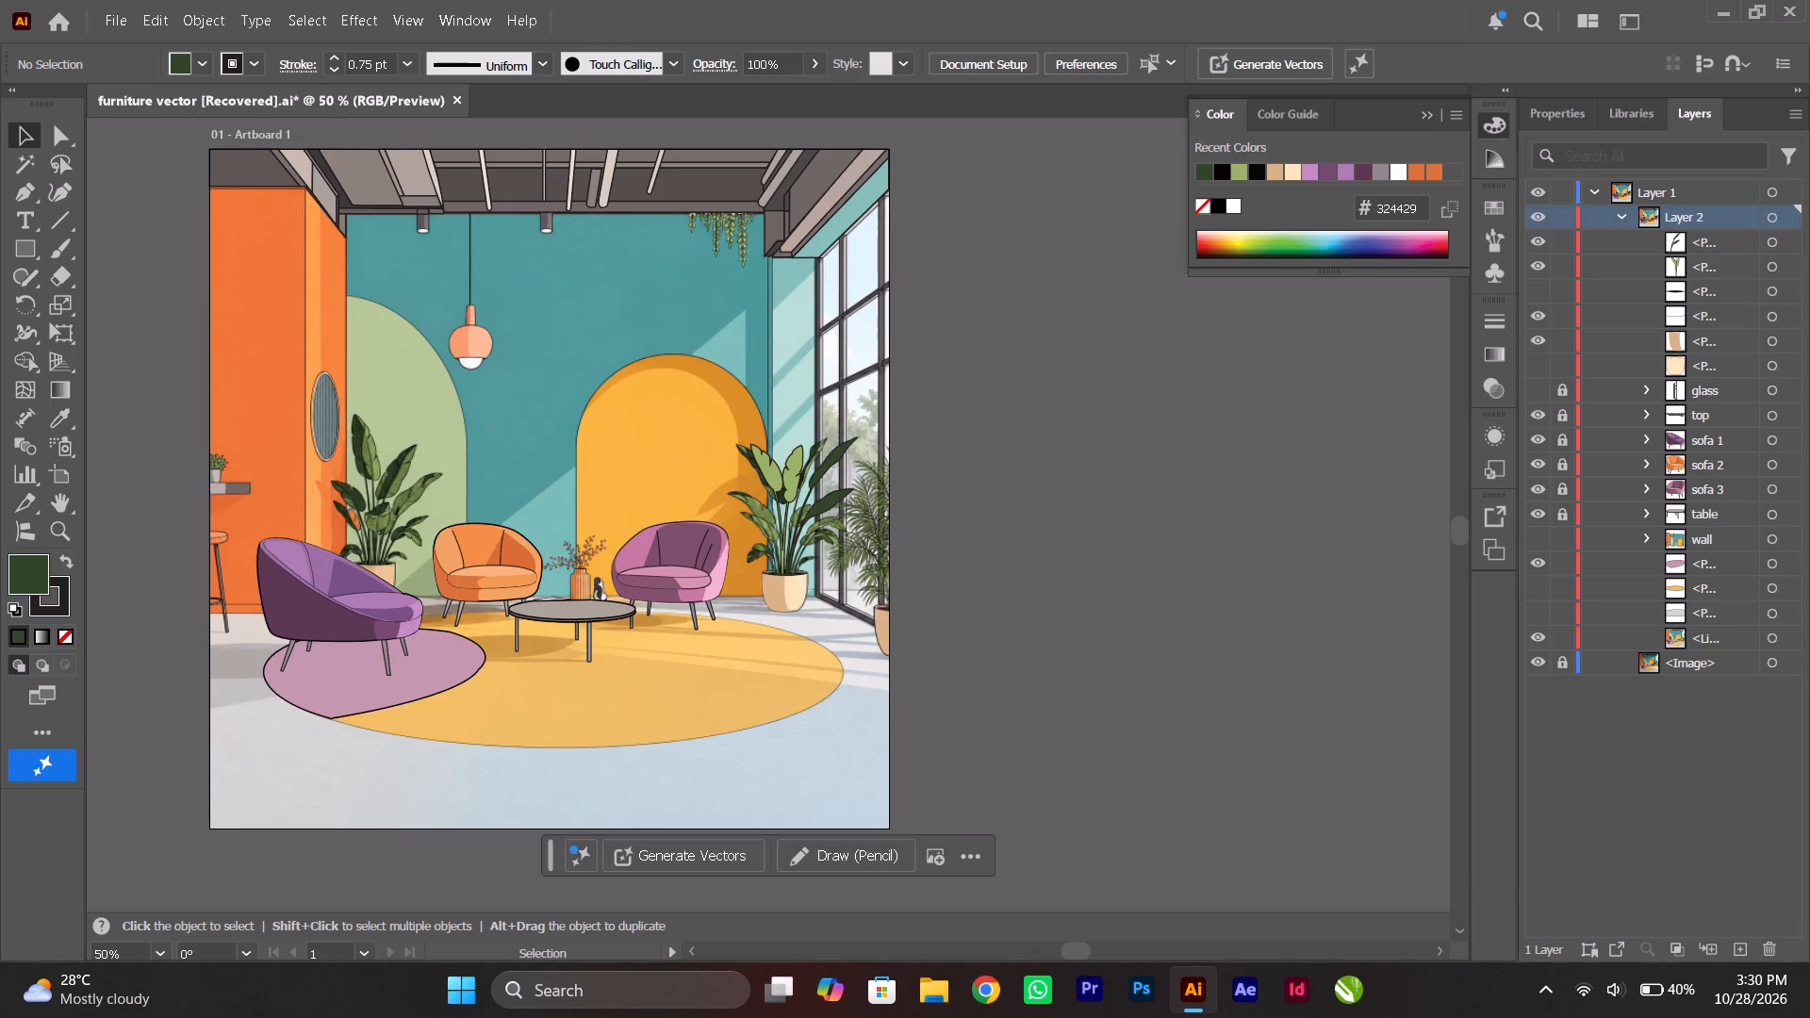
Make the hidden yellow rug, grey floor and plant pot paths in Layer 2 visible.
{"action": "left_click", "coordinate": [1536, 585]}
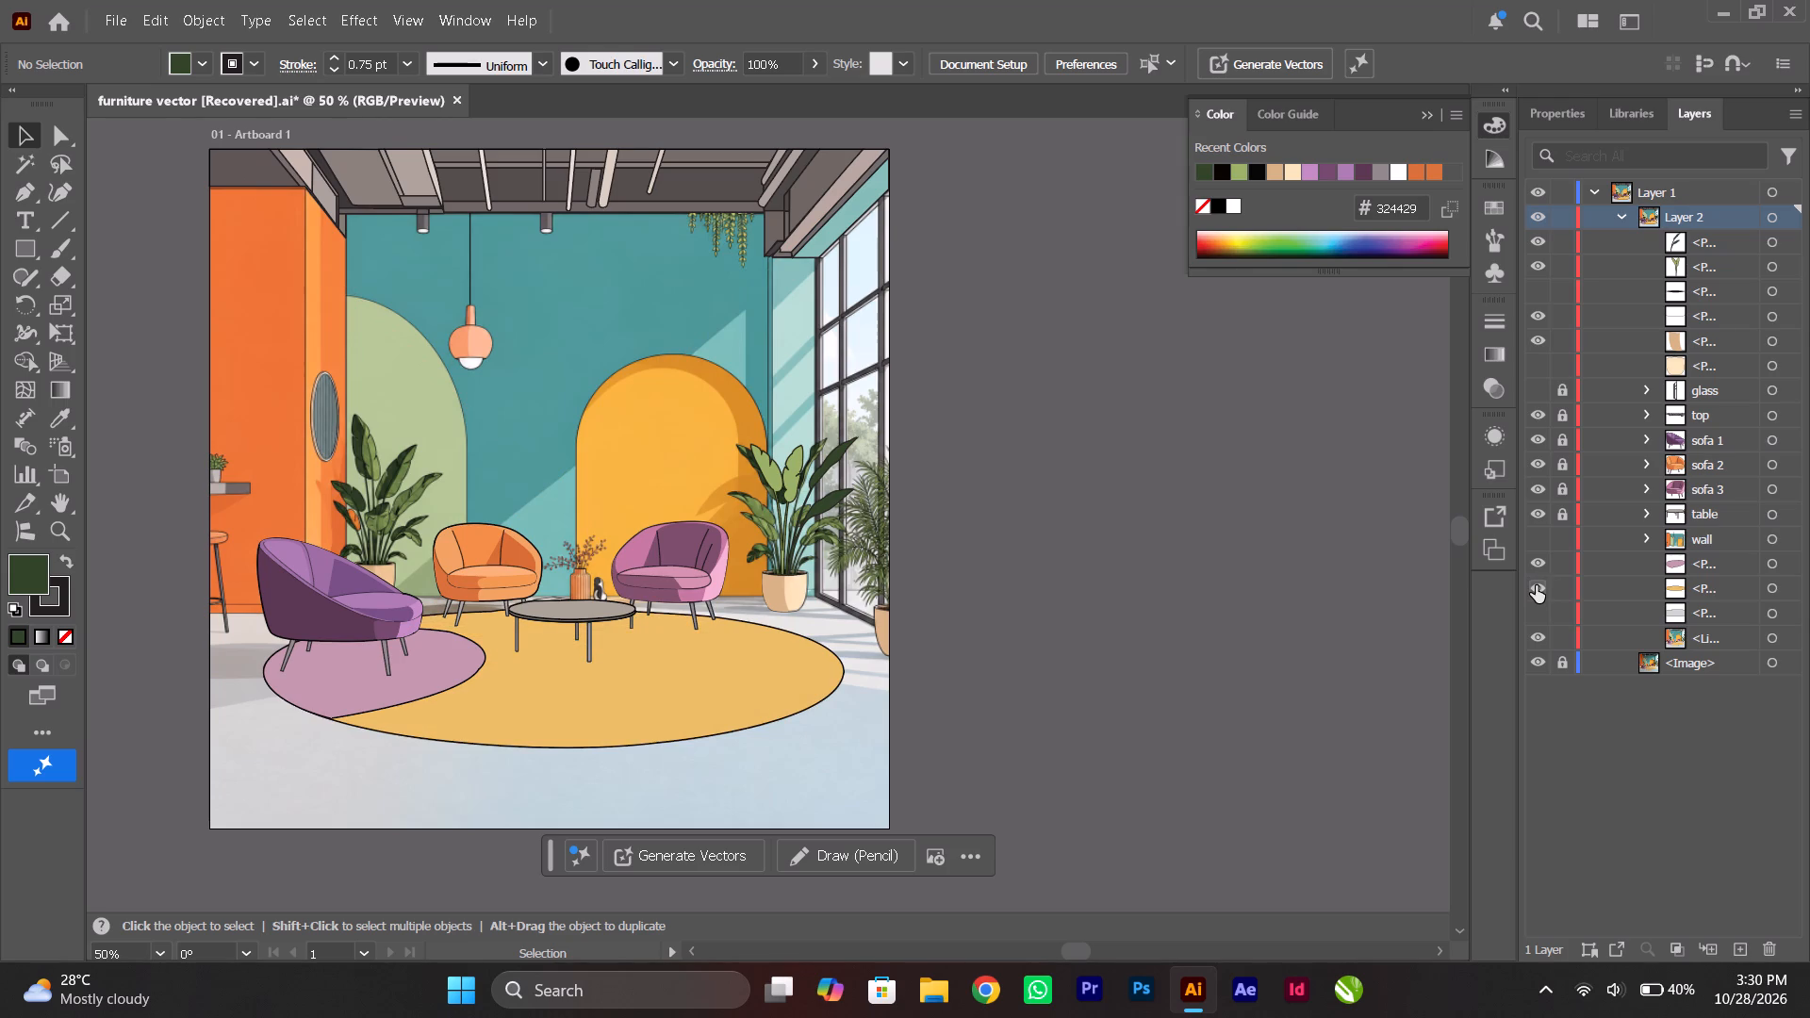
{"action": "left_click", "coordinate": [1536, 612]}
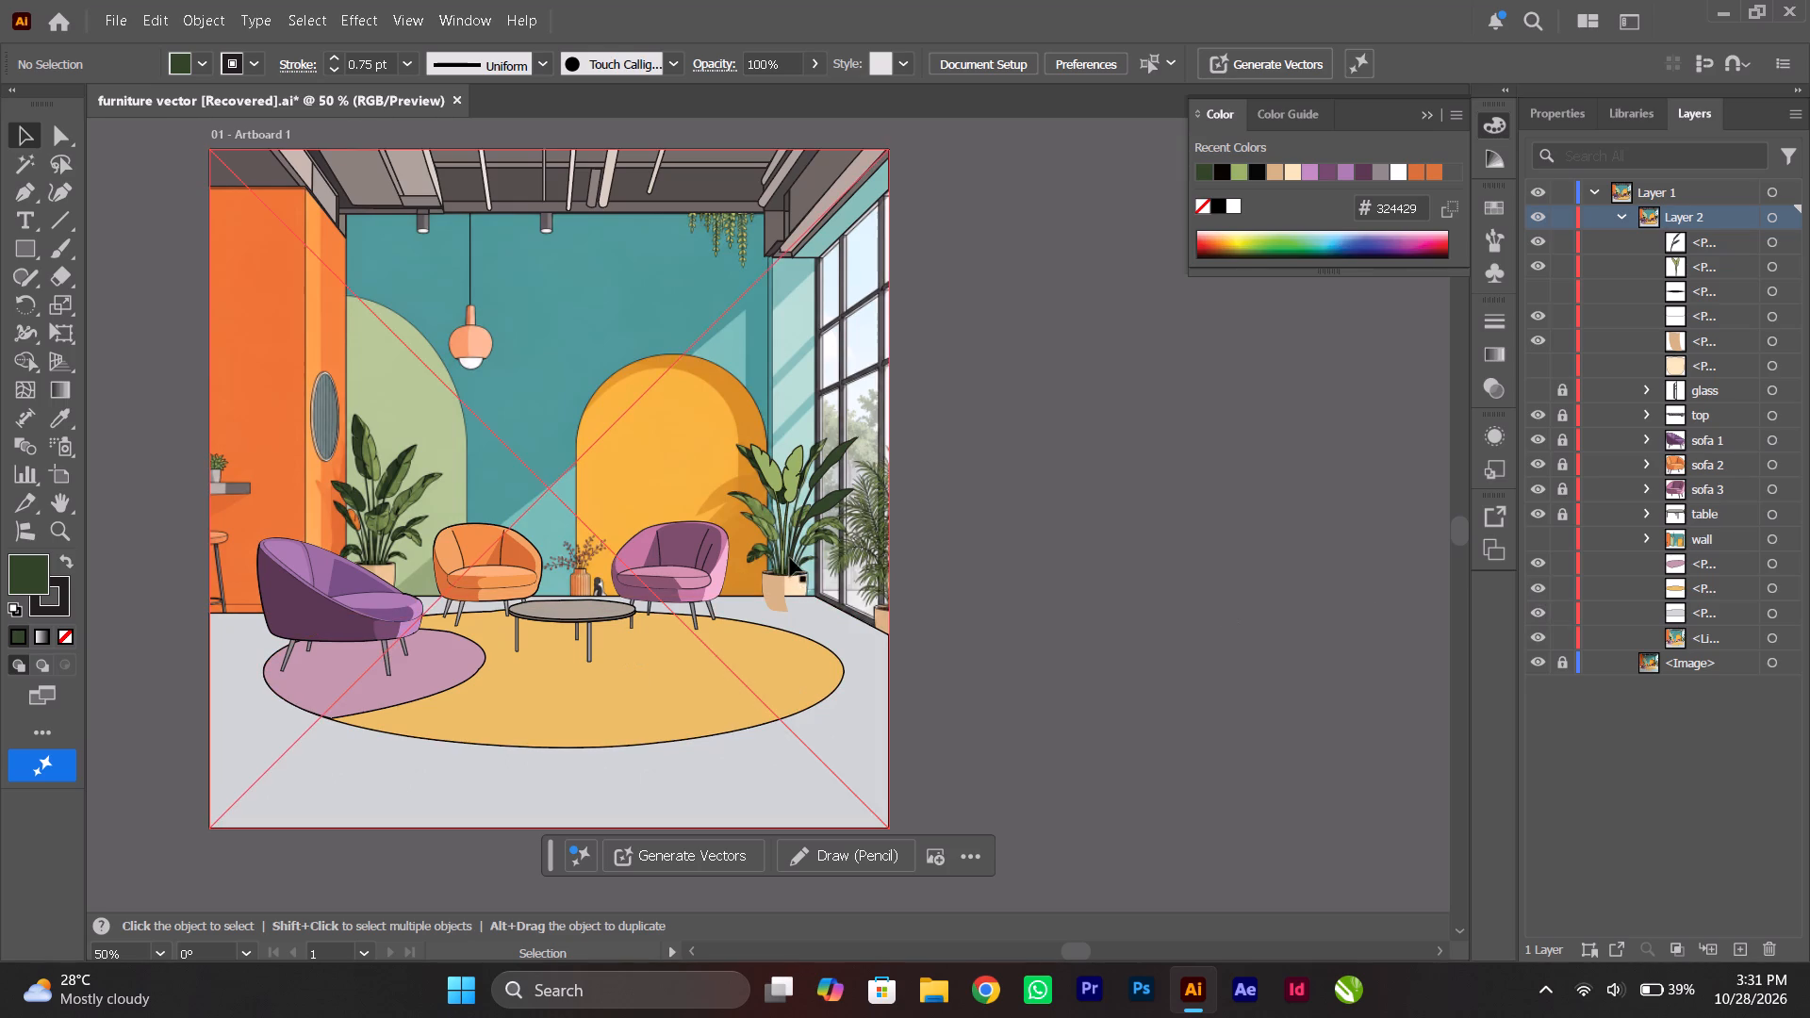
{"action": "left_click", "coordinate": [1538, 367]}
{"action": "left_click", "coordinate": [1539, 287]}
Hide the linked illustration at the bottom of Layer 2 and the locked reference image beneath it, leaving only the vector artwork.
{"action": "left_click", "coordinate": [1536, 636]}
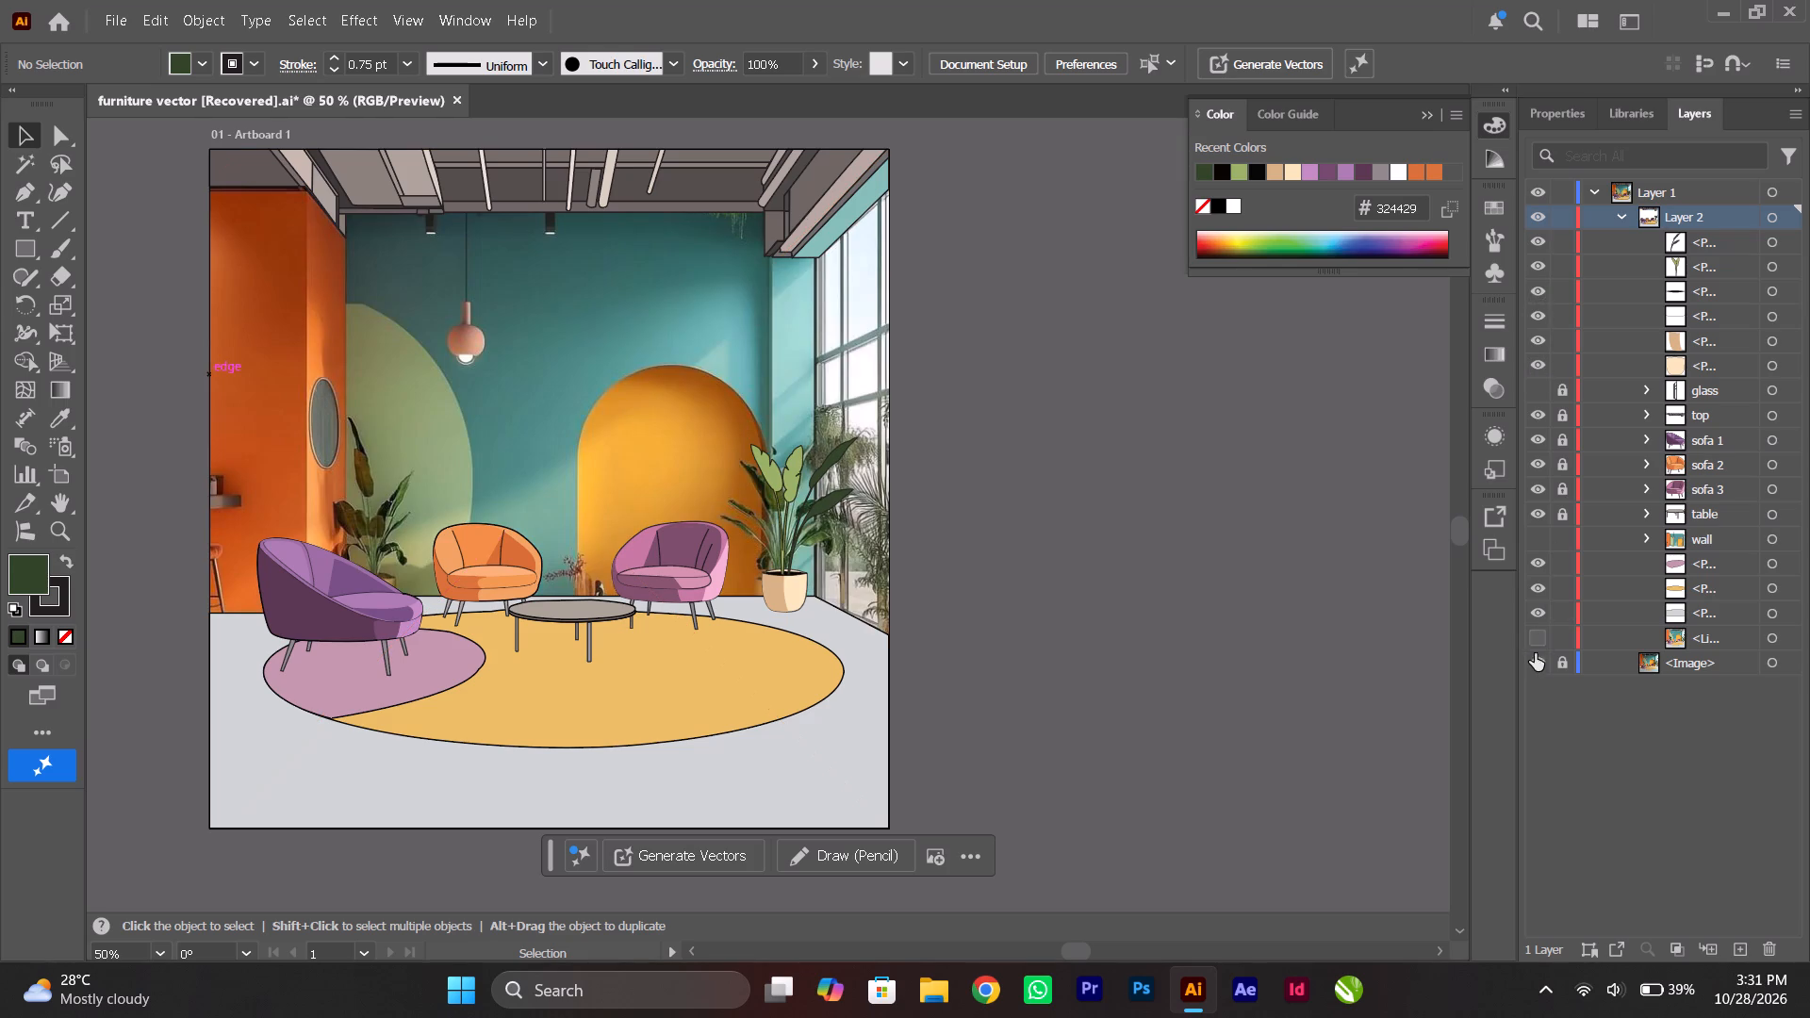
{"action": "left_click", "coordinate": [1535, 665]}
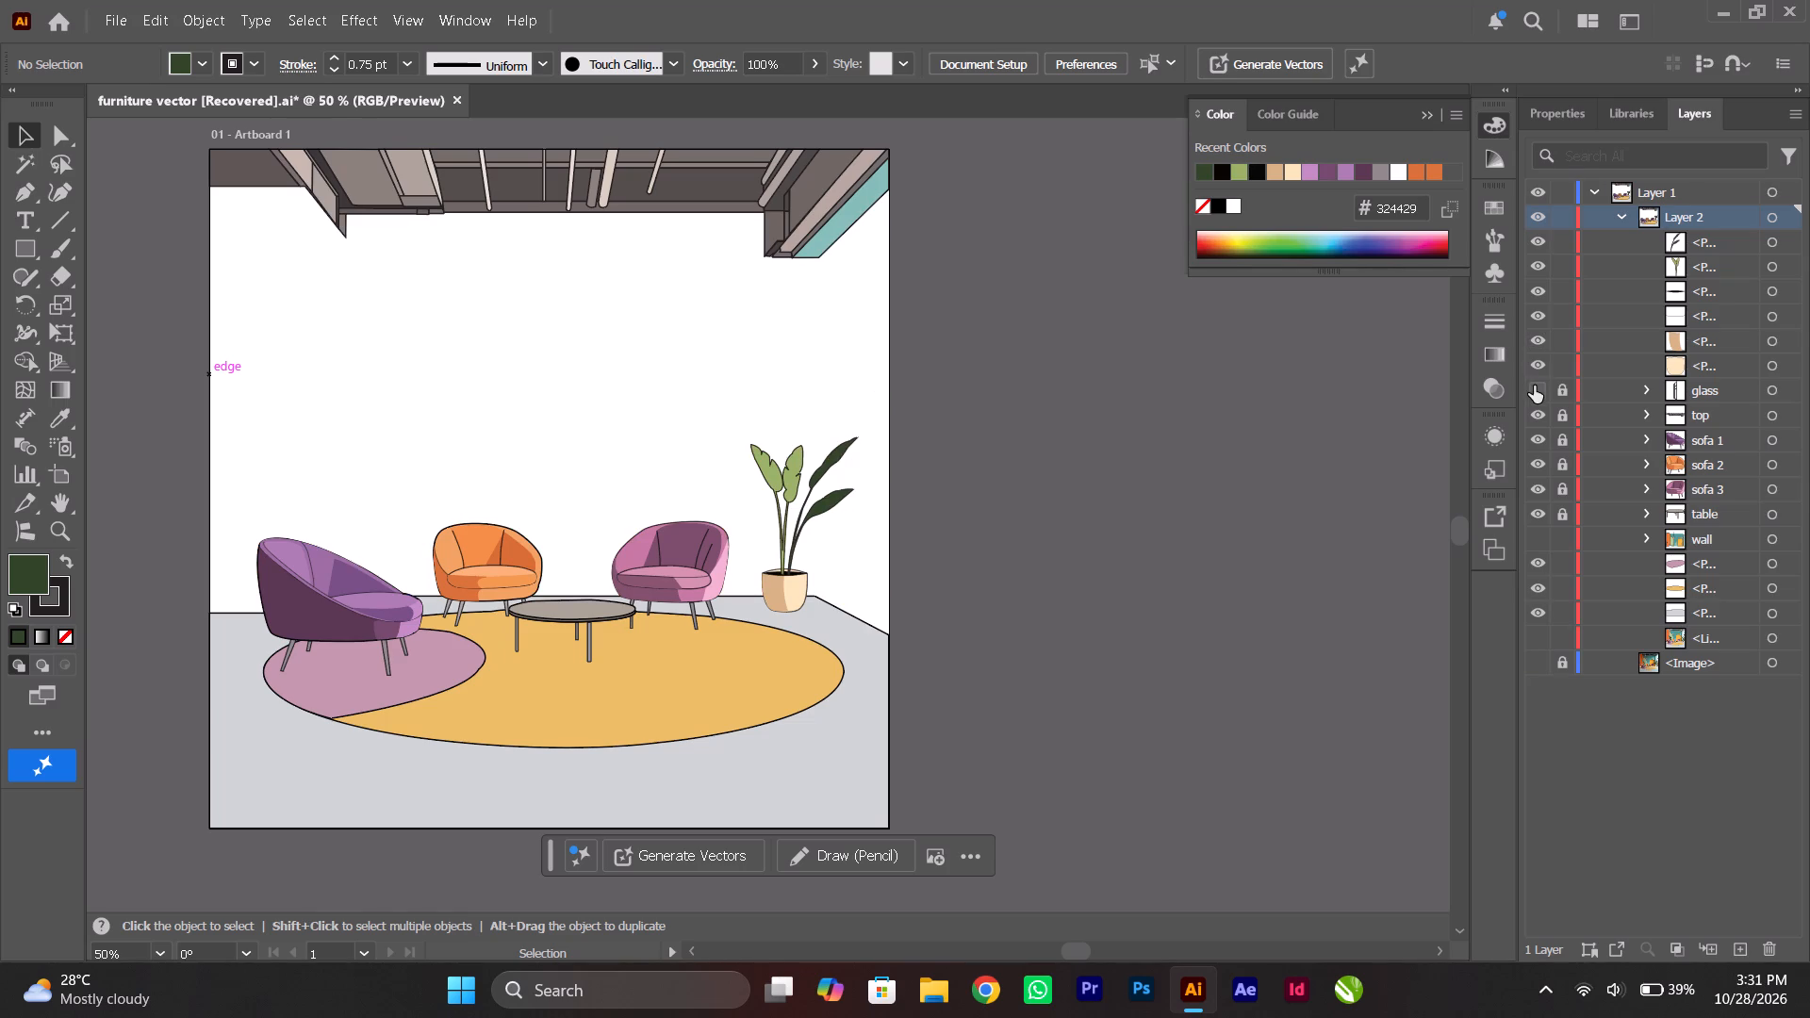
Make the hidden wall and glass groups in Layer 2 visible.
{"action": "left_click", "coordinate": [1541, 540]}
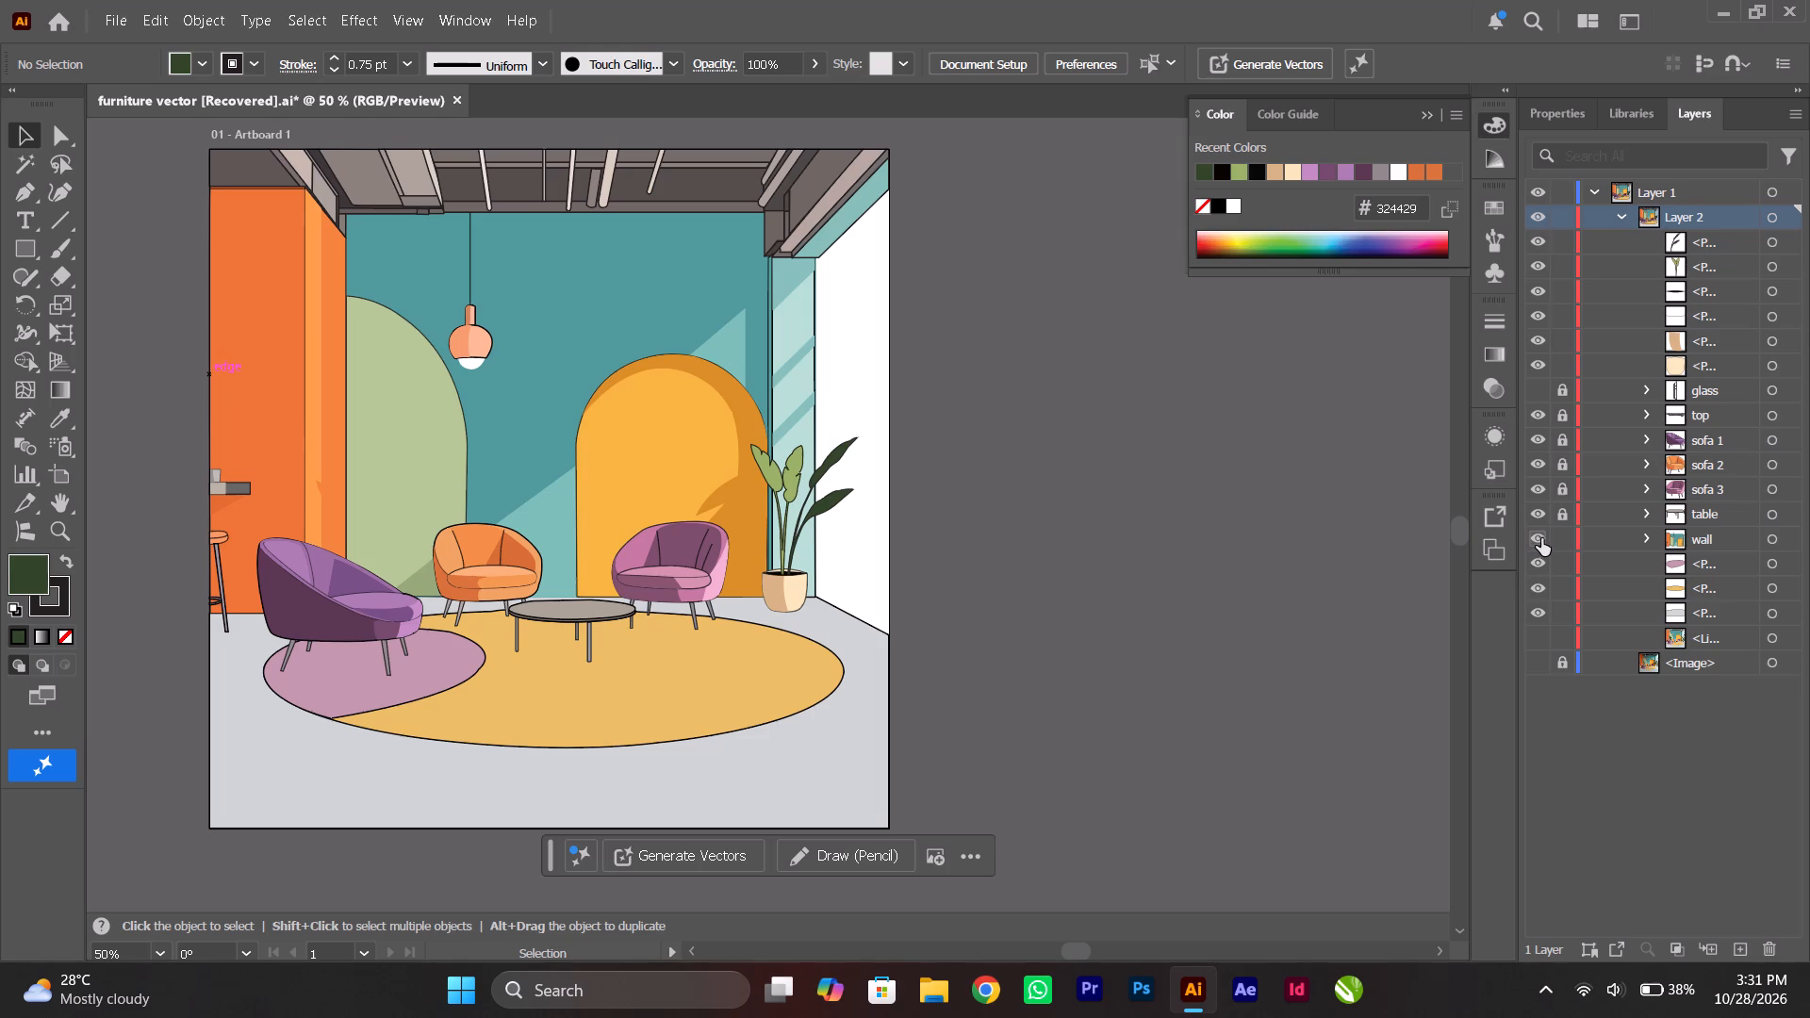
{"action": "left_click", "coordinate": [1537, 391]}
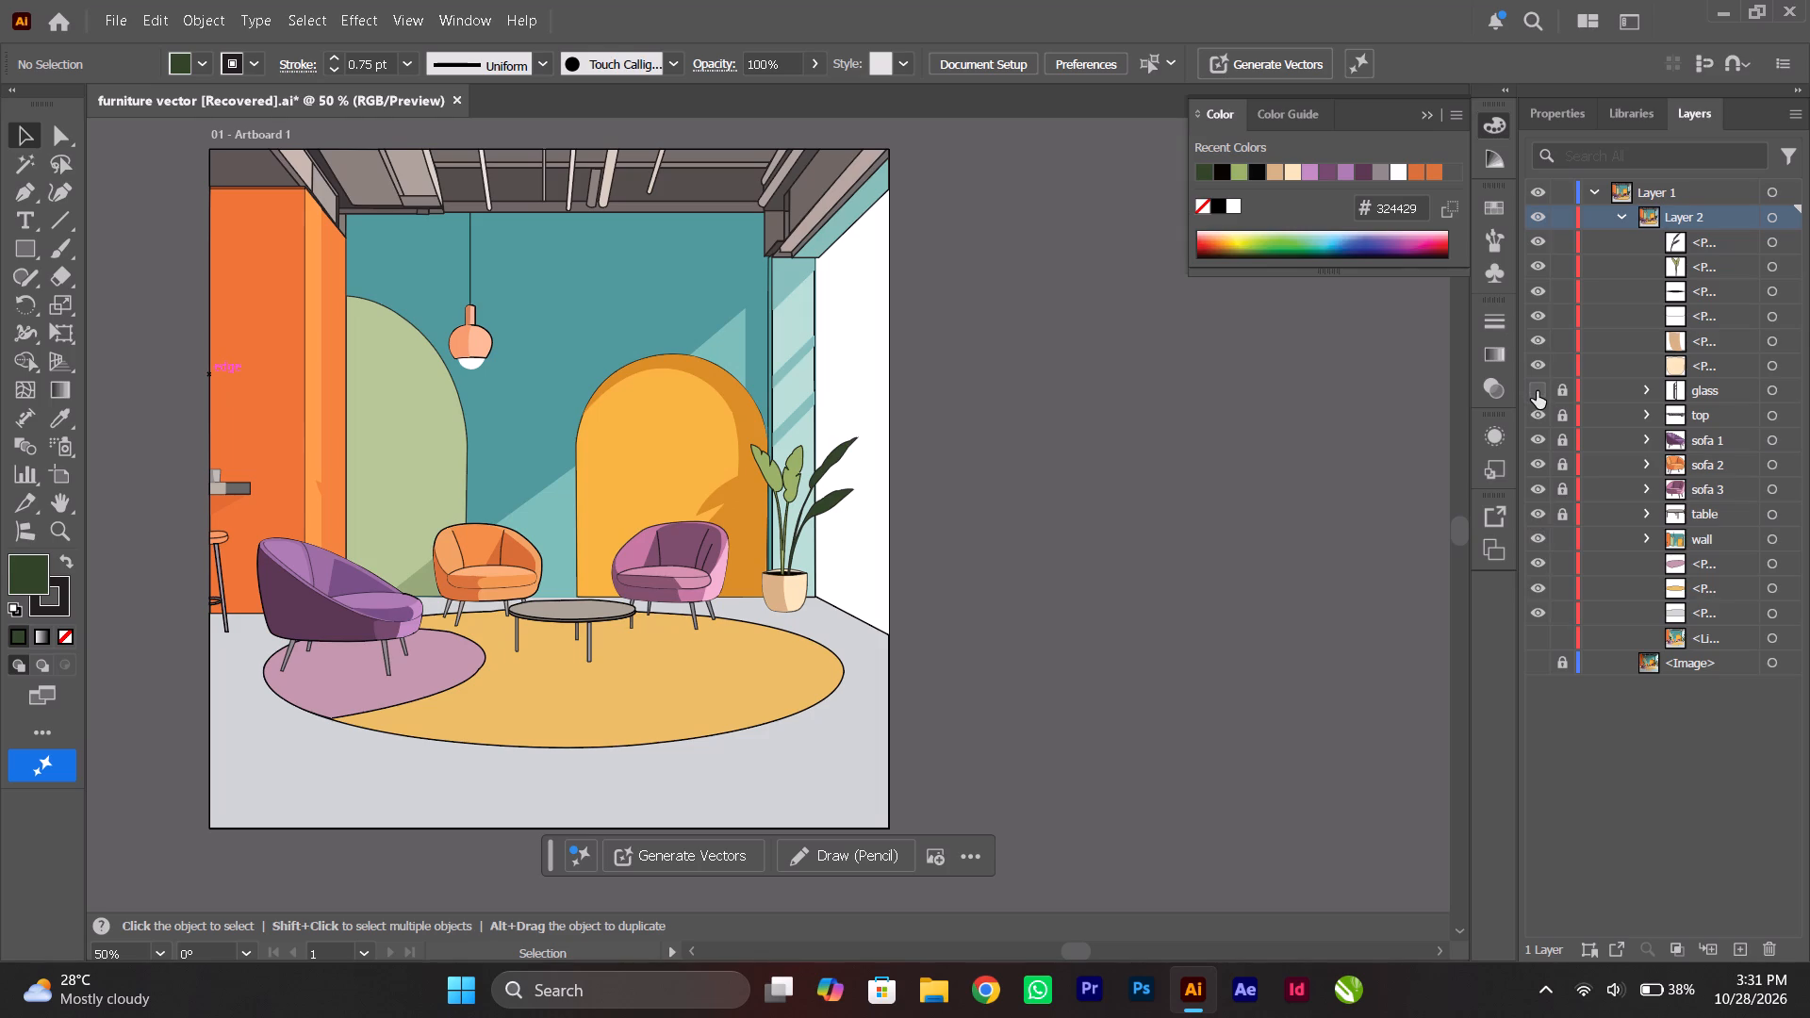
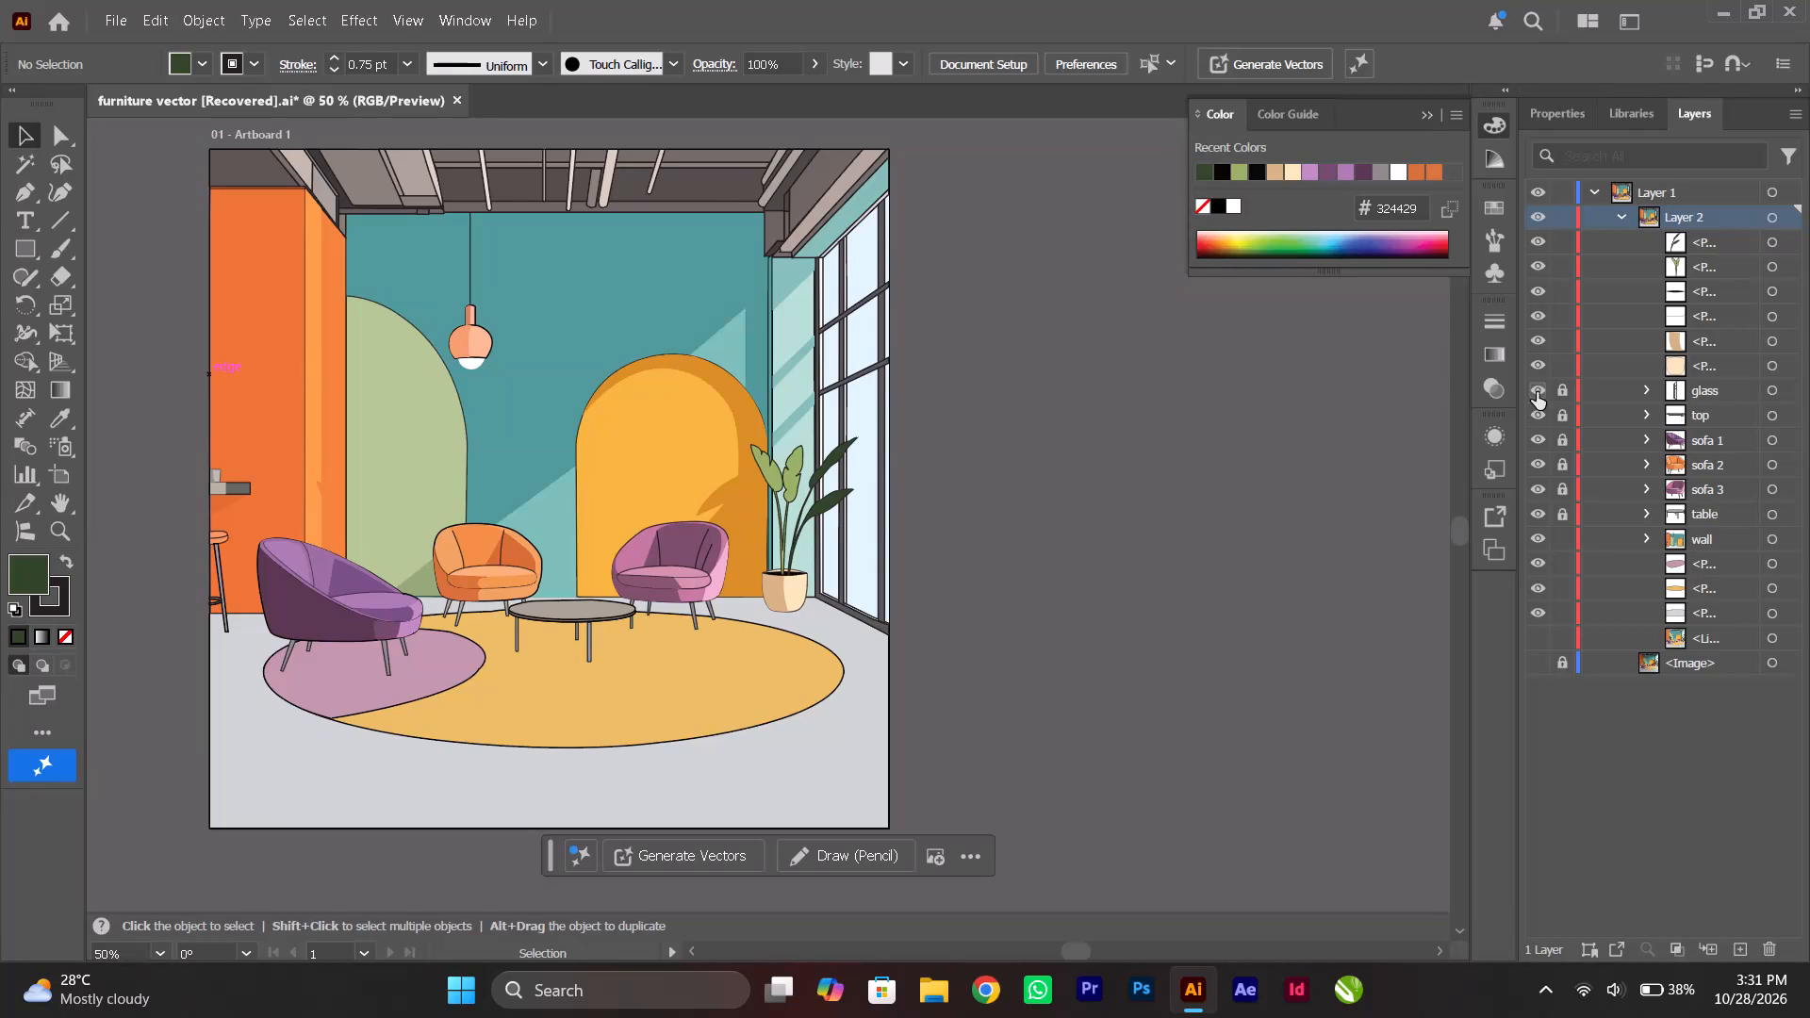
Hide the glass and wall groups in Layer 2 and show the linked illustration as the tracing reference.
{"action": "left_click", "coordinate": [1537, 392]}
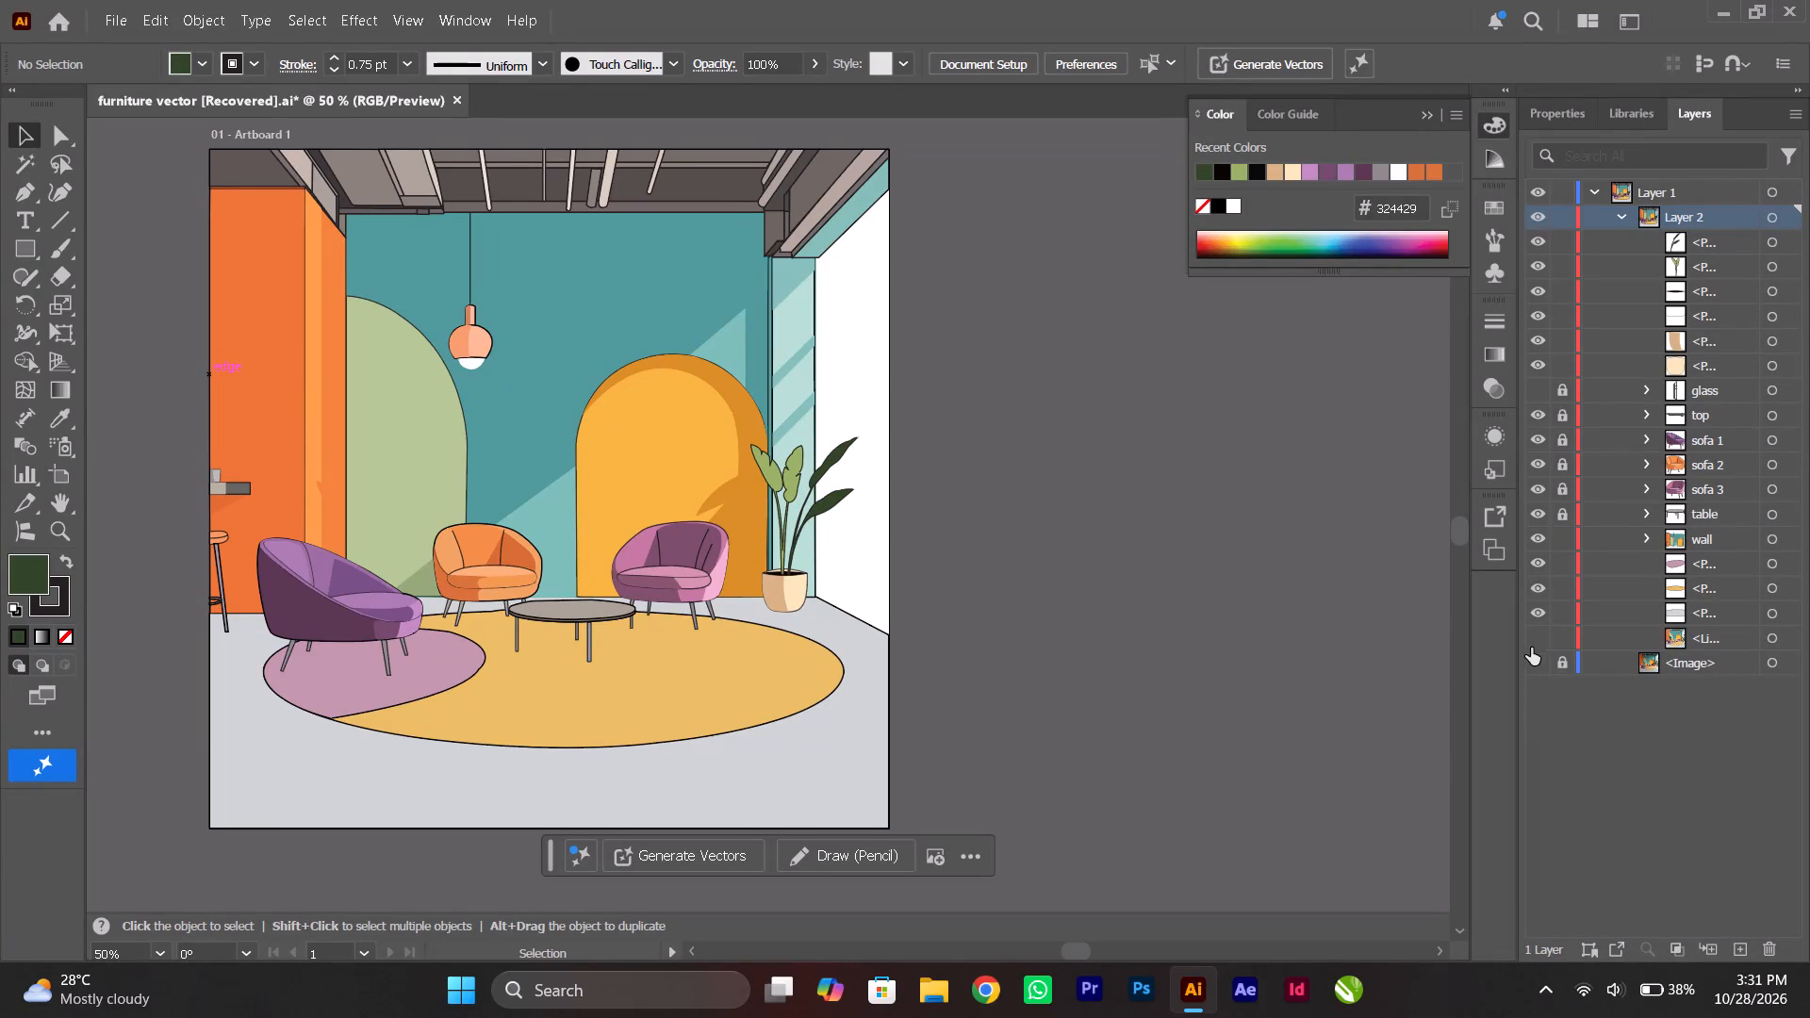
{"action": "left_click", "coordinate": [1531, 642]}
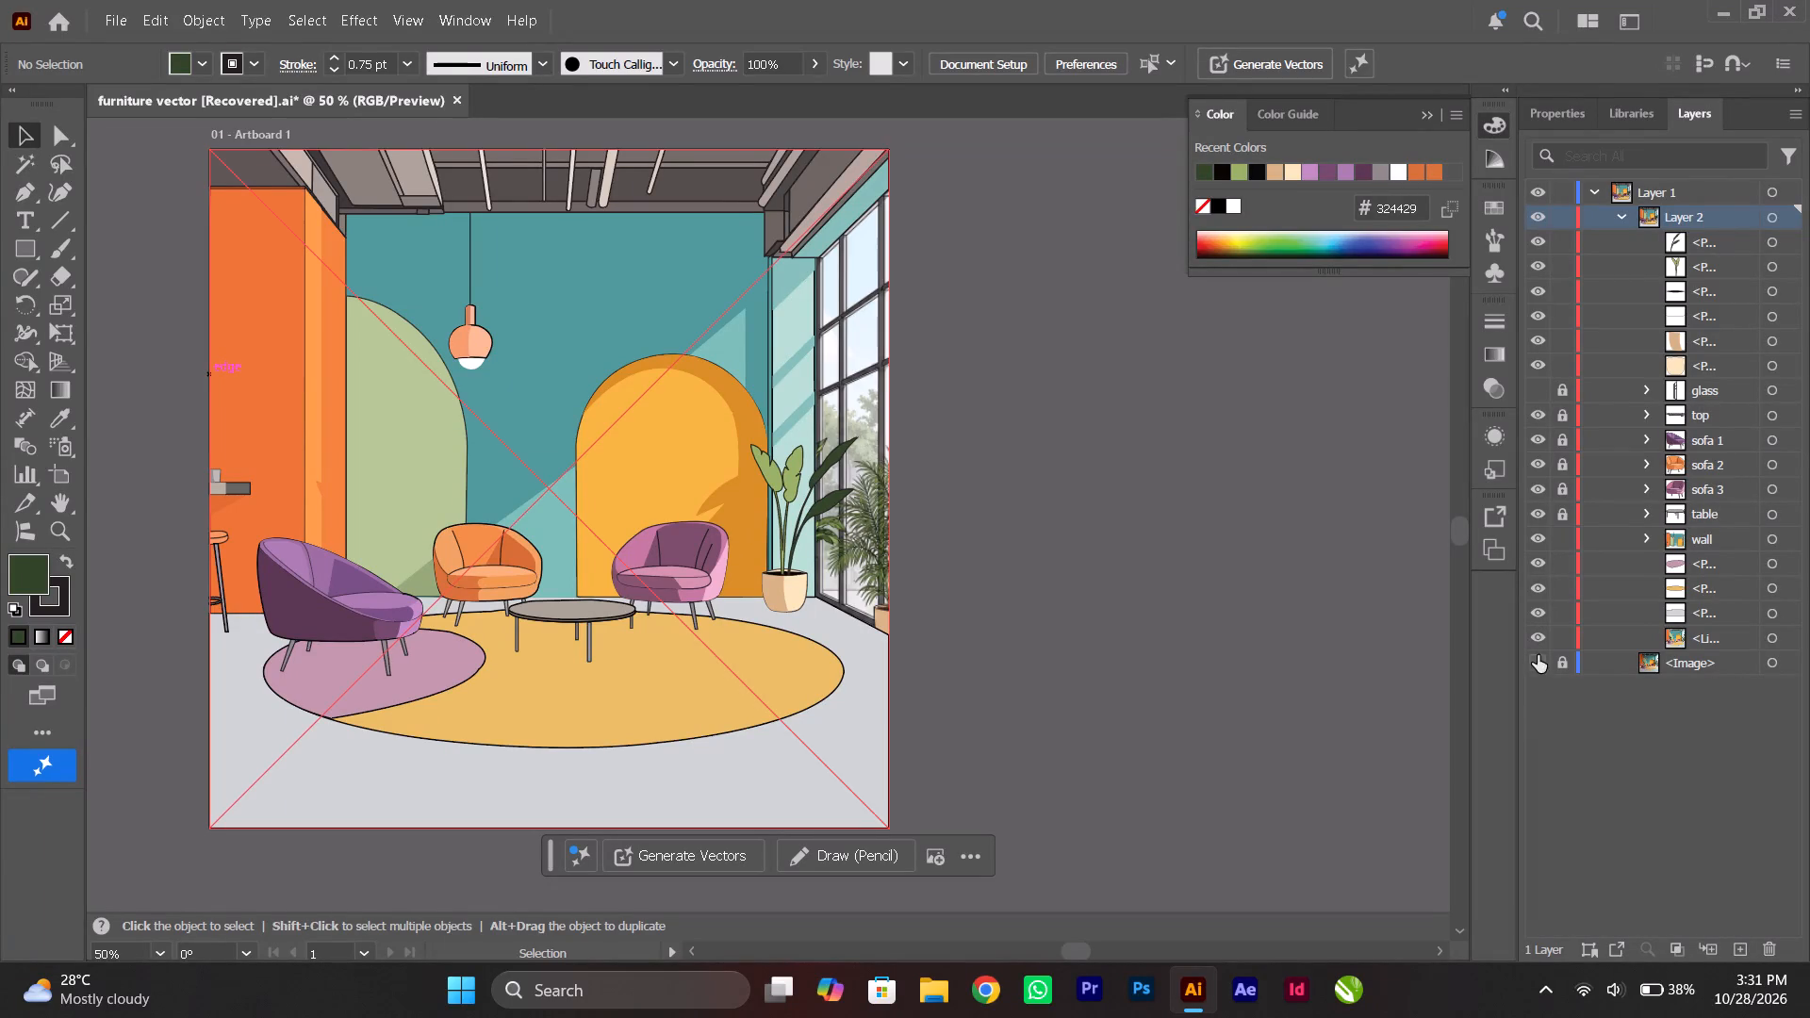
{"action": "left_click", "coordinate": [1534, 538]}
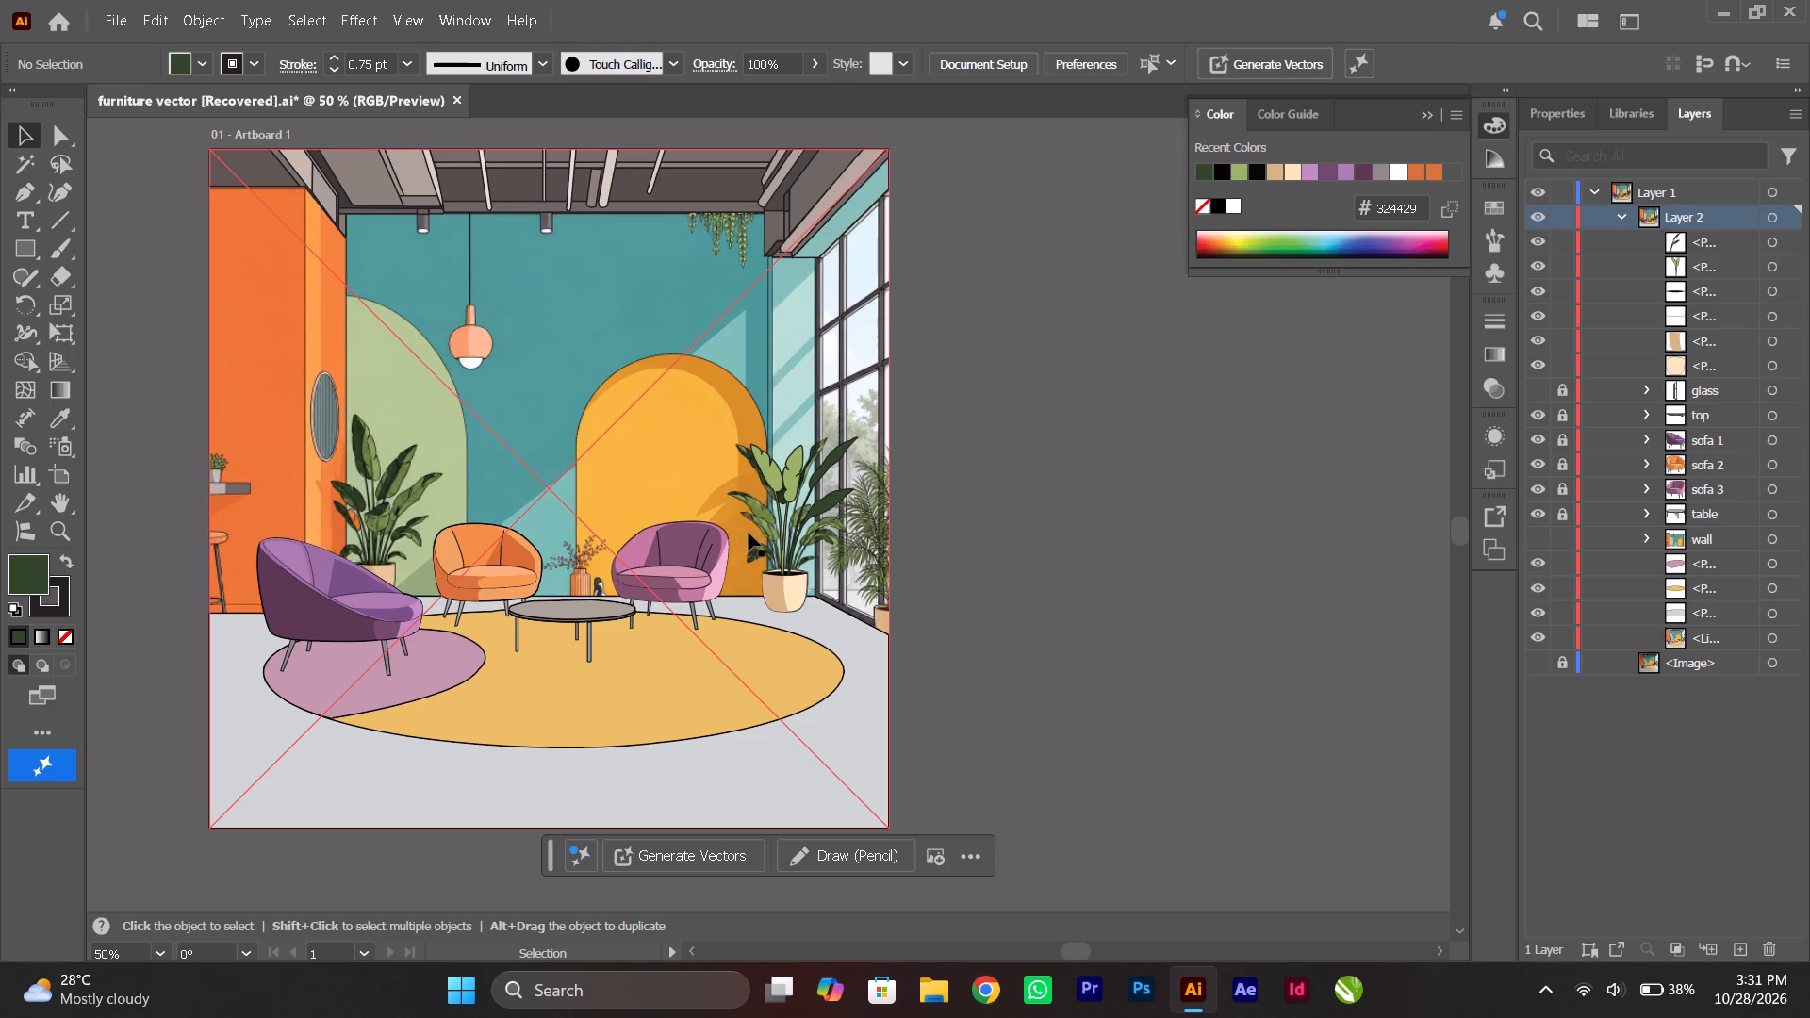
Hide the plant pot's black soil, tan shading and cream body paths to expose the reference pot and stem bases.
{"action": "scroll", "coordinate": [755, 536], "scroll_direction": "up", "scroll_amount": 6, "text": "alt"}
{"action": "scroll", "coordinate": [755, 536], "scroll_direction": "up", "scroll_amount": 5}
{"action": "scroll", "coordinate": [755, 536], "scroll_direction": "down", "scroll_amount": 4, "text": "ctrl"}
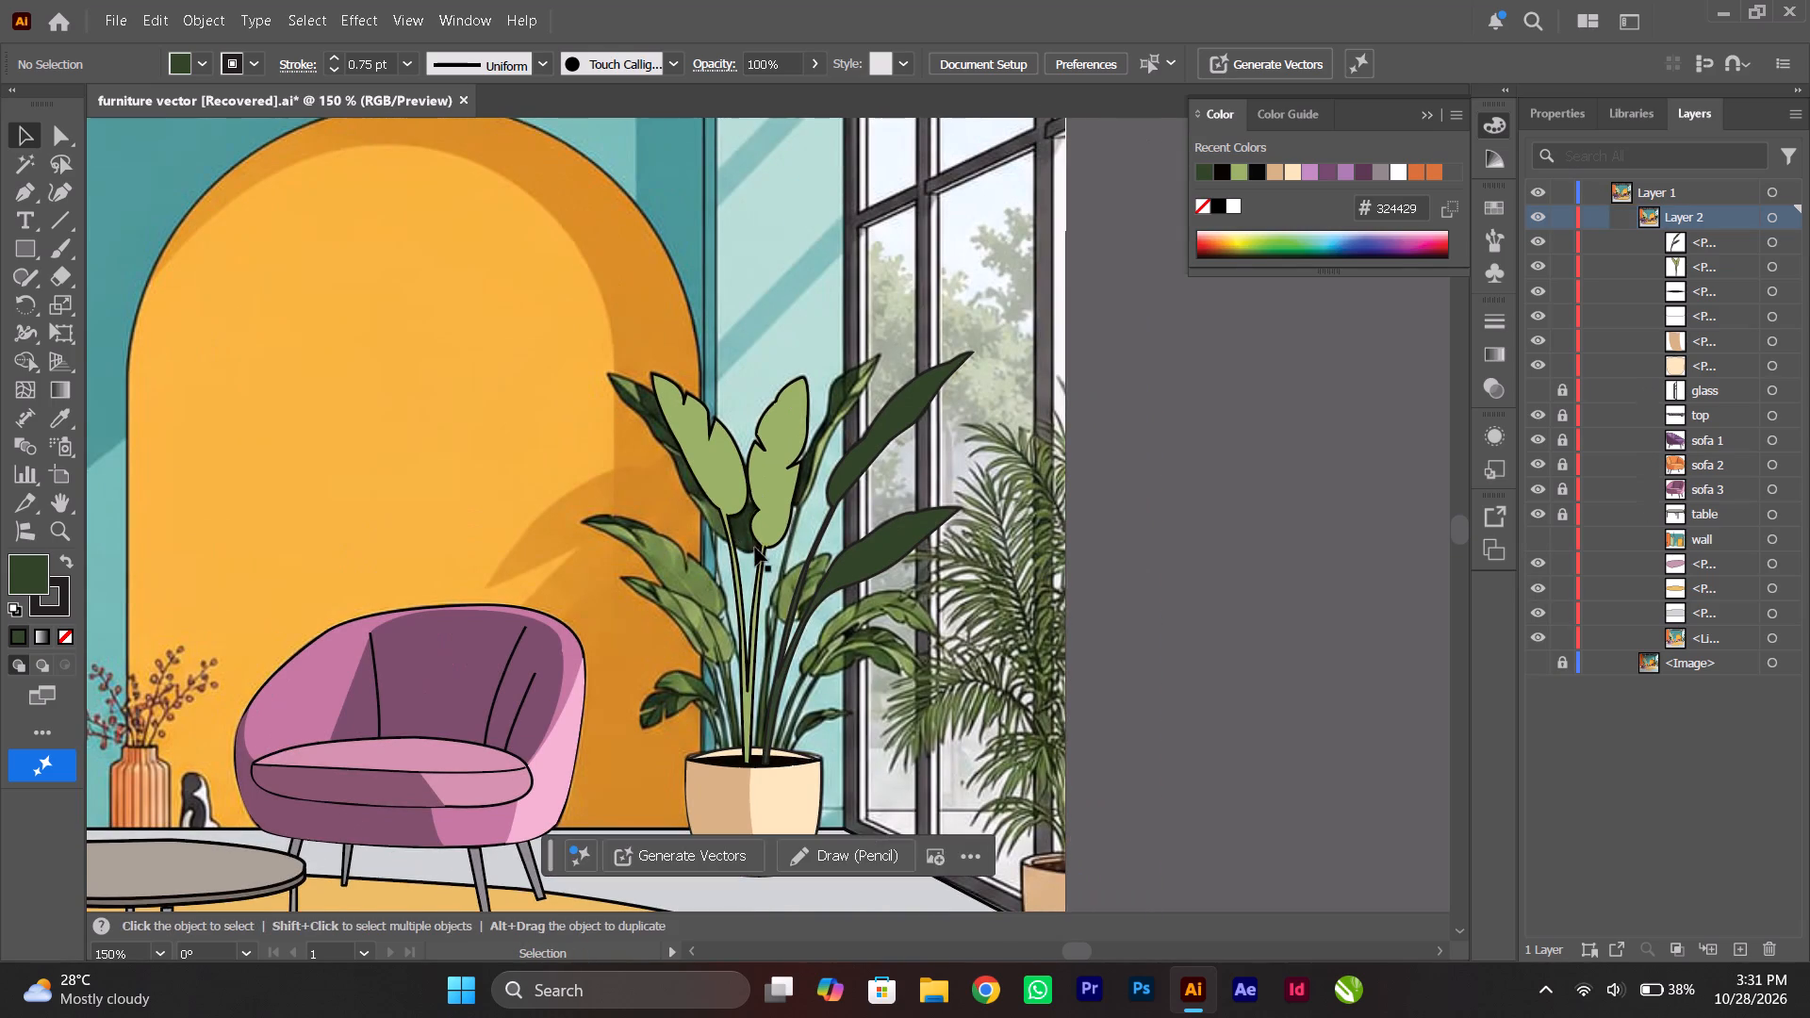
{"action": "scroll", "coordinate": [755, 548], "scroll_direction": "up", "scroll_amount": 2, "text": "alt"}
{"action": "scroll", "coordinate": [755, 549], "scroll_direction": "down", "scroll_amount": 5}
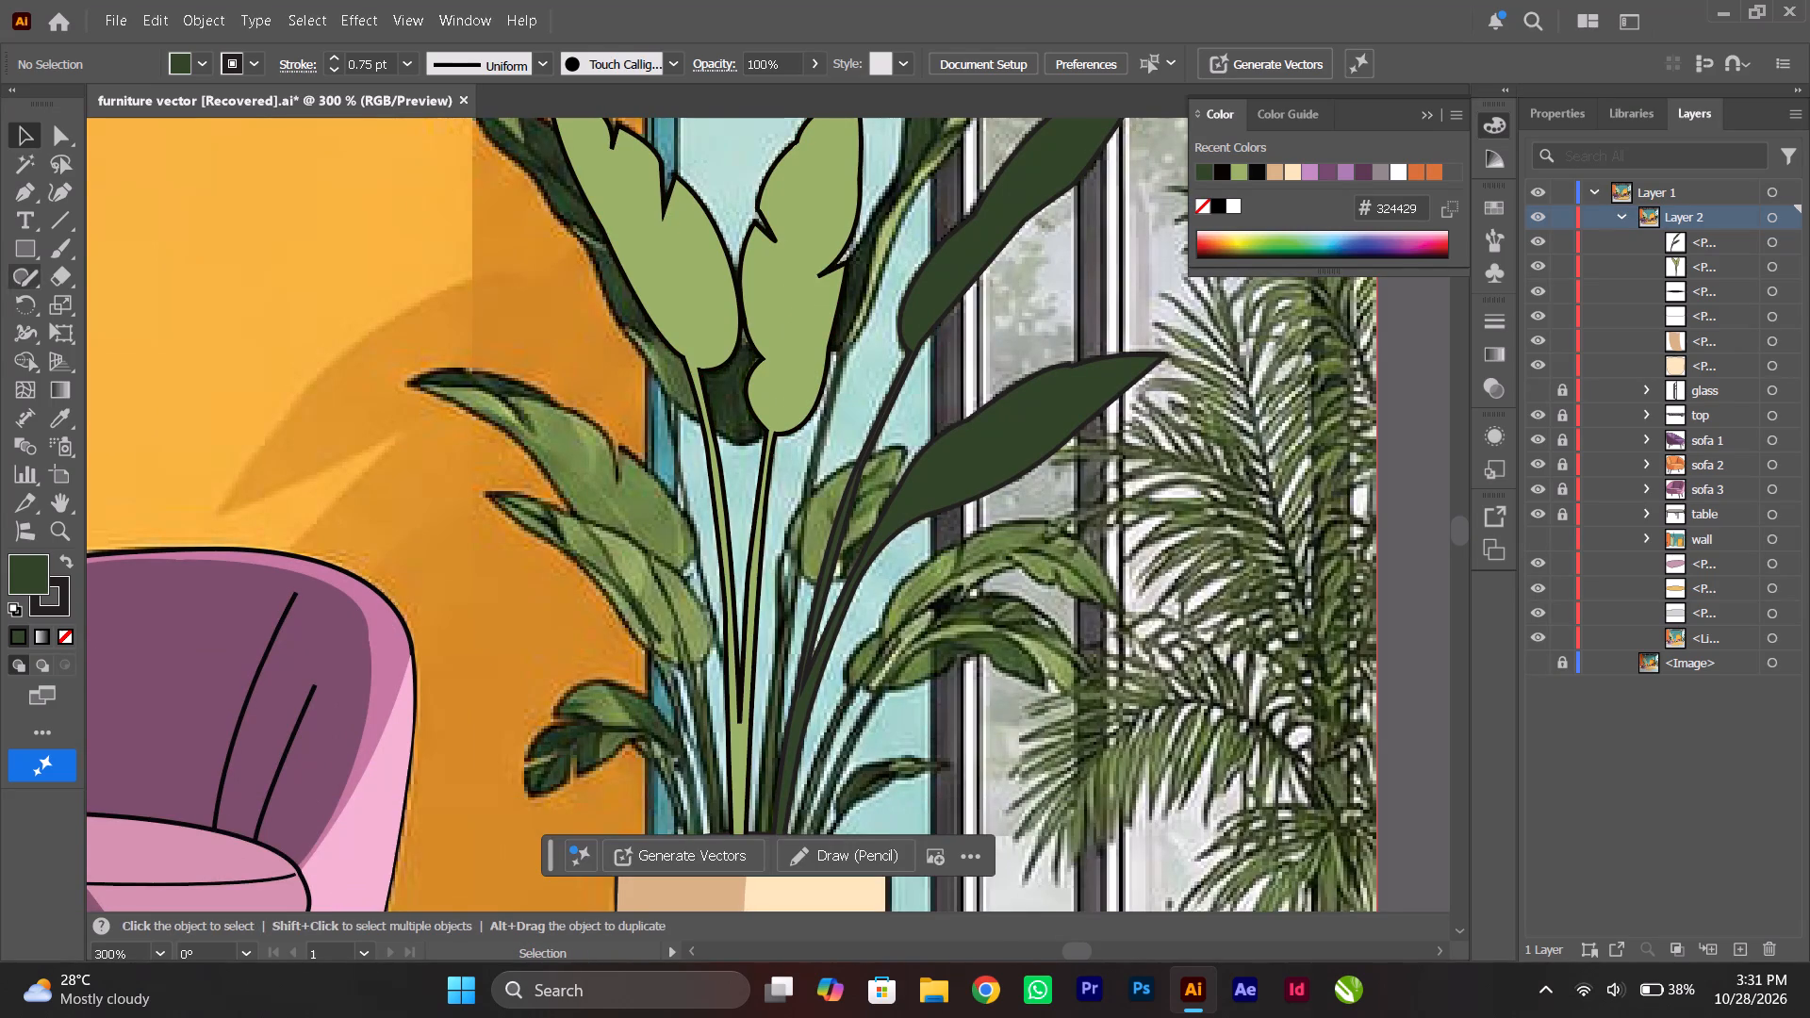
{"action": "left_click", "coordinate": [13, 194]}
{"action": "scroll", "coordinate": [614, 631], "scroll_direction": "up", "scroll_amount": 1}
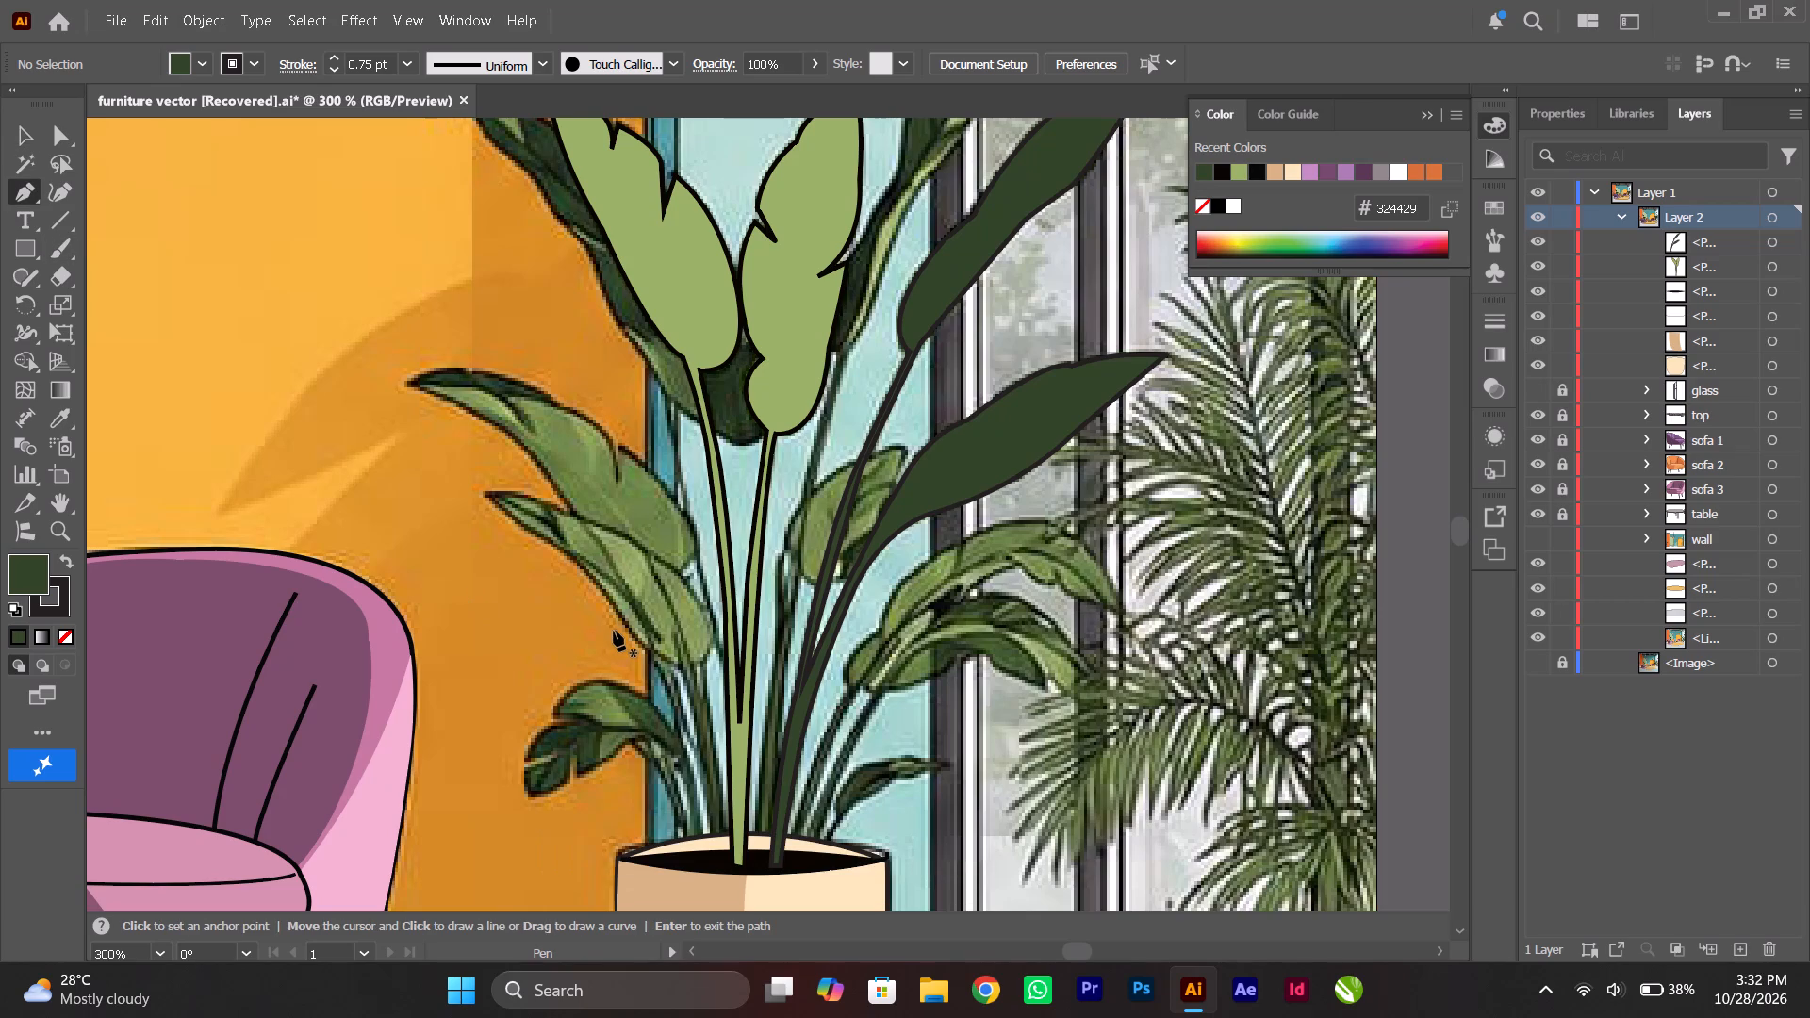
{"action": "scroll", "coordinate": [614, 631], "scroll_direction": "up", "scroll_amount": 1}
{"action": "scroll", "coordinate": [614, 631], "scroll_direction": "down", "scroll_amount": 2}
{"action": "scroll", "coordinate": [641, 778], "scroll_direction": "down", "scroll_amount": 1}
{"action": "scroll", "coordinate": [703, 800], "scroll_direction": "up", "scroll_amount": 1, "text": "alt"}
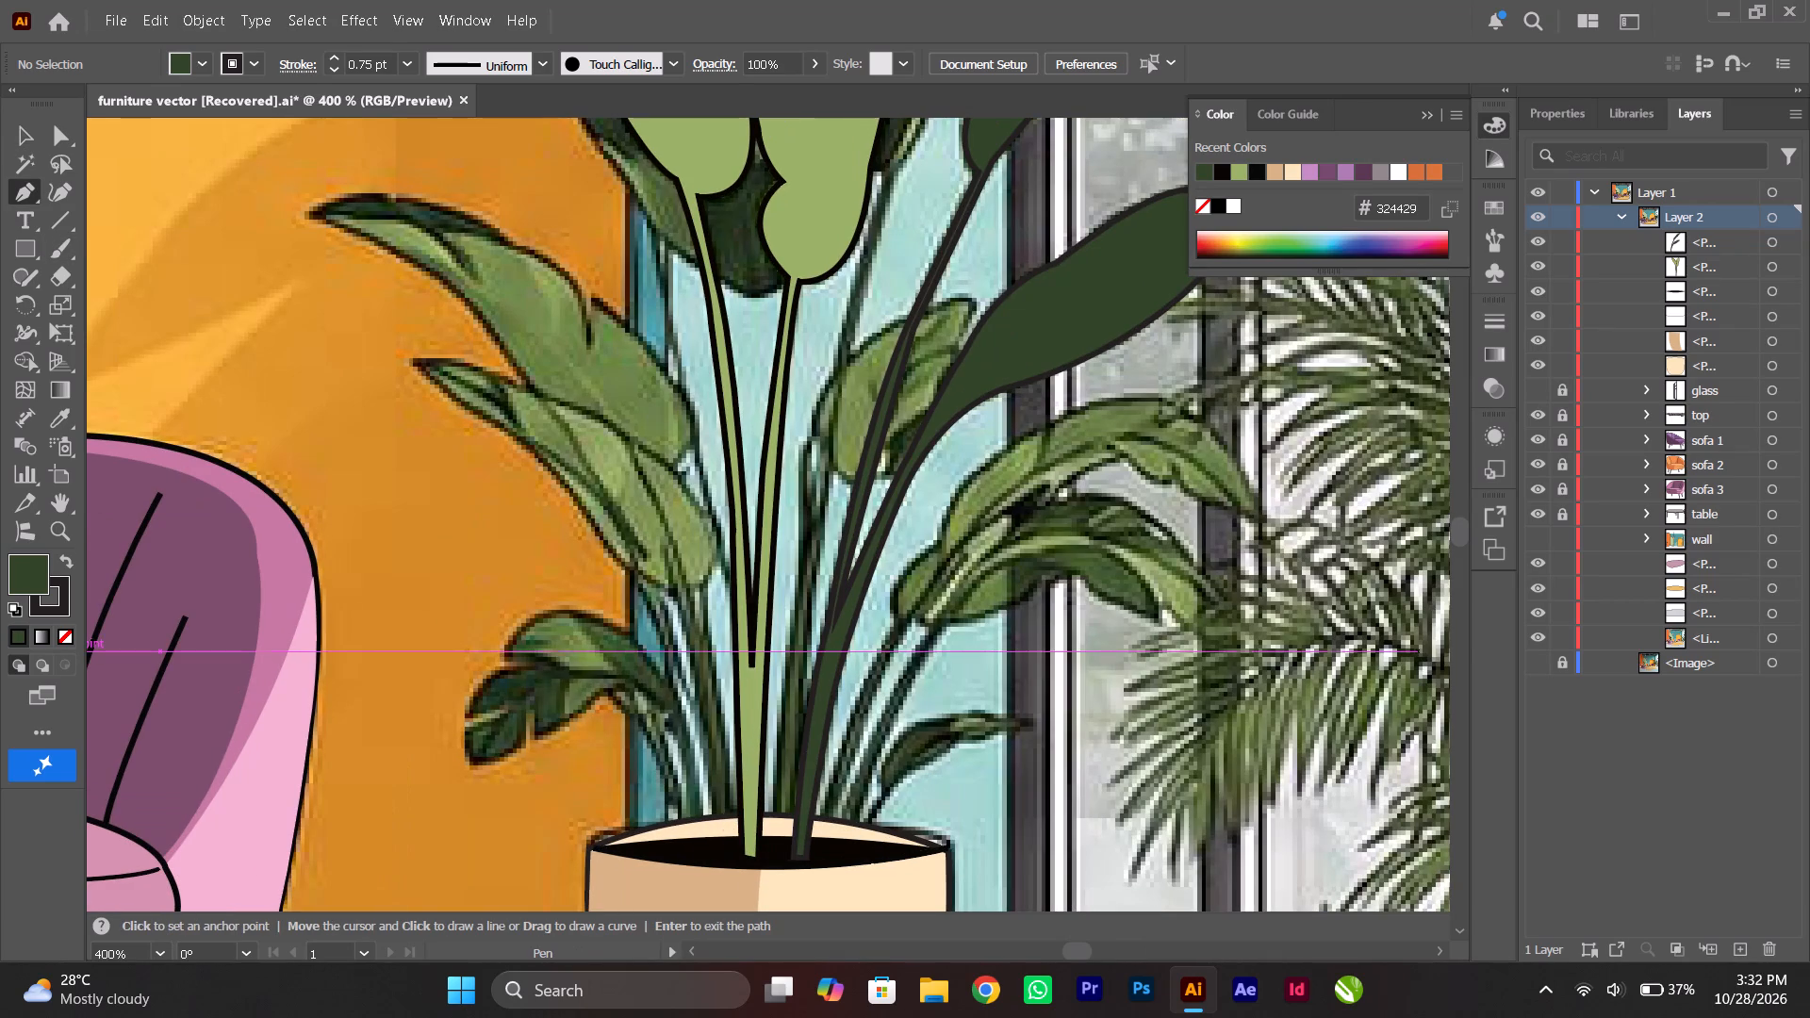
{"action": "left_click", "coordinate": [1534, 293]}
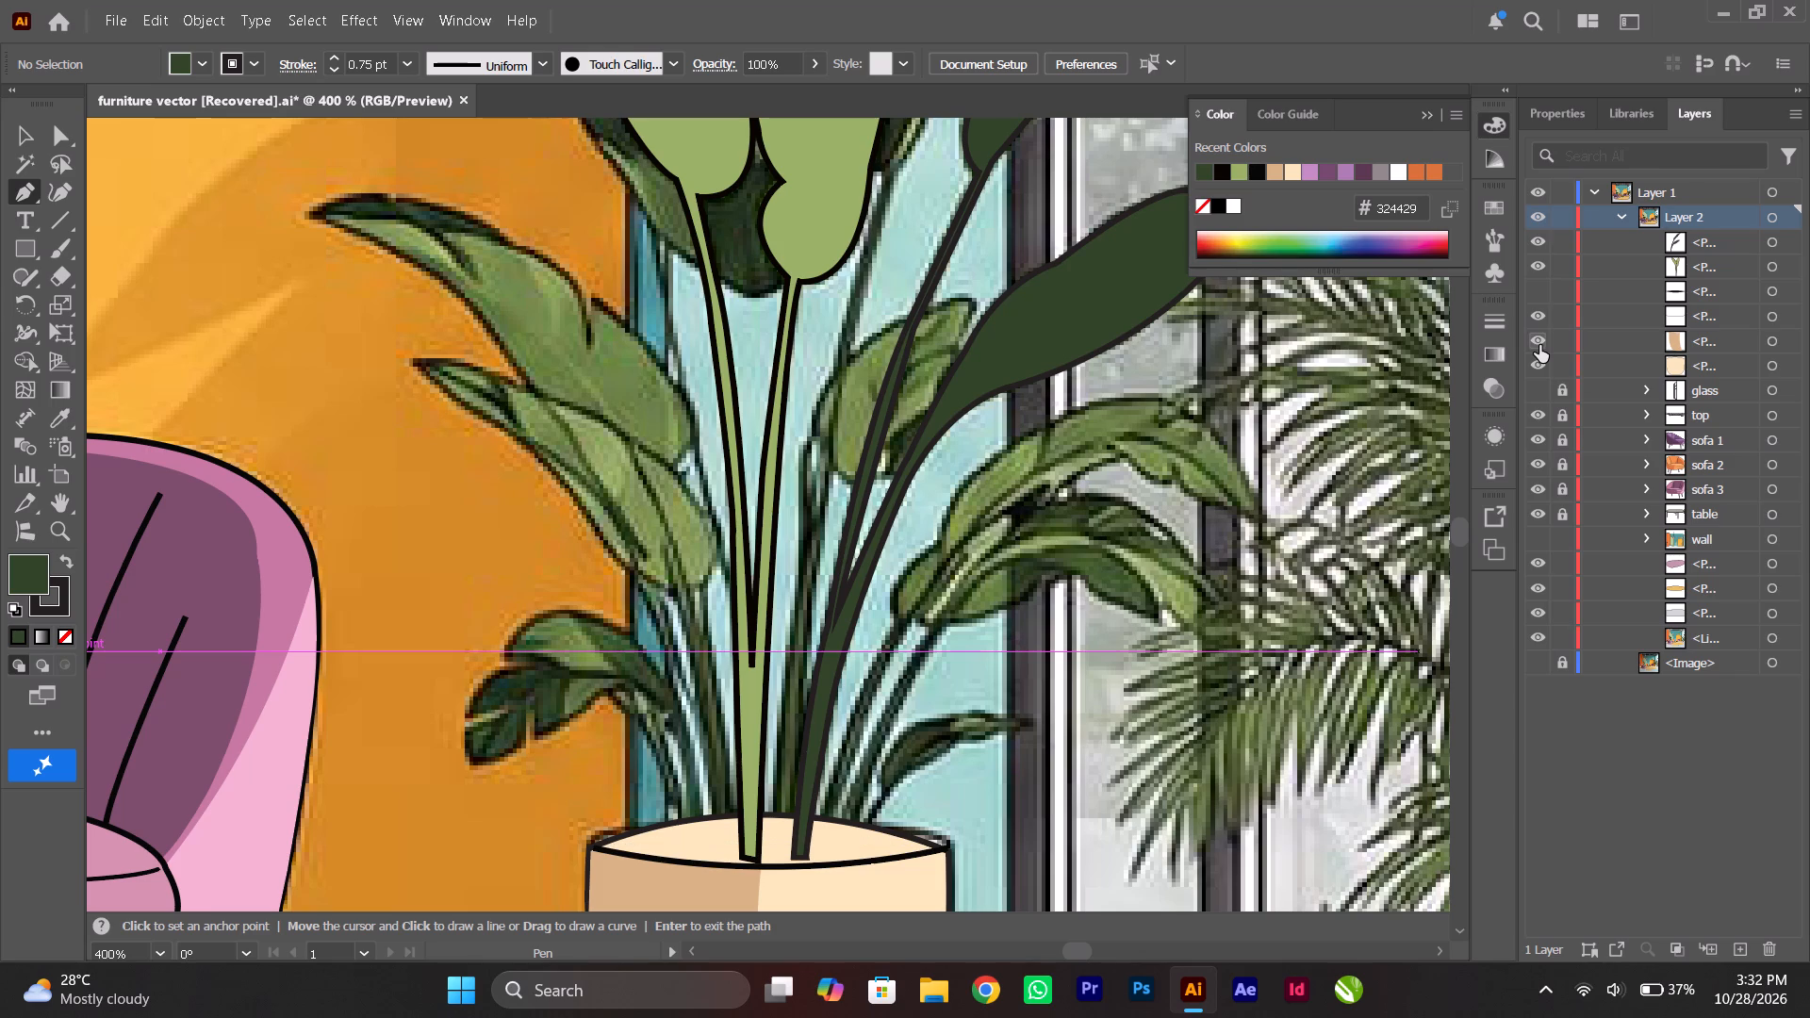
{"action": "left_click", "coordinate": [1539, 345]}
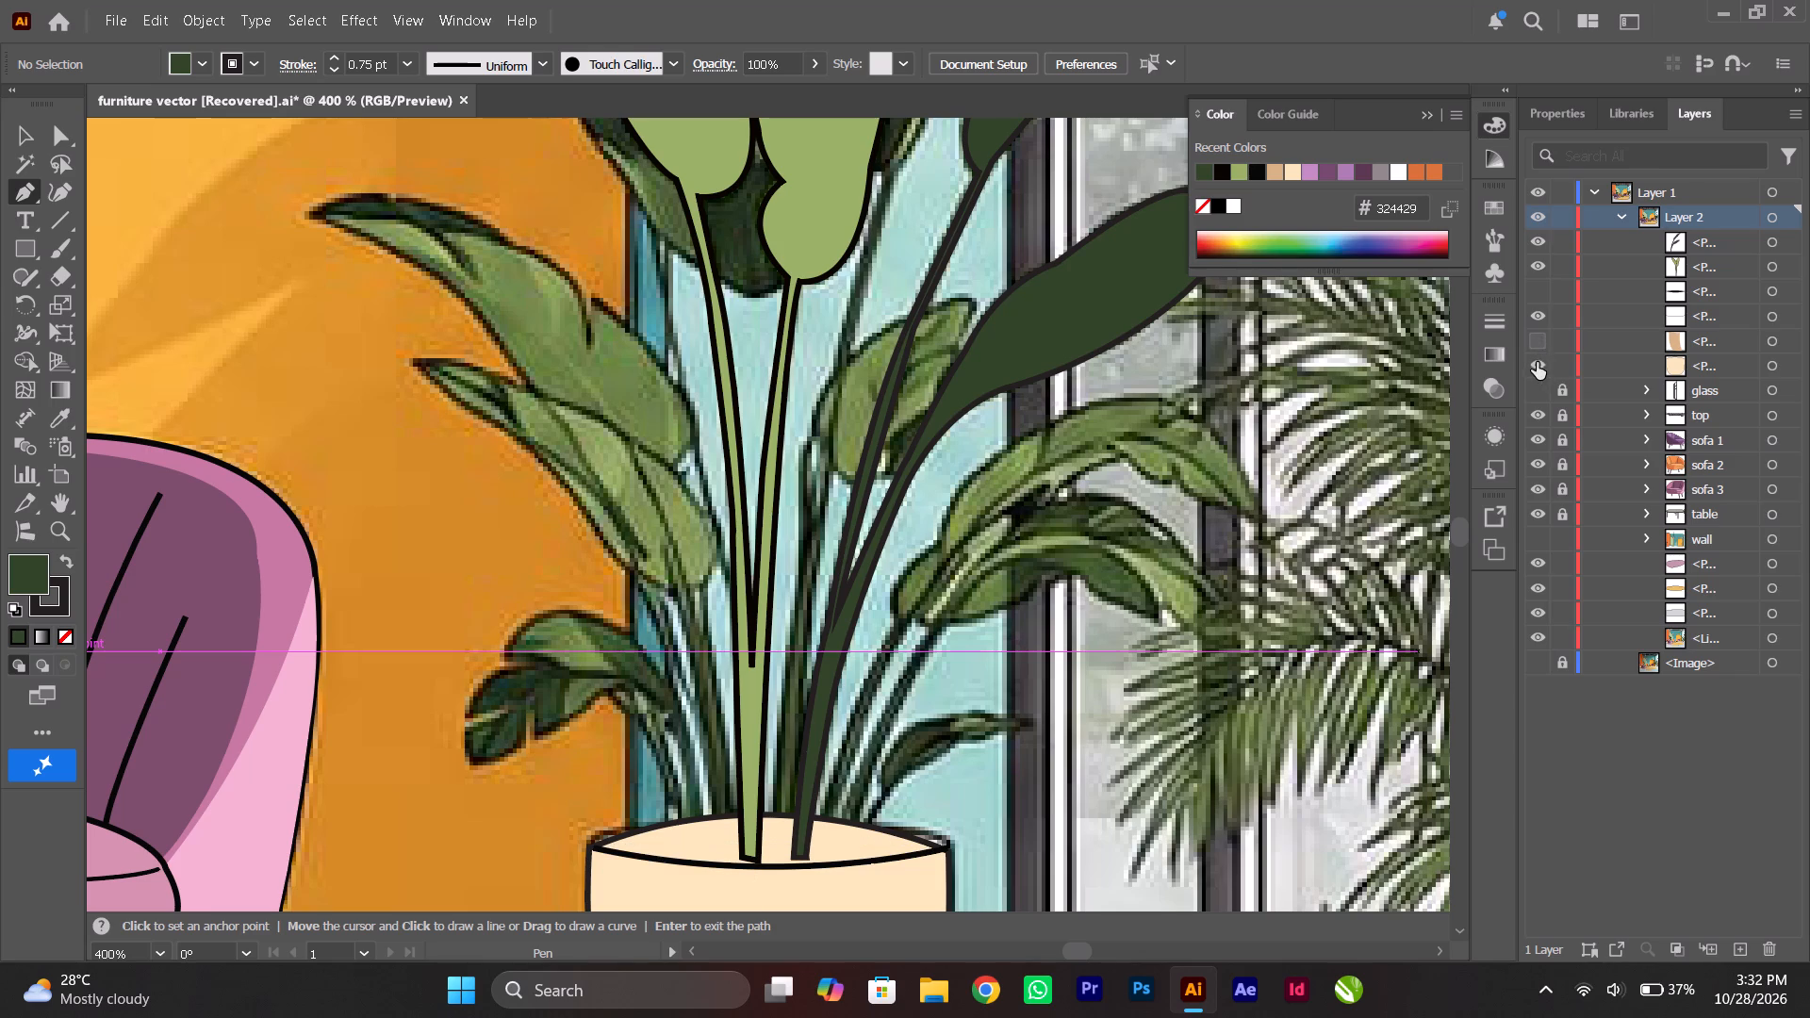
{"action": "left_click", "coordinate": [1535, 358]}
With the Pen tool, trace the left-hand stem from the pot's soil up to the underside of the lower-left long leaf.
{"action": "scroll", "coordinate": [678, 824], "scroll_direction": "down", "scroll_amount": 1}
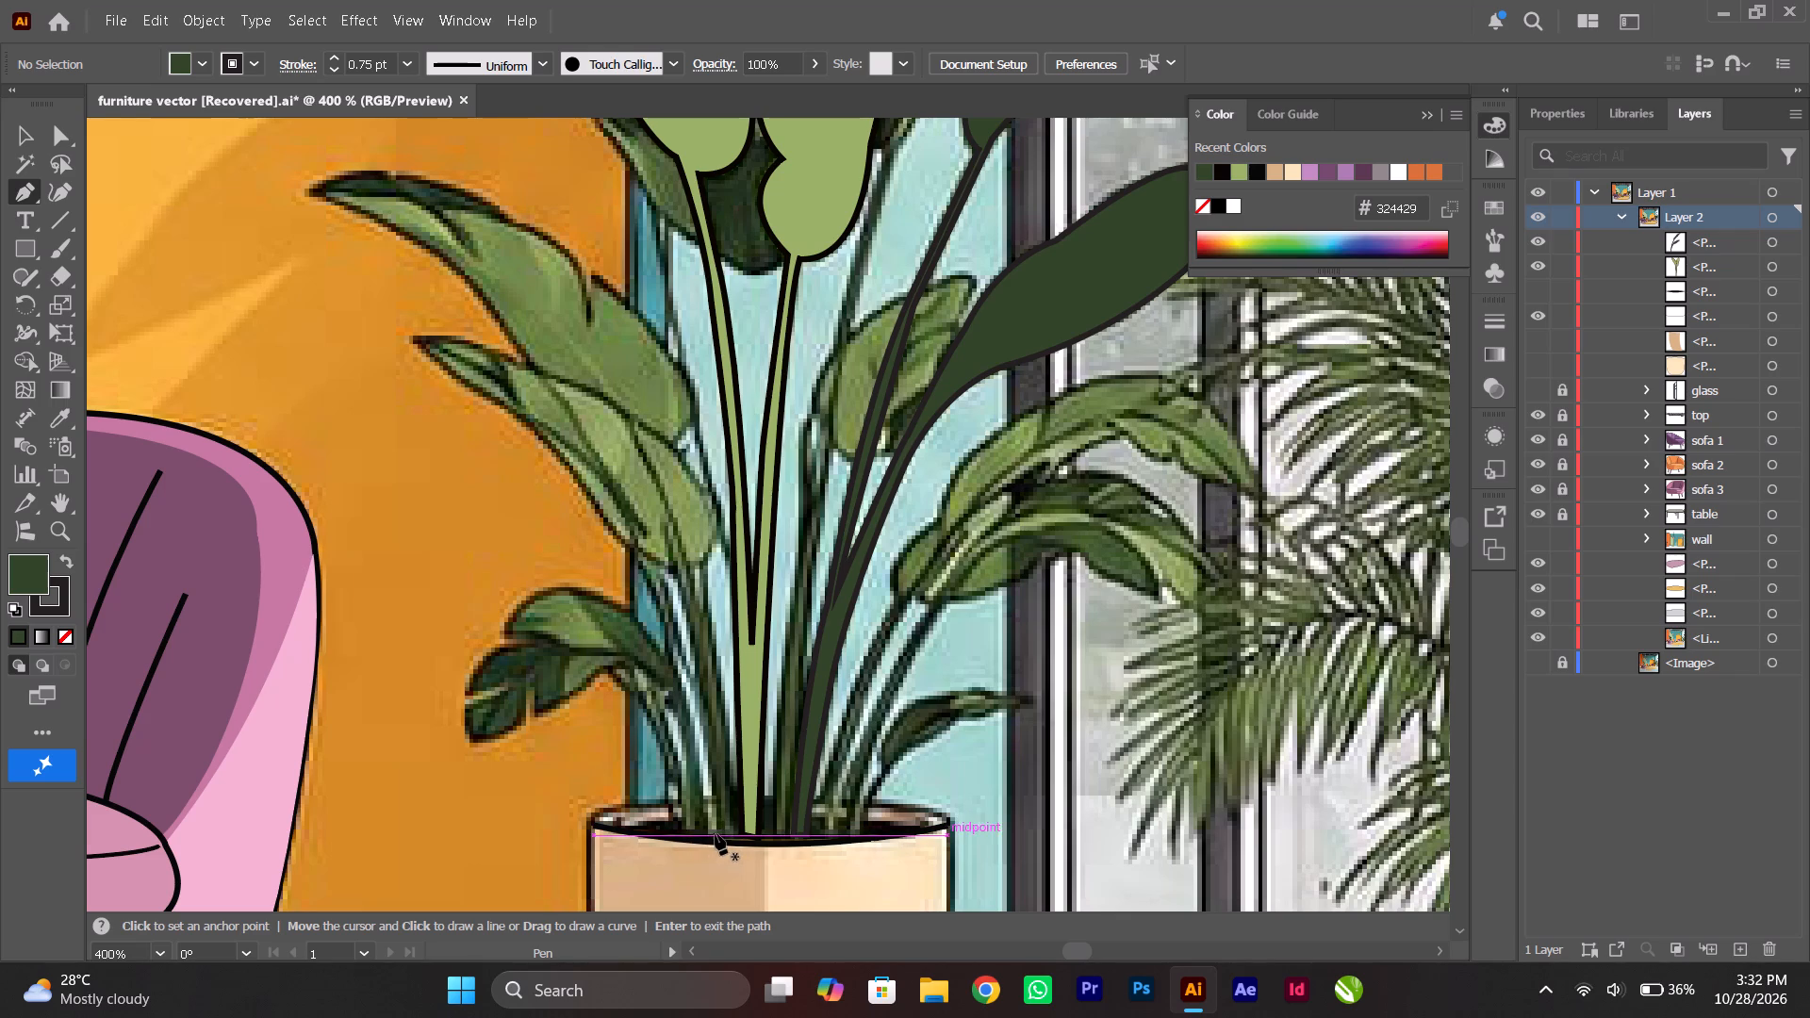
{"action": "left_click", "coordinate": [716, 834]}
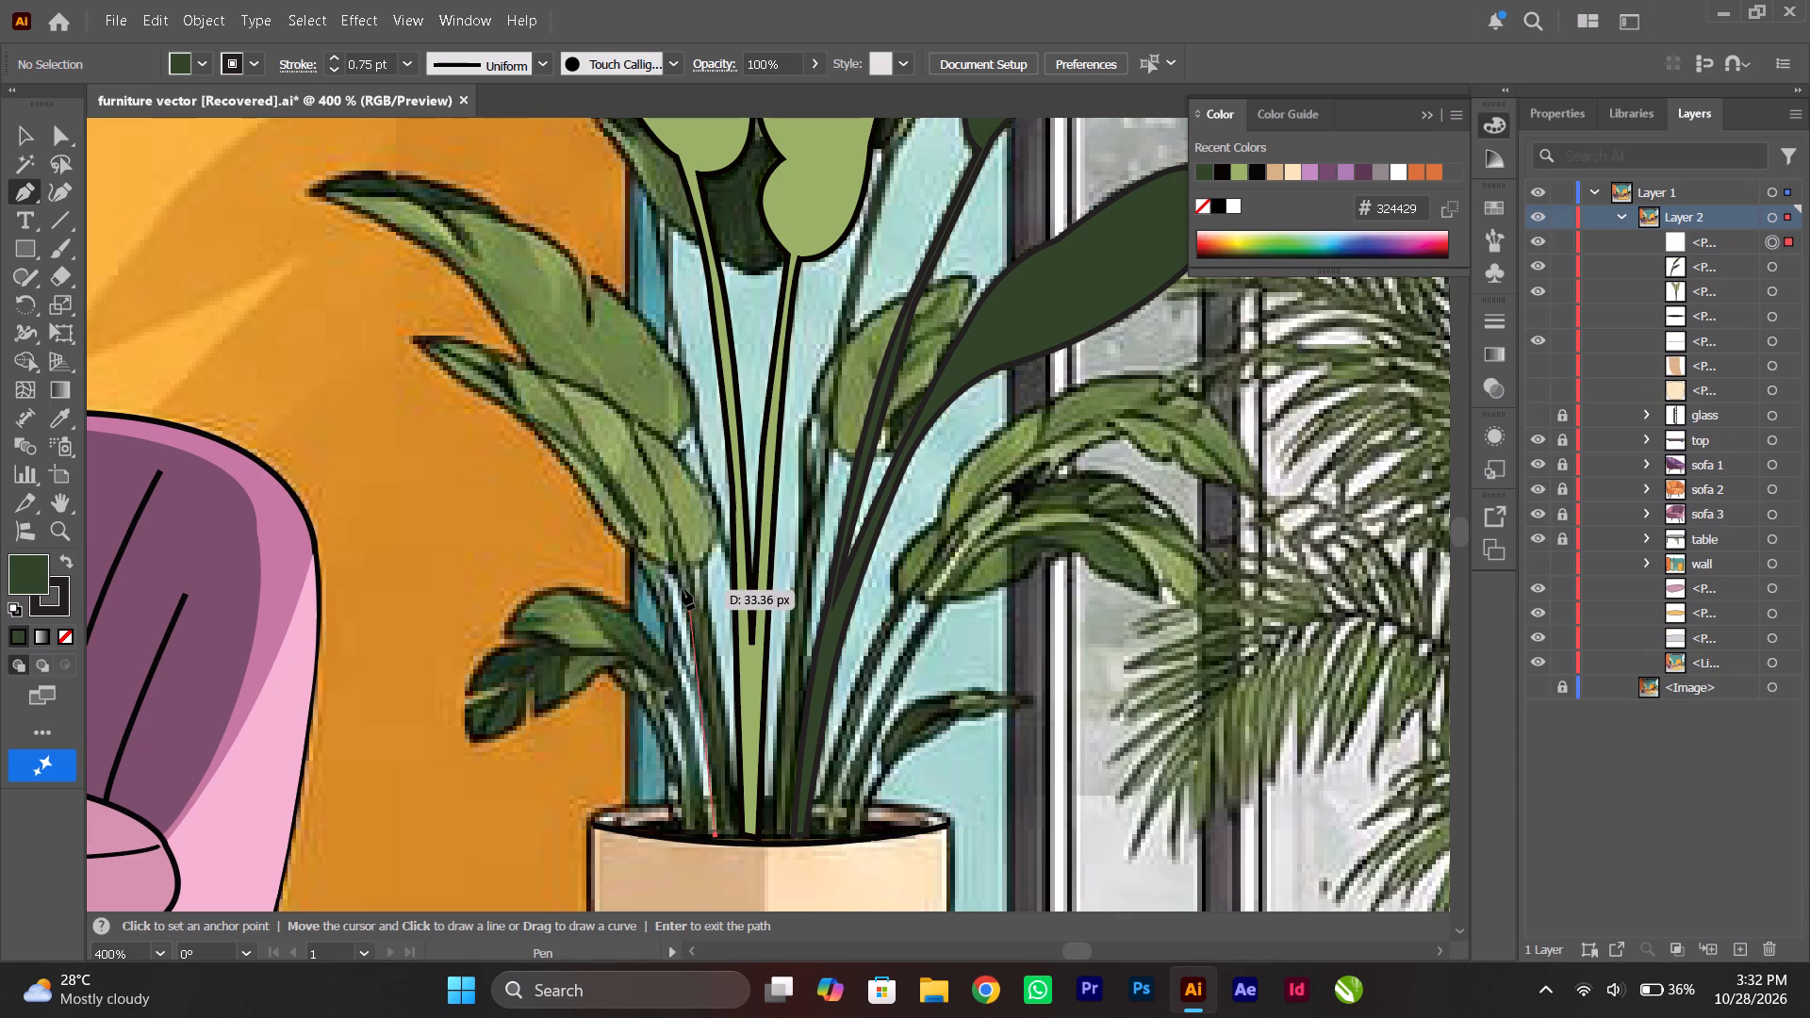
{"action": "left_click_drag", "start_coordinate": [679, 589], "coordinate": [654, 523]}
{"action": "left_click", "coordinate": [681, 585]}
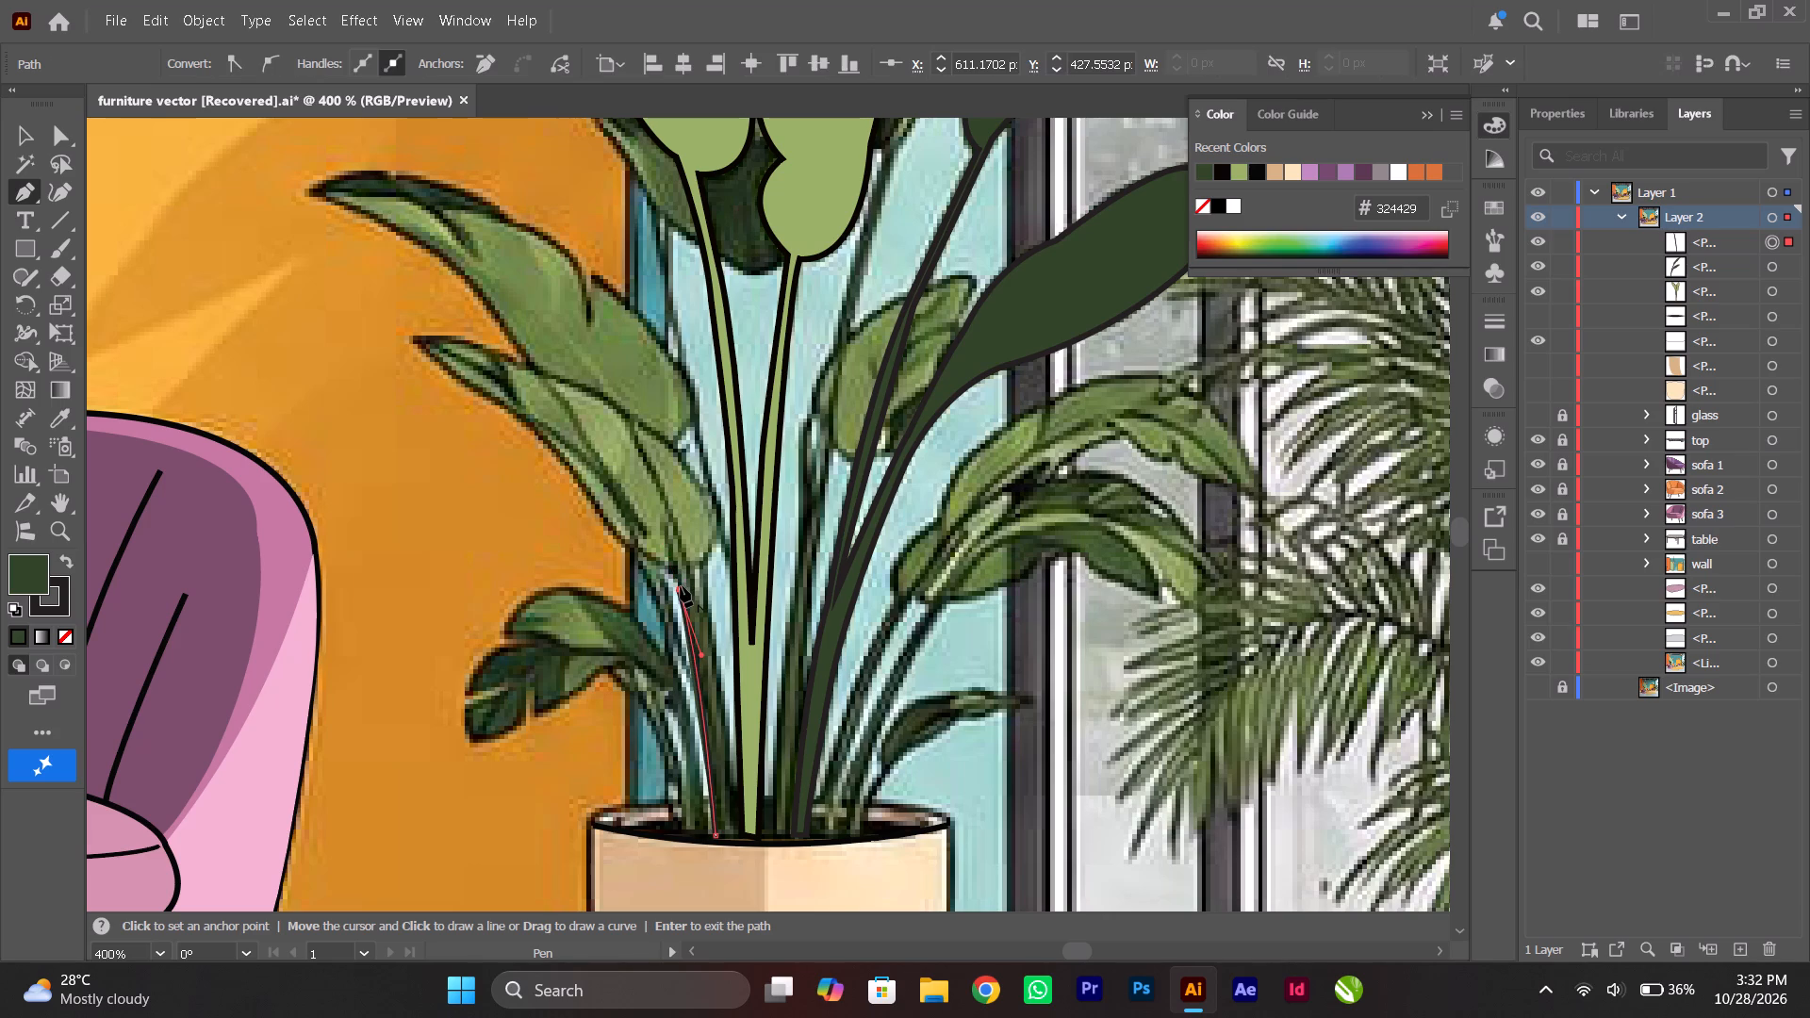
{"action": "scroll", "coordinate": [681, 585], "scroll_direction": "up", "scroll_amount": 4}
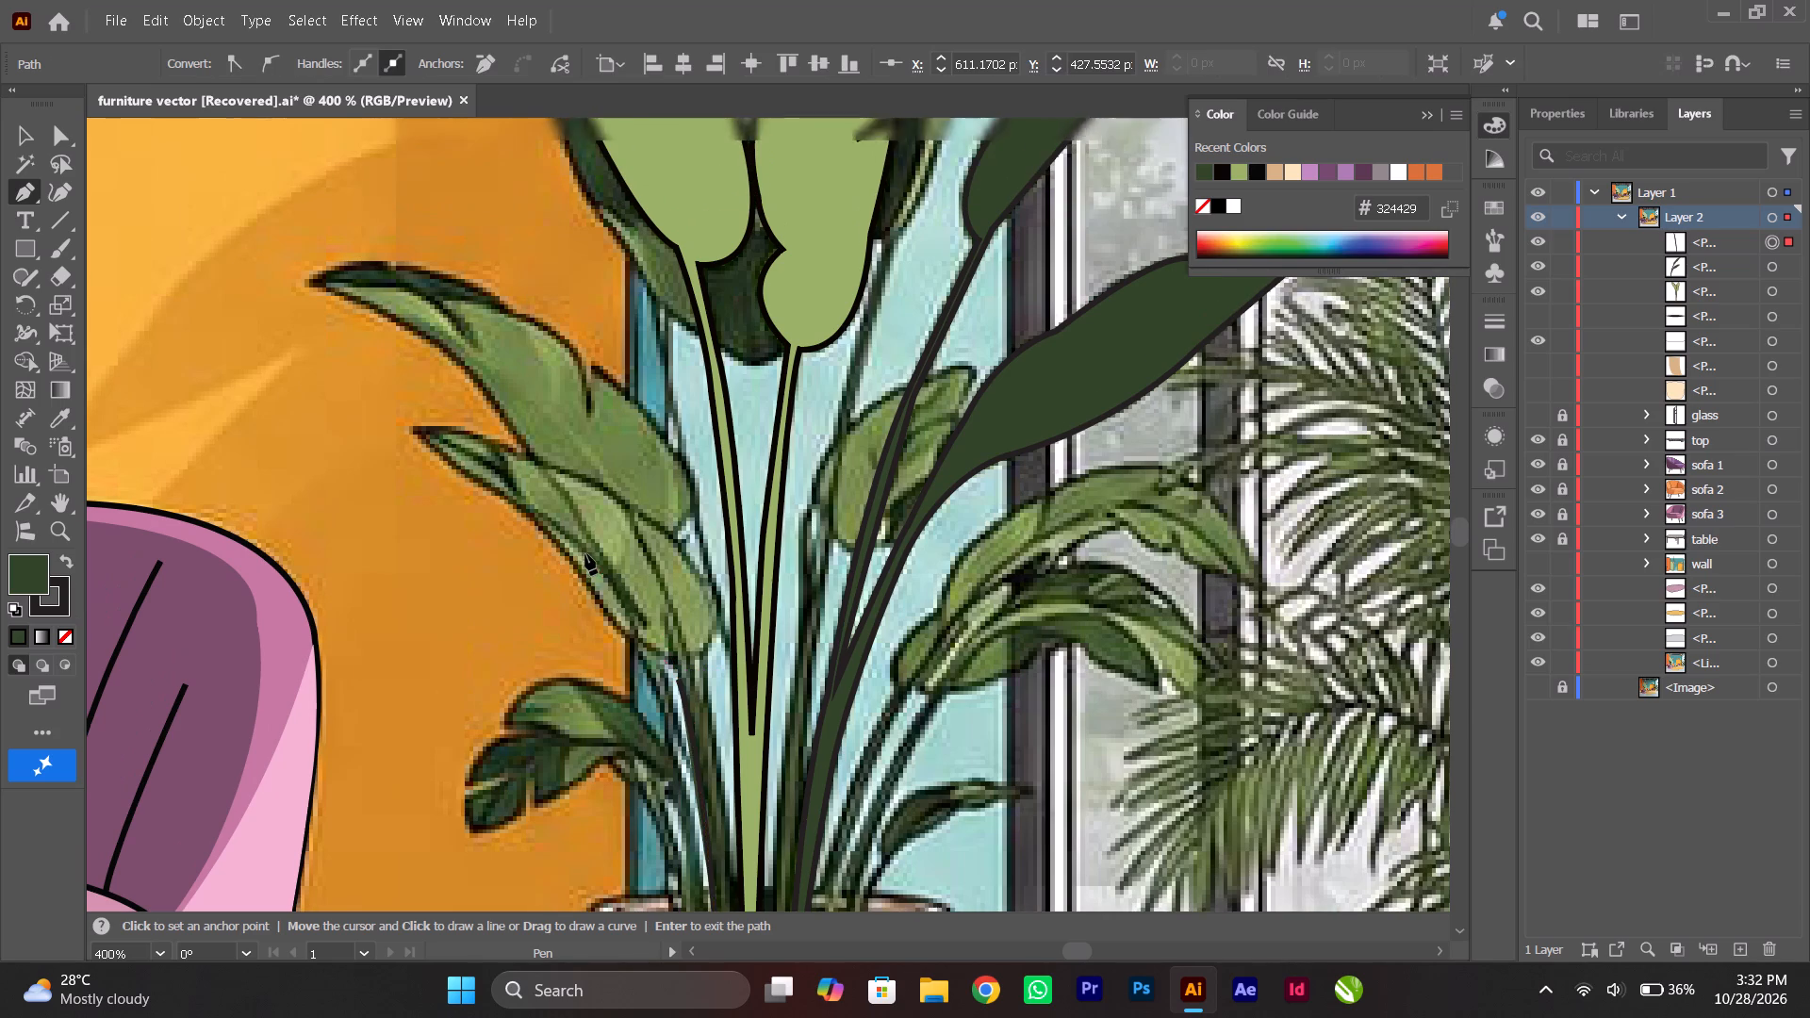
{"action": "scroll", "coordinate": [650, 654], "scroll_direction": "down", "scroll_amount": 1}
{"action": "scroll", "coordinate": [651, 654], "scroll_direction": "up", "scroll_amount": 2, "text": "alt"}
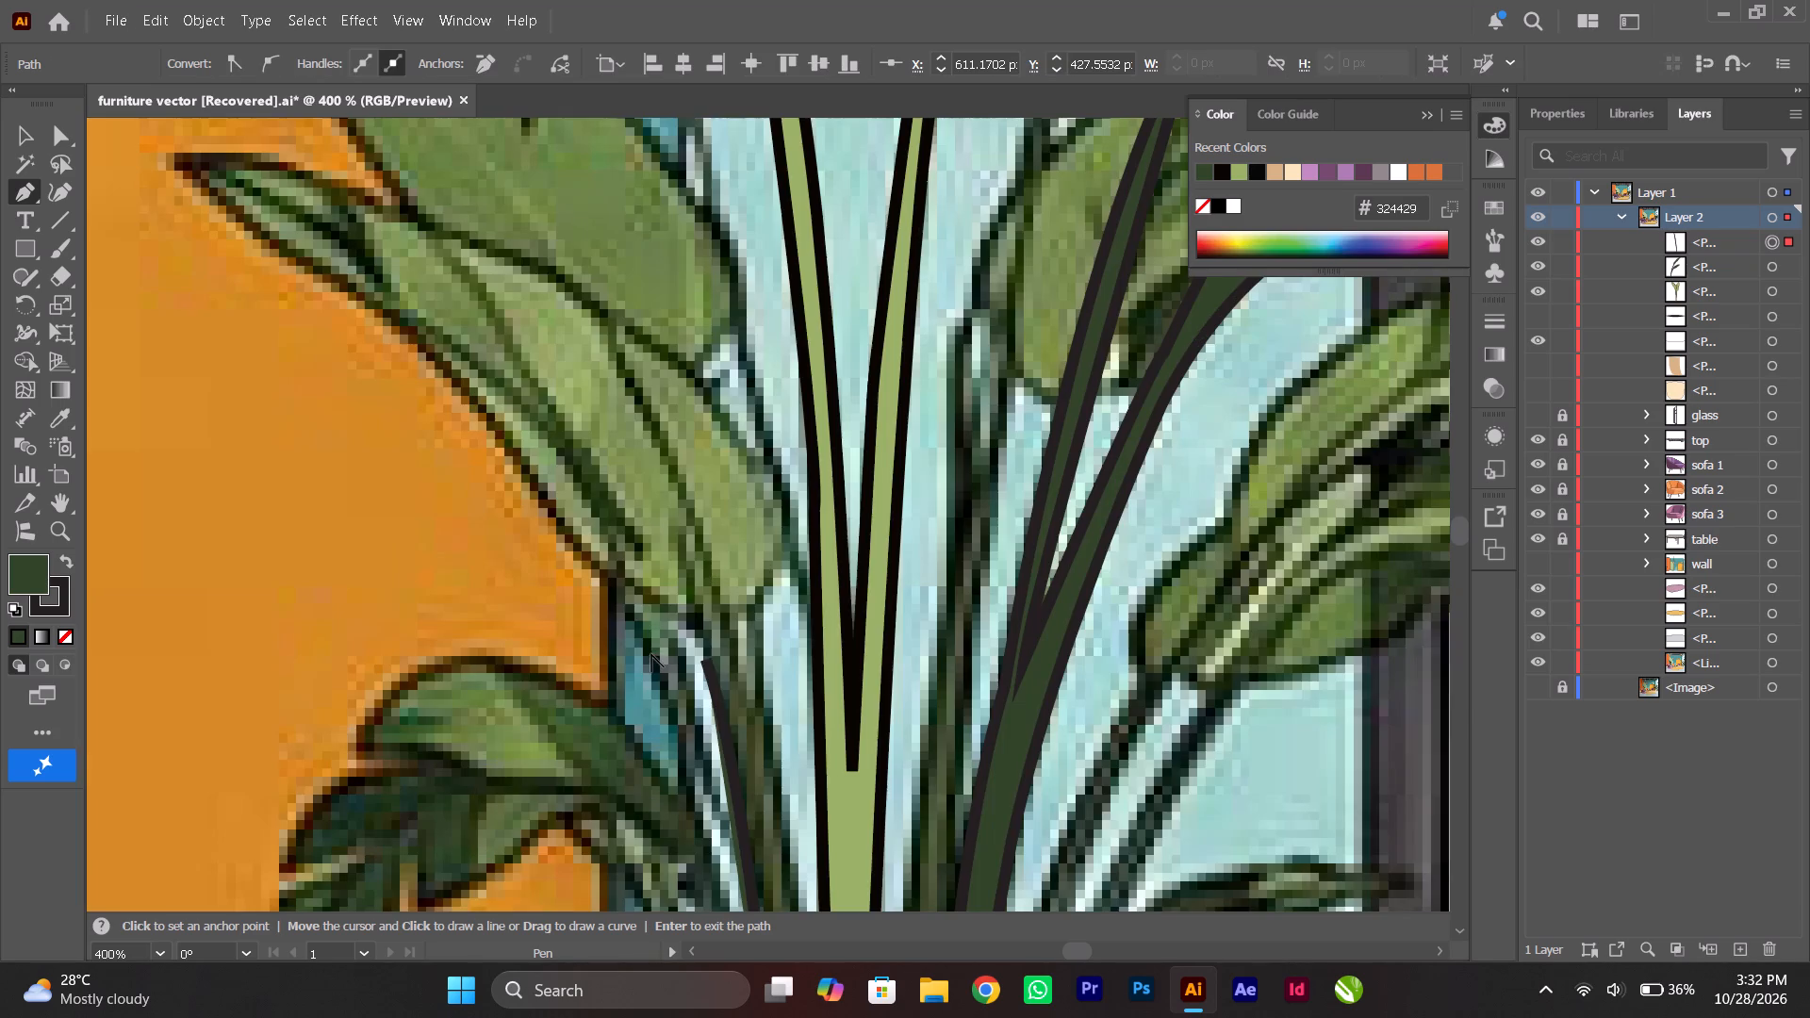
{"action": "left_click_drag", "start_coordinate": [617, 586], "coordinate": [536, 536]}
{"action": "left_click_drag", "start_coordinate": [536, 536], "coordinate": [513, 542]}
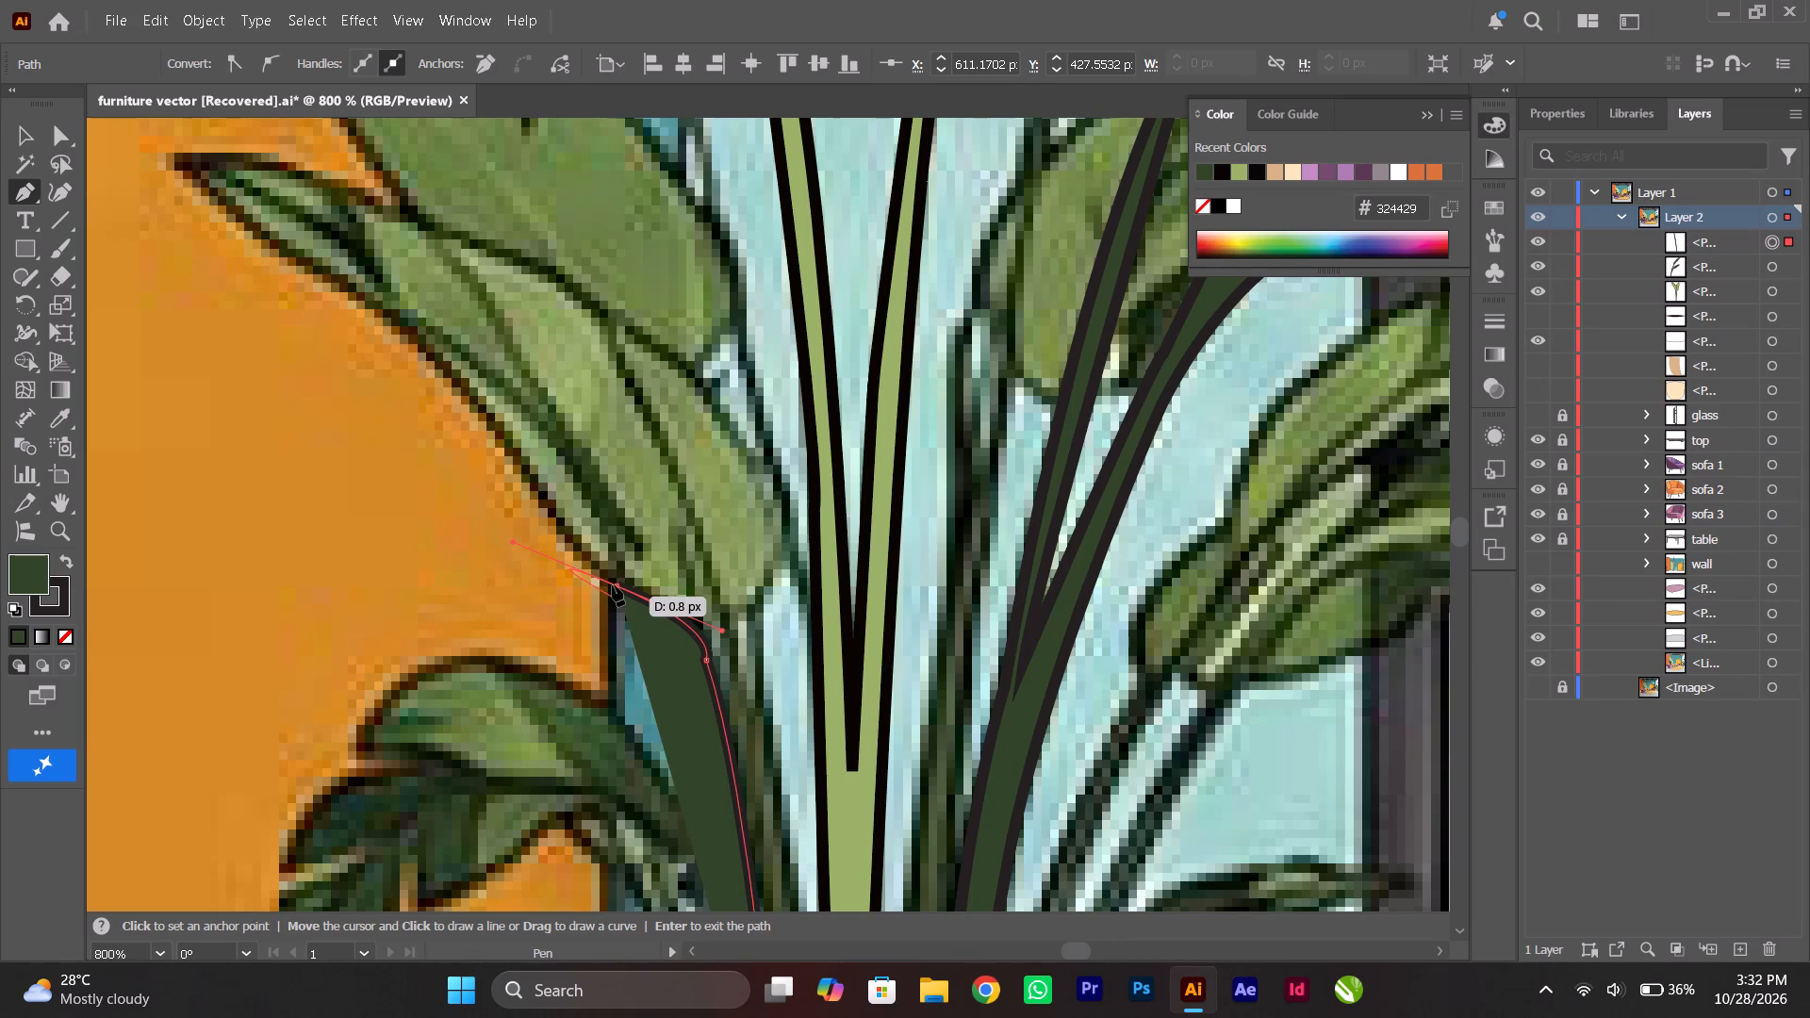
{"action": "left_click", "coordinate": [615, 584]}
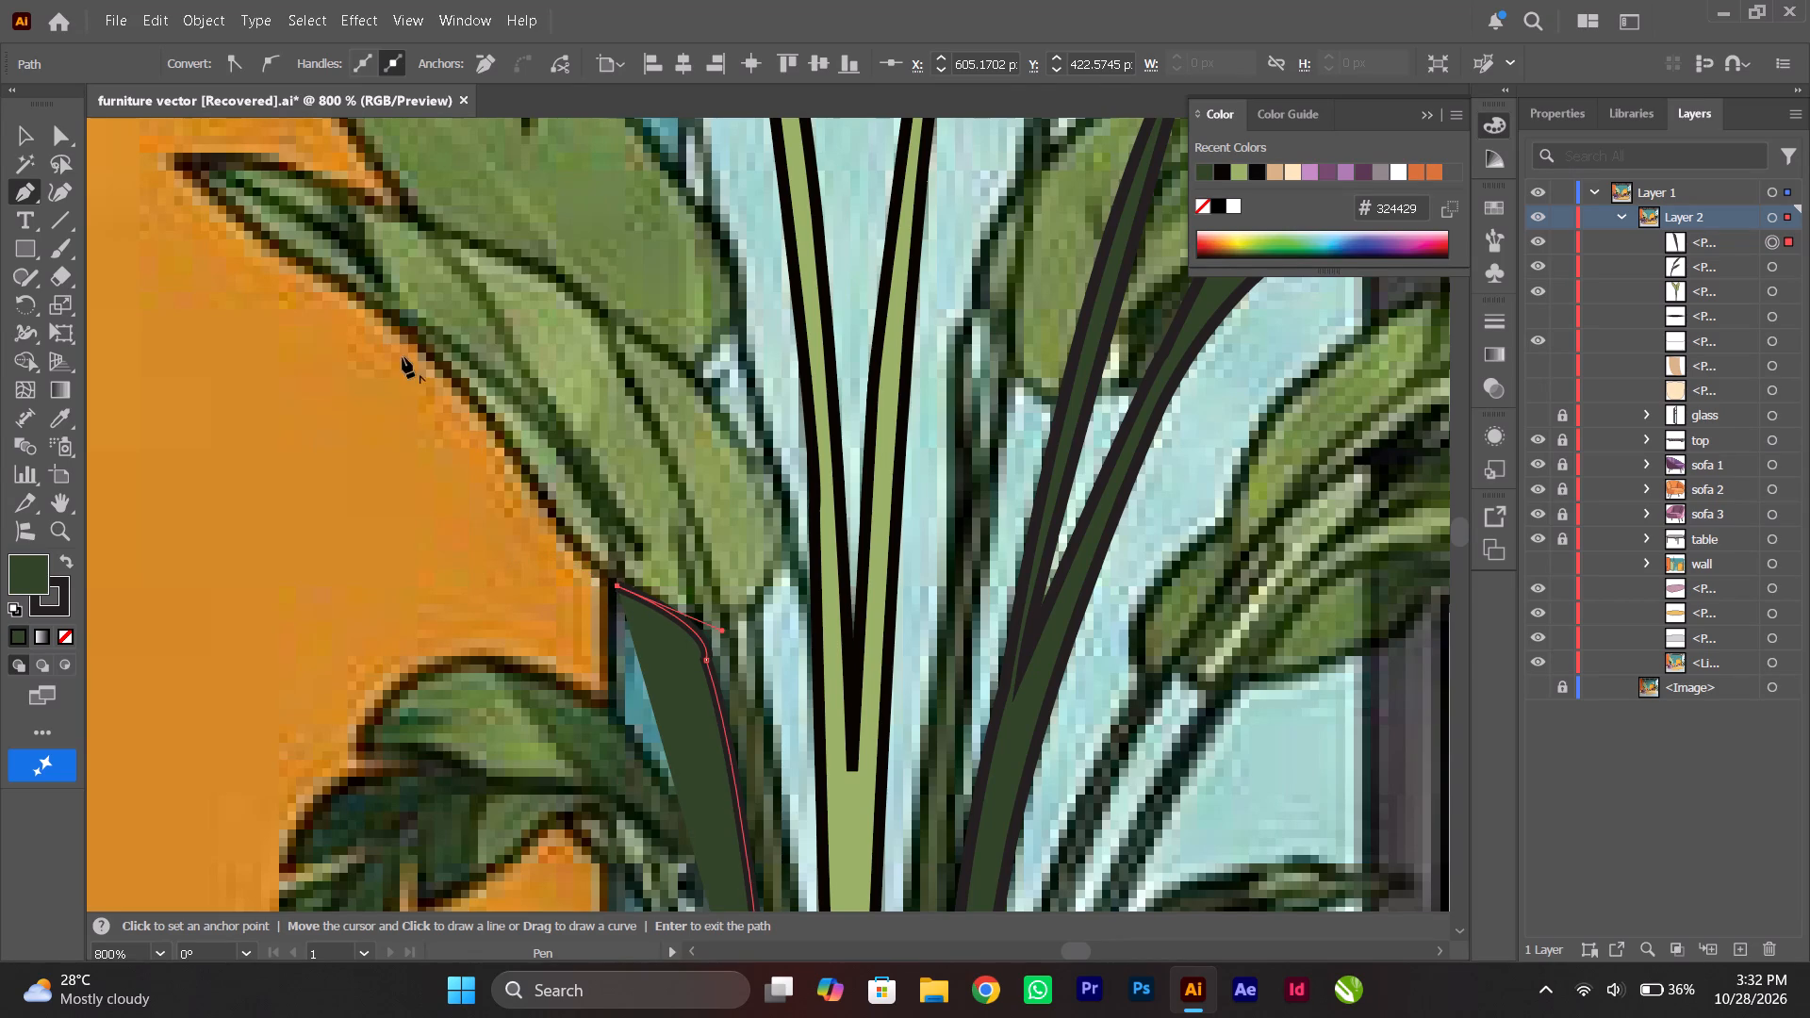
Continue the path along the lower edge of the long left leaf out to its pointed tip, ending in a corner.
{"action": "left_click_drag", "start_coordinate": [387, 316], "coordinate": [349, 304]}
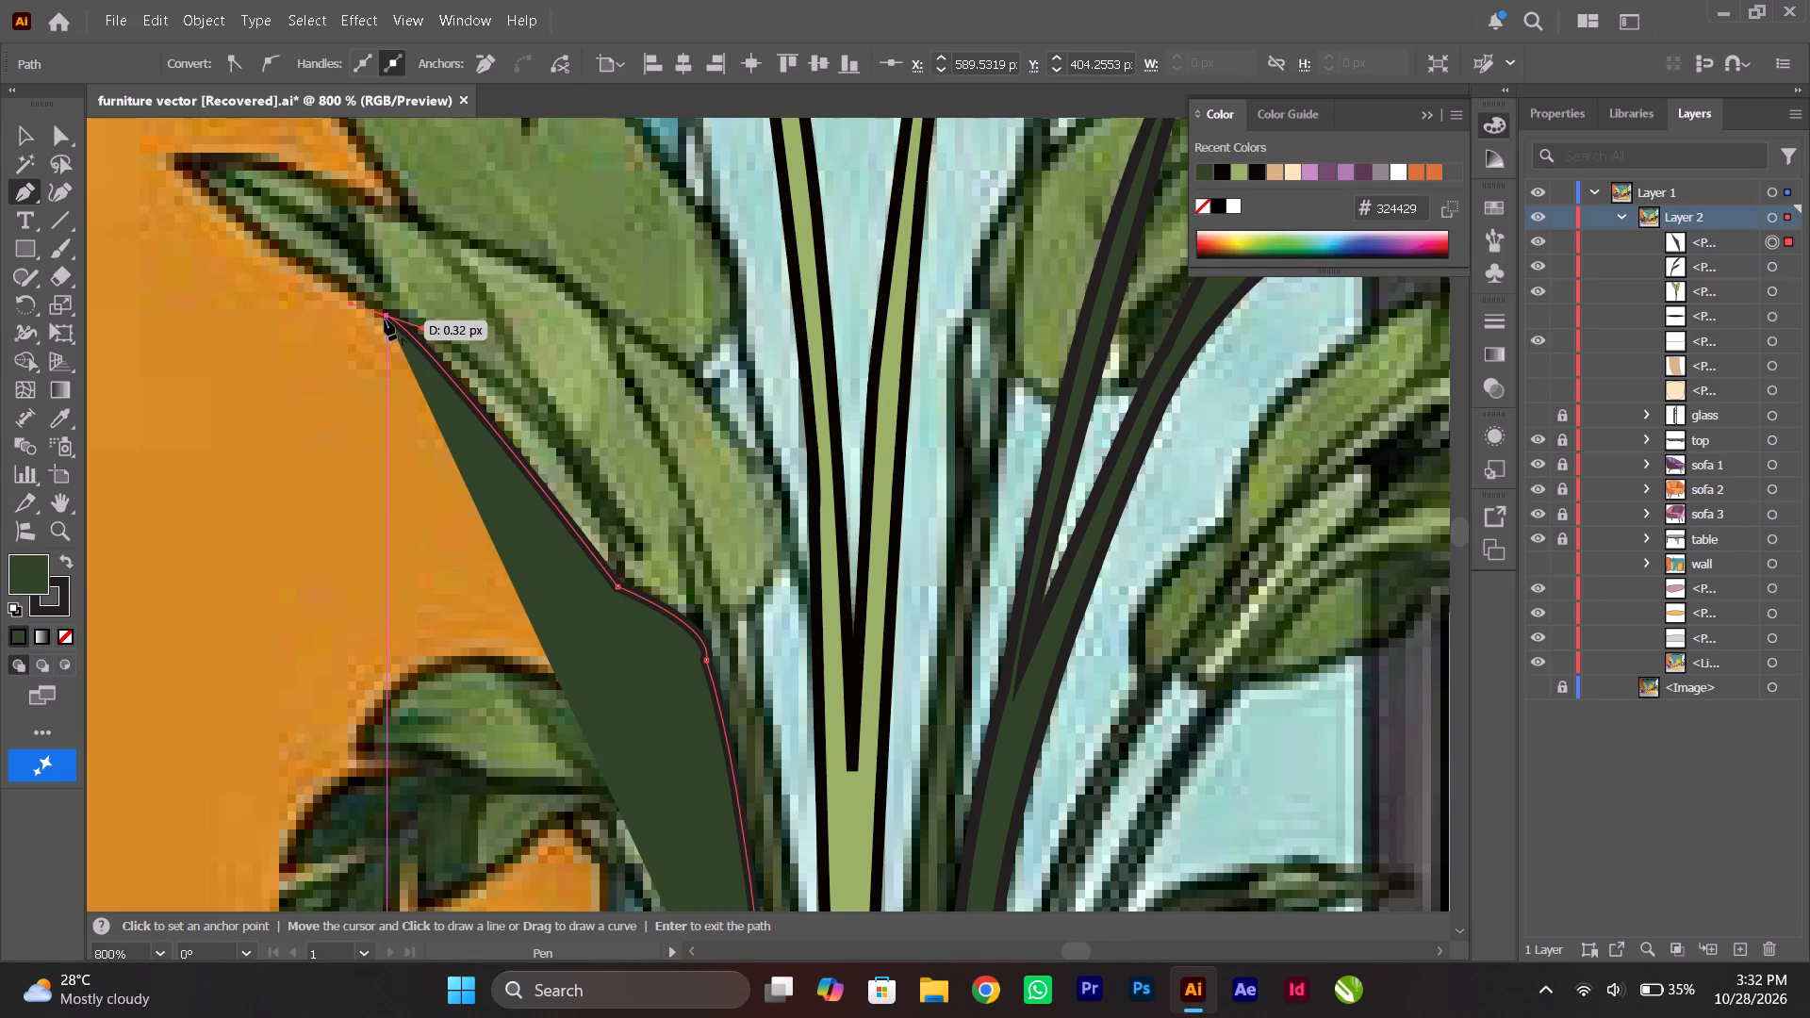
{"action": "left_click", "coordinate": [385, 317]}
{"action": "scroll", "coordinate": [331, 299], "scroll_direction": "up", "scroll_amount": 7}
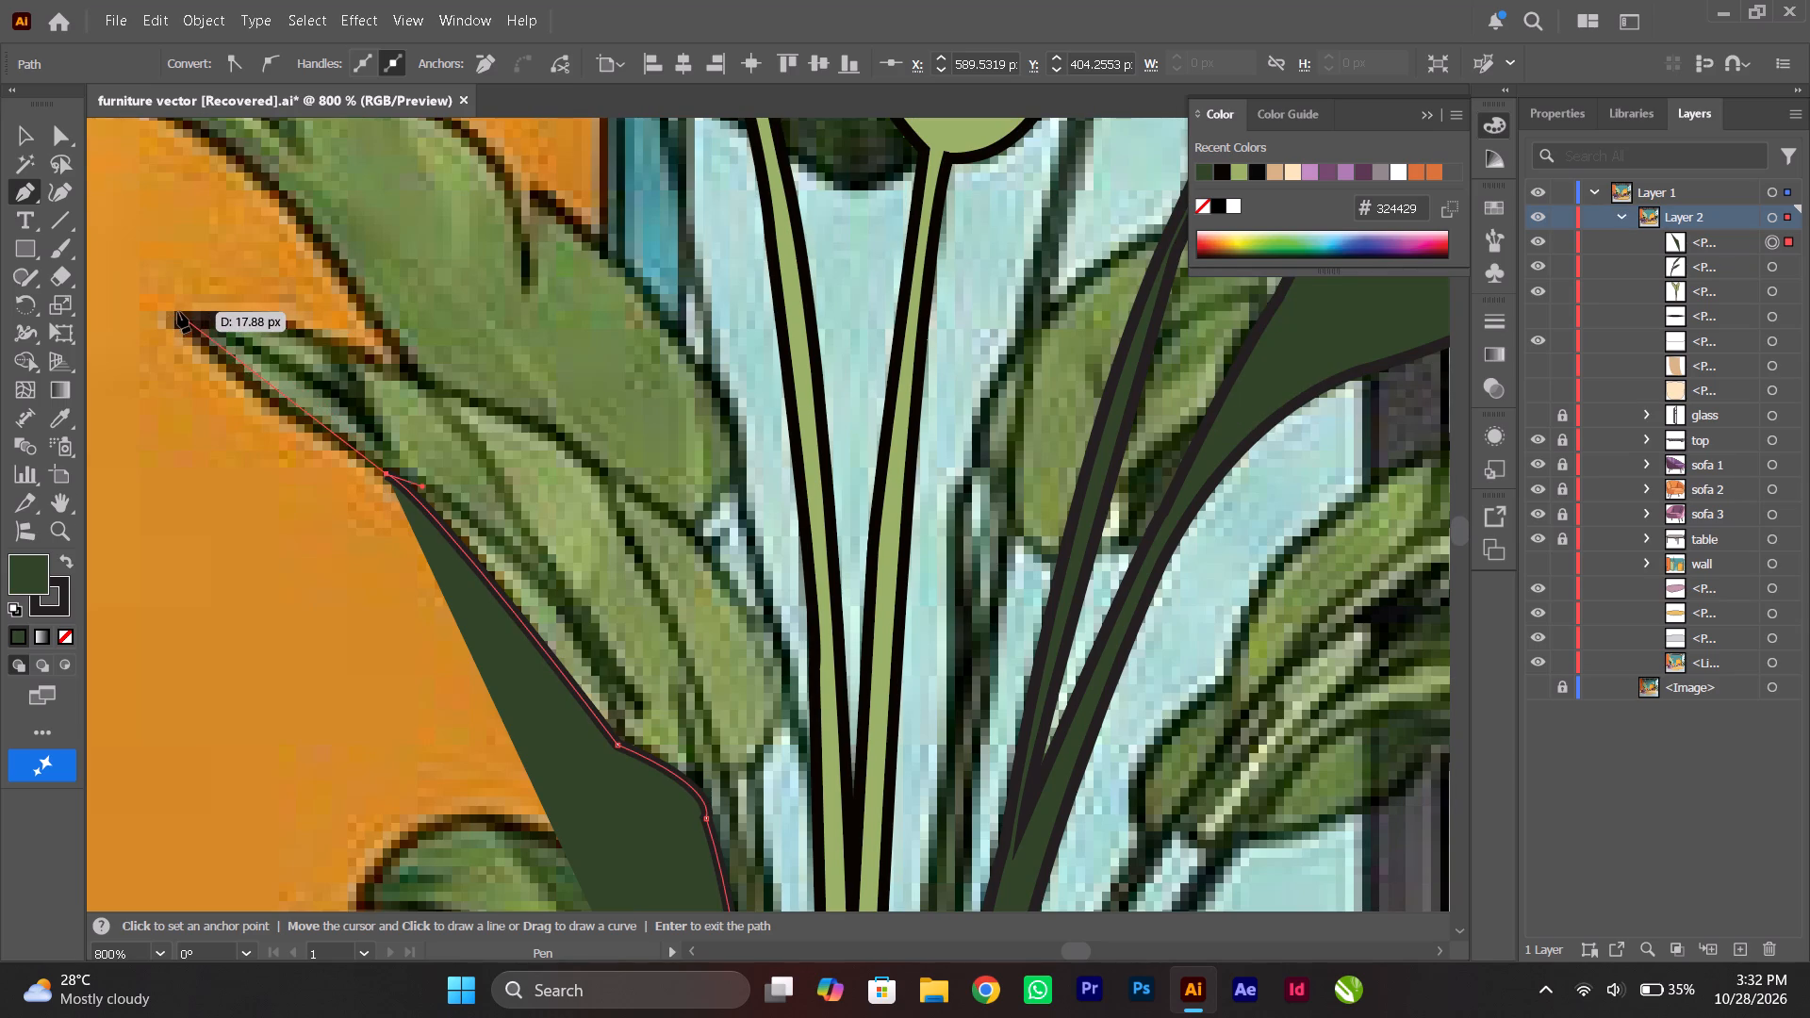
{"action": "left_click_drag", "start_coordinate": [174, 313], "coordinate": [176, 313]}
{"action": "left_click_drag", "start_coordinate": [176, 313], "coordinate": [143, 274]}
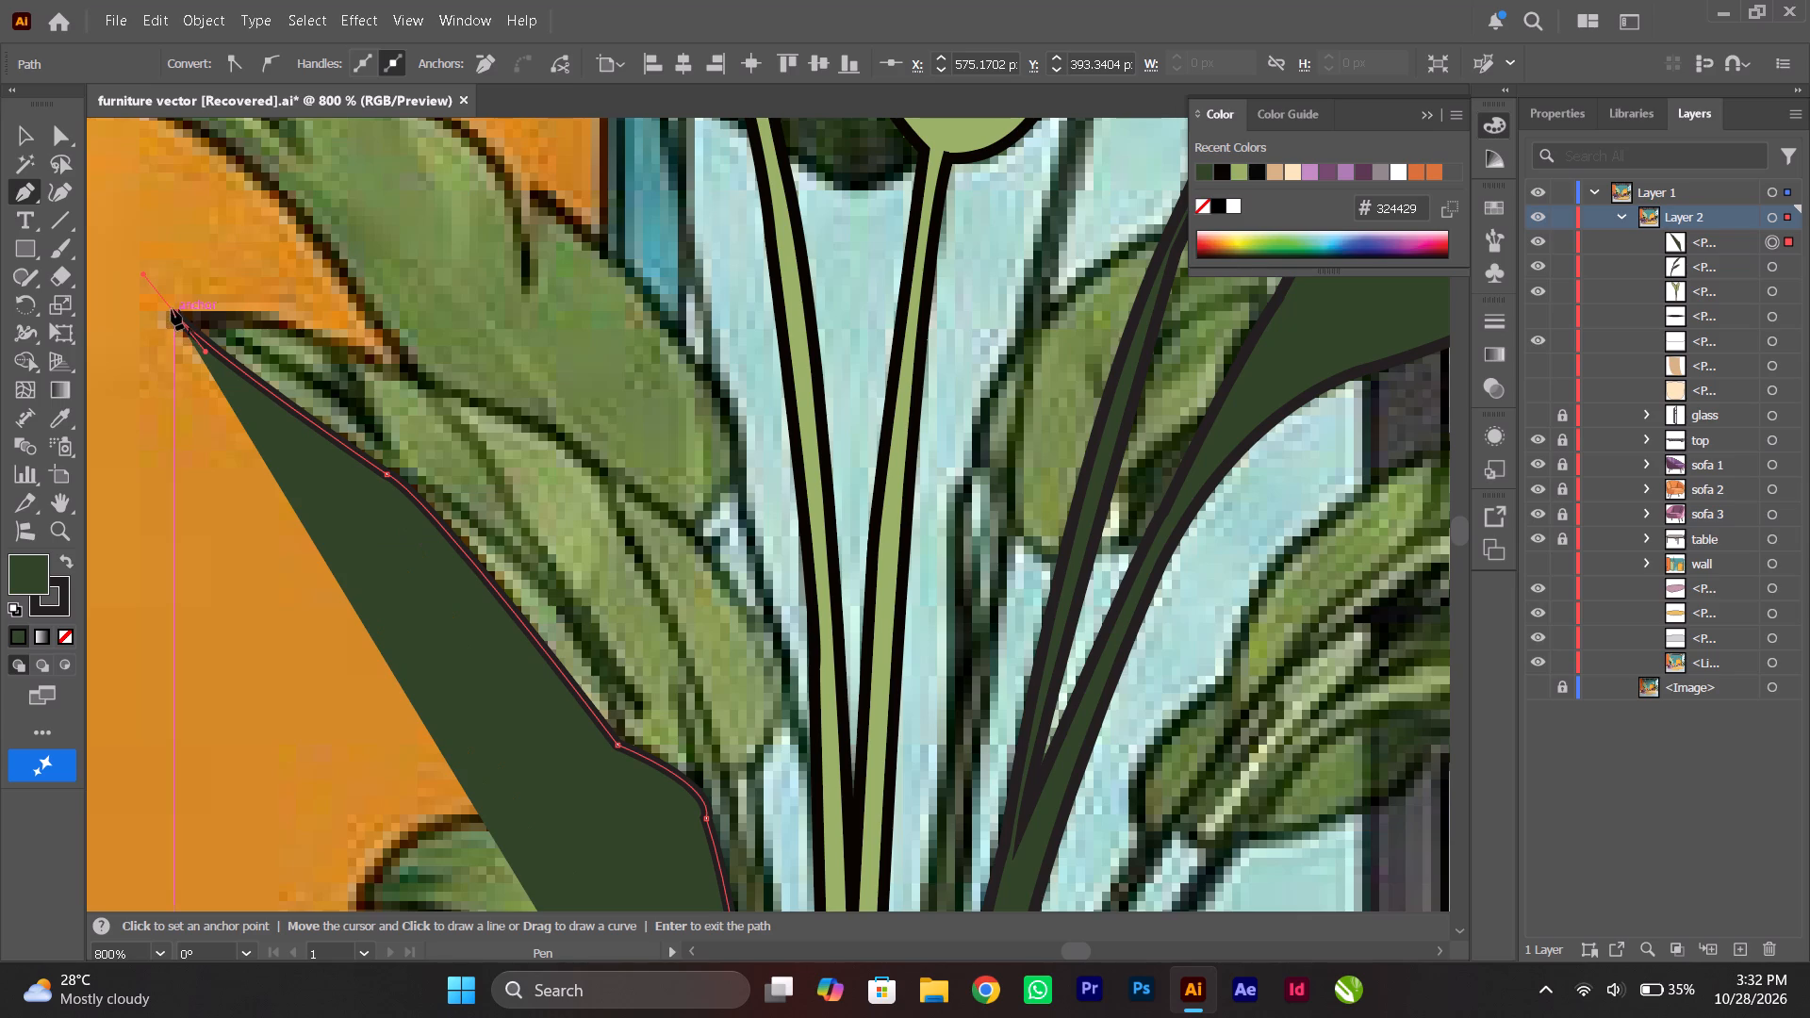
{"action": "left_click", "coordinate": [174, 310]}
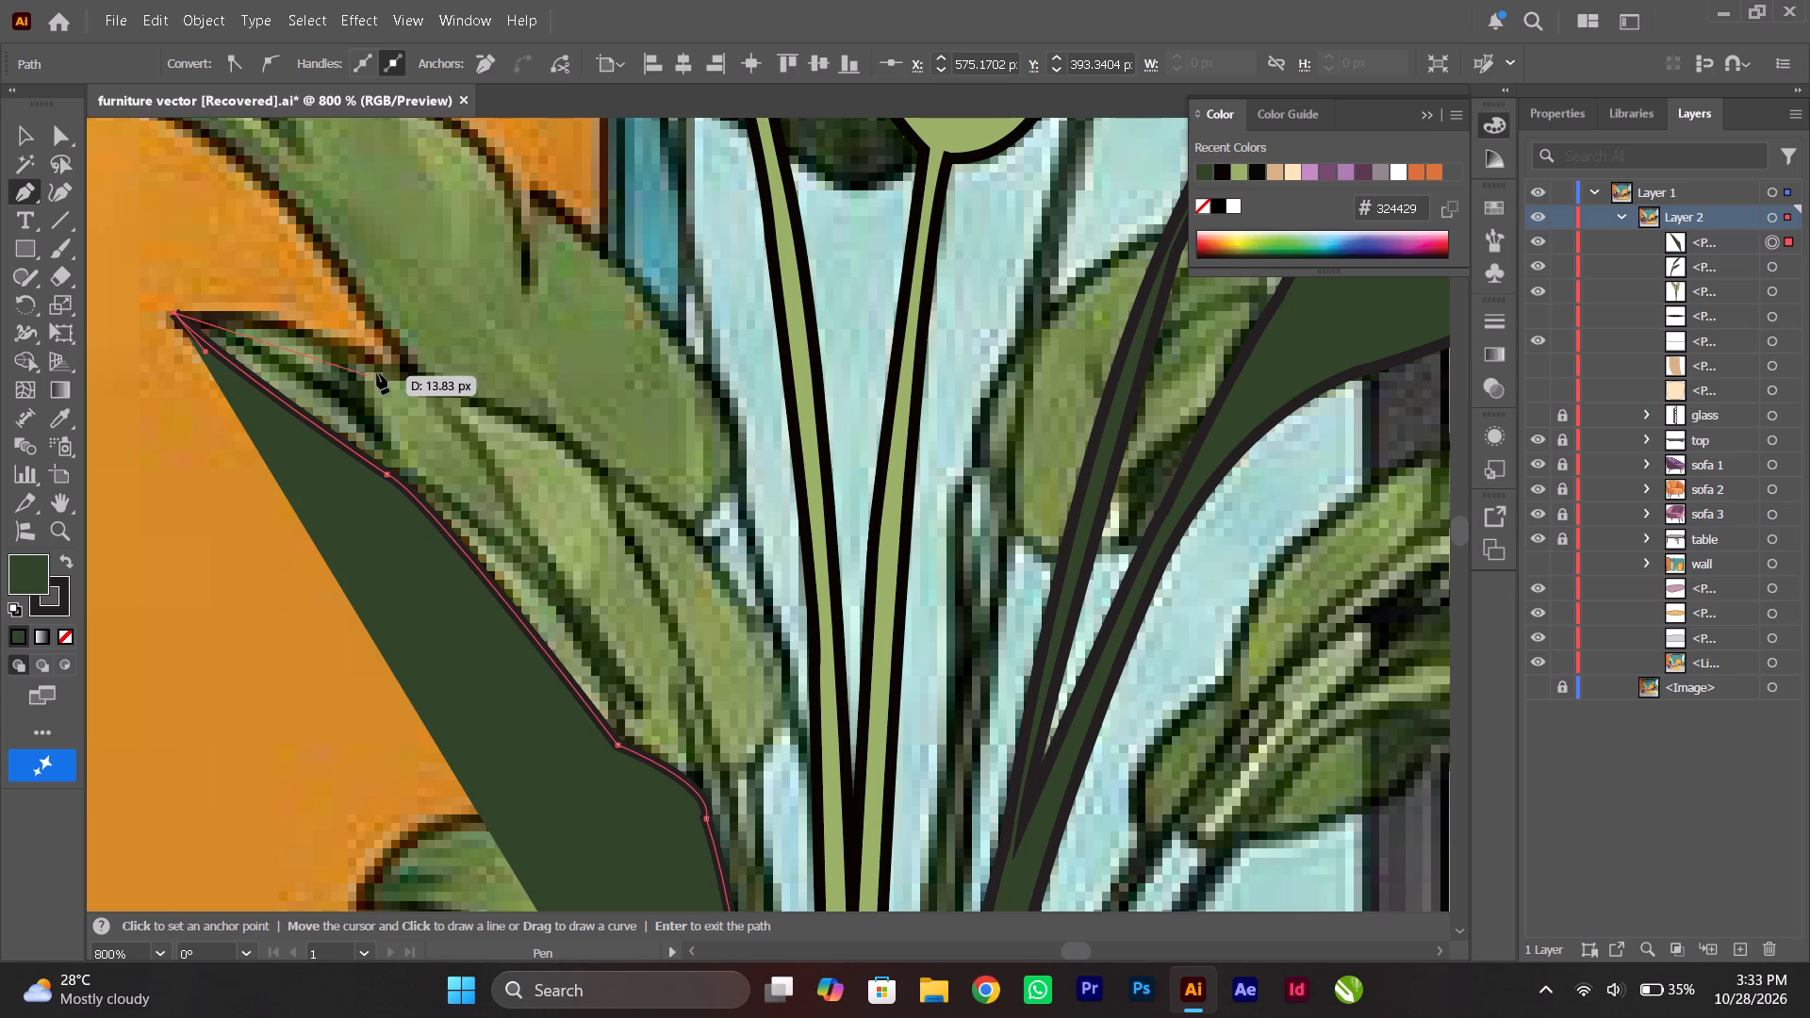
Trace the leaf's upper edge from the tip back to its rounded end beside the light green central stem.
{"action": "left_click_drag", "start_coordinate": [417, 380], "coordinate": [492, 461]}
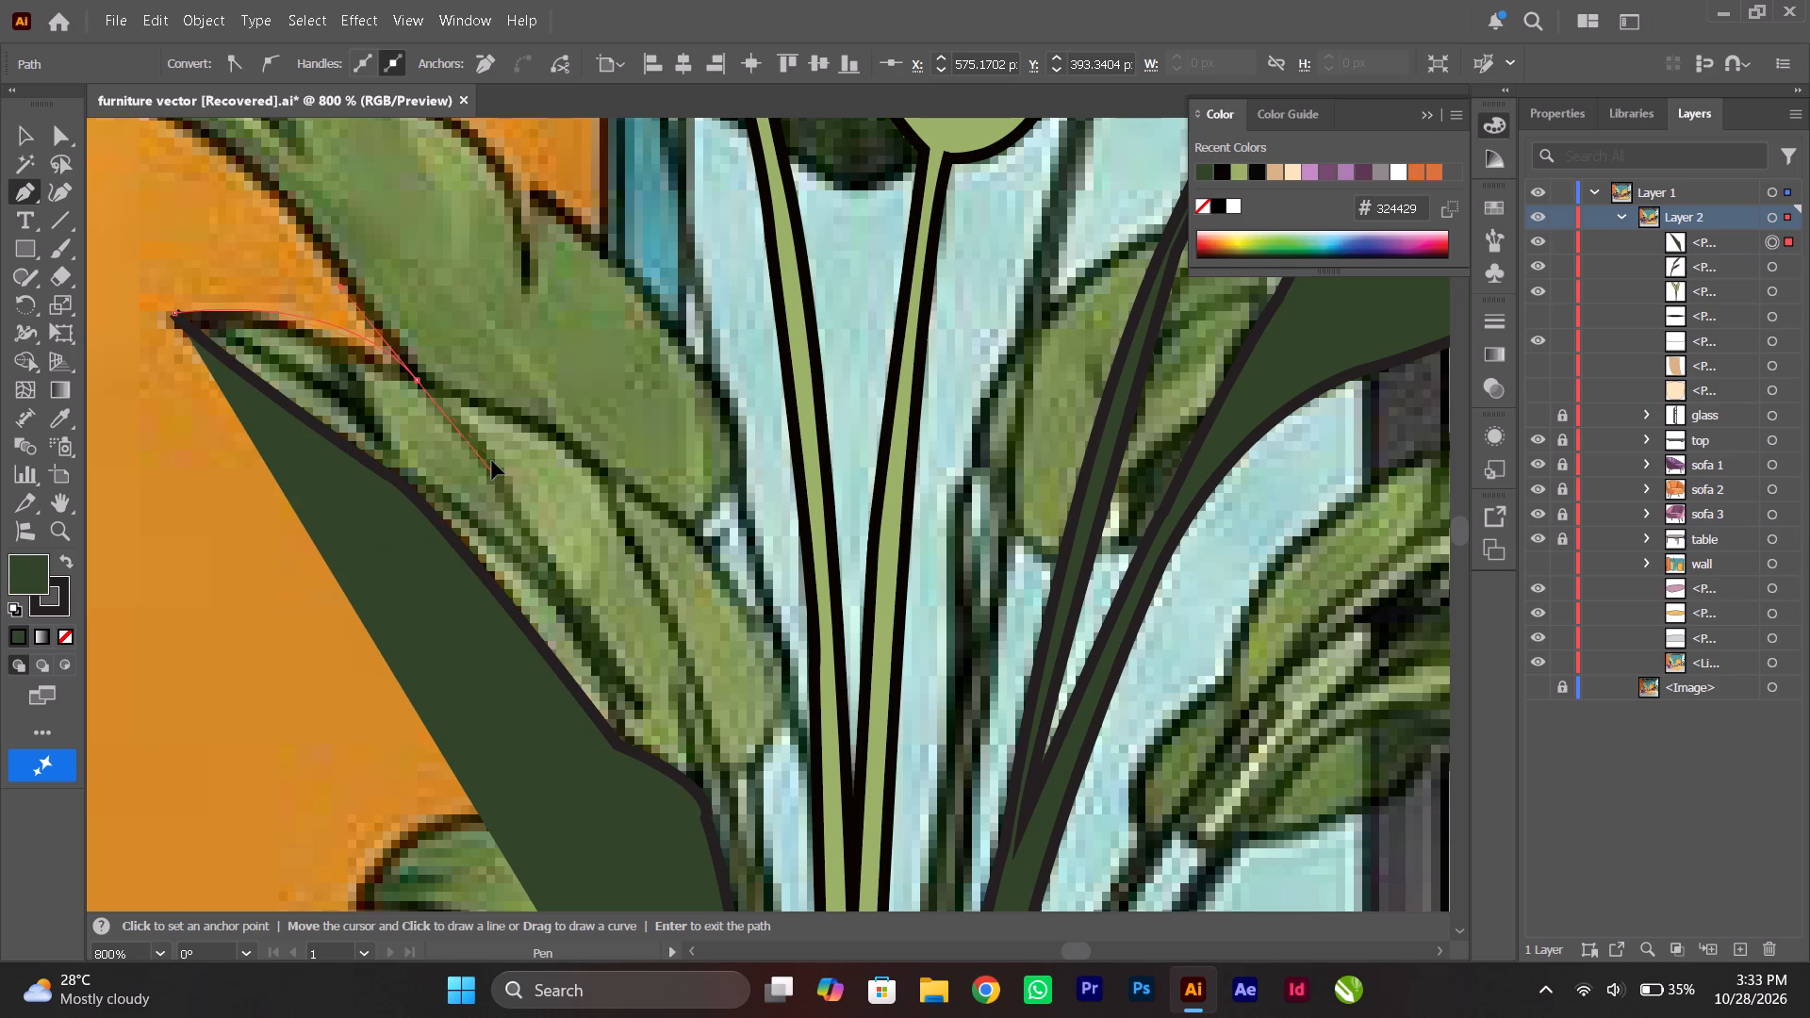
{"action": "left_click_drag", "start_coordinate": [492, 461], "coordinate": [517, 452]}
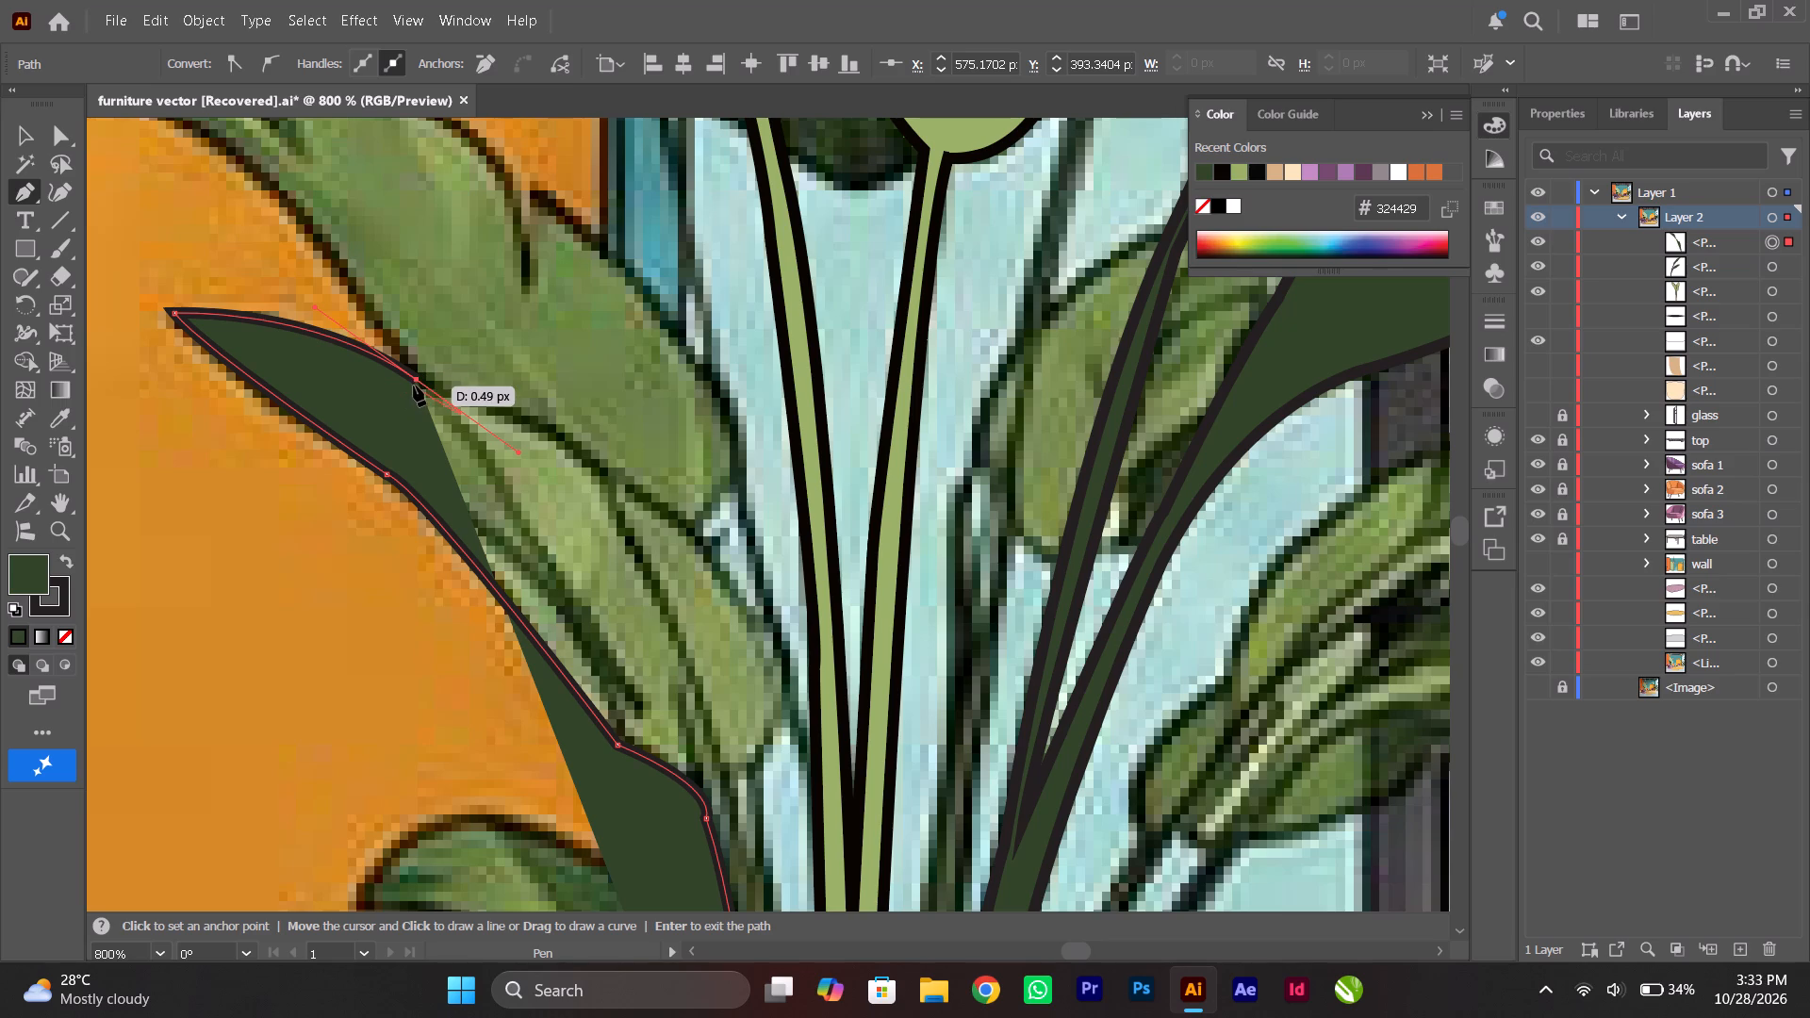
{"action": "left_click", "coordinate": [417, 382]}
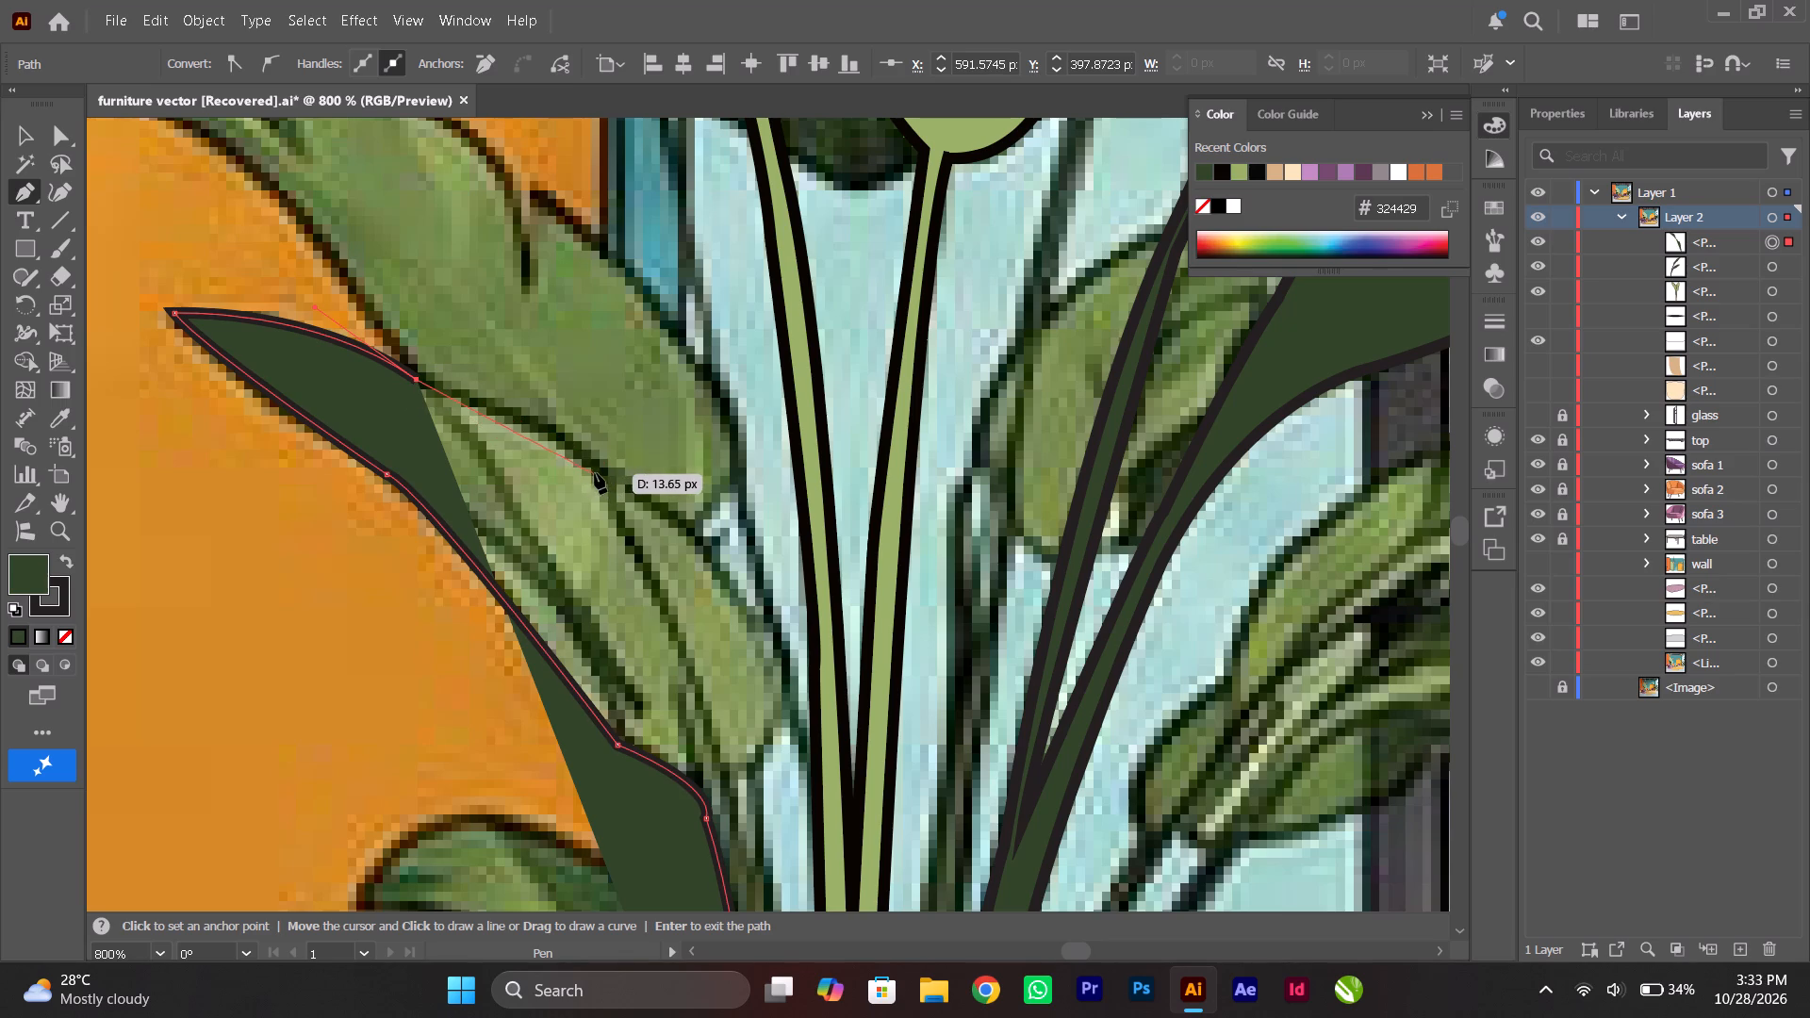
{"action": "left_click_drag", "start_coordinate": [601, 470], "coordinate": [634, 512]}
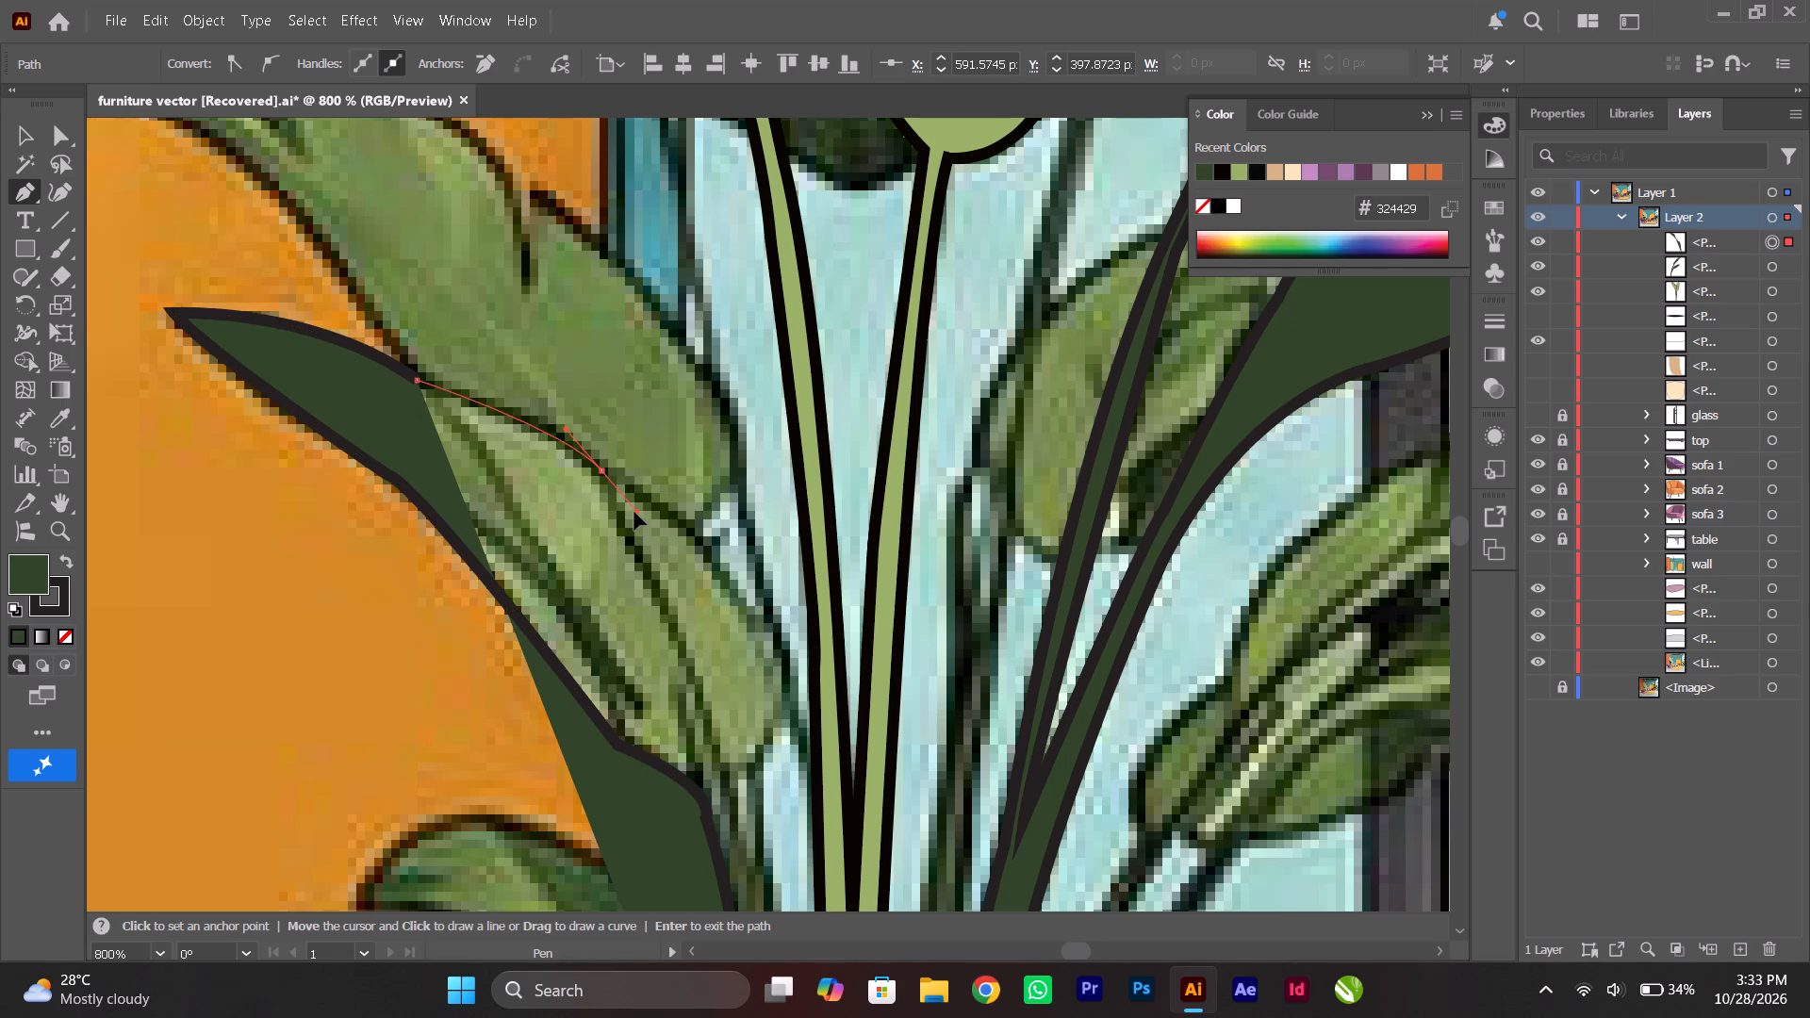
{"action": "left_click_drag", "start_coordinate": [634, 512], "coordinate": [633, 512]}
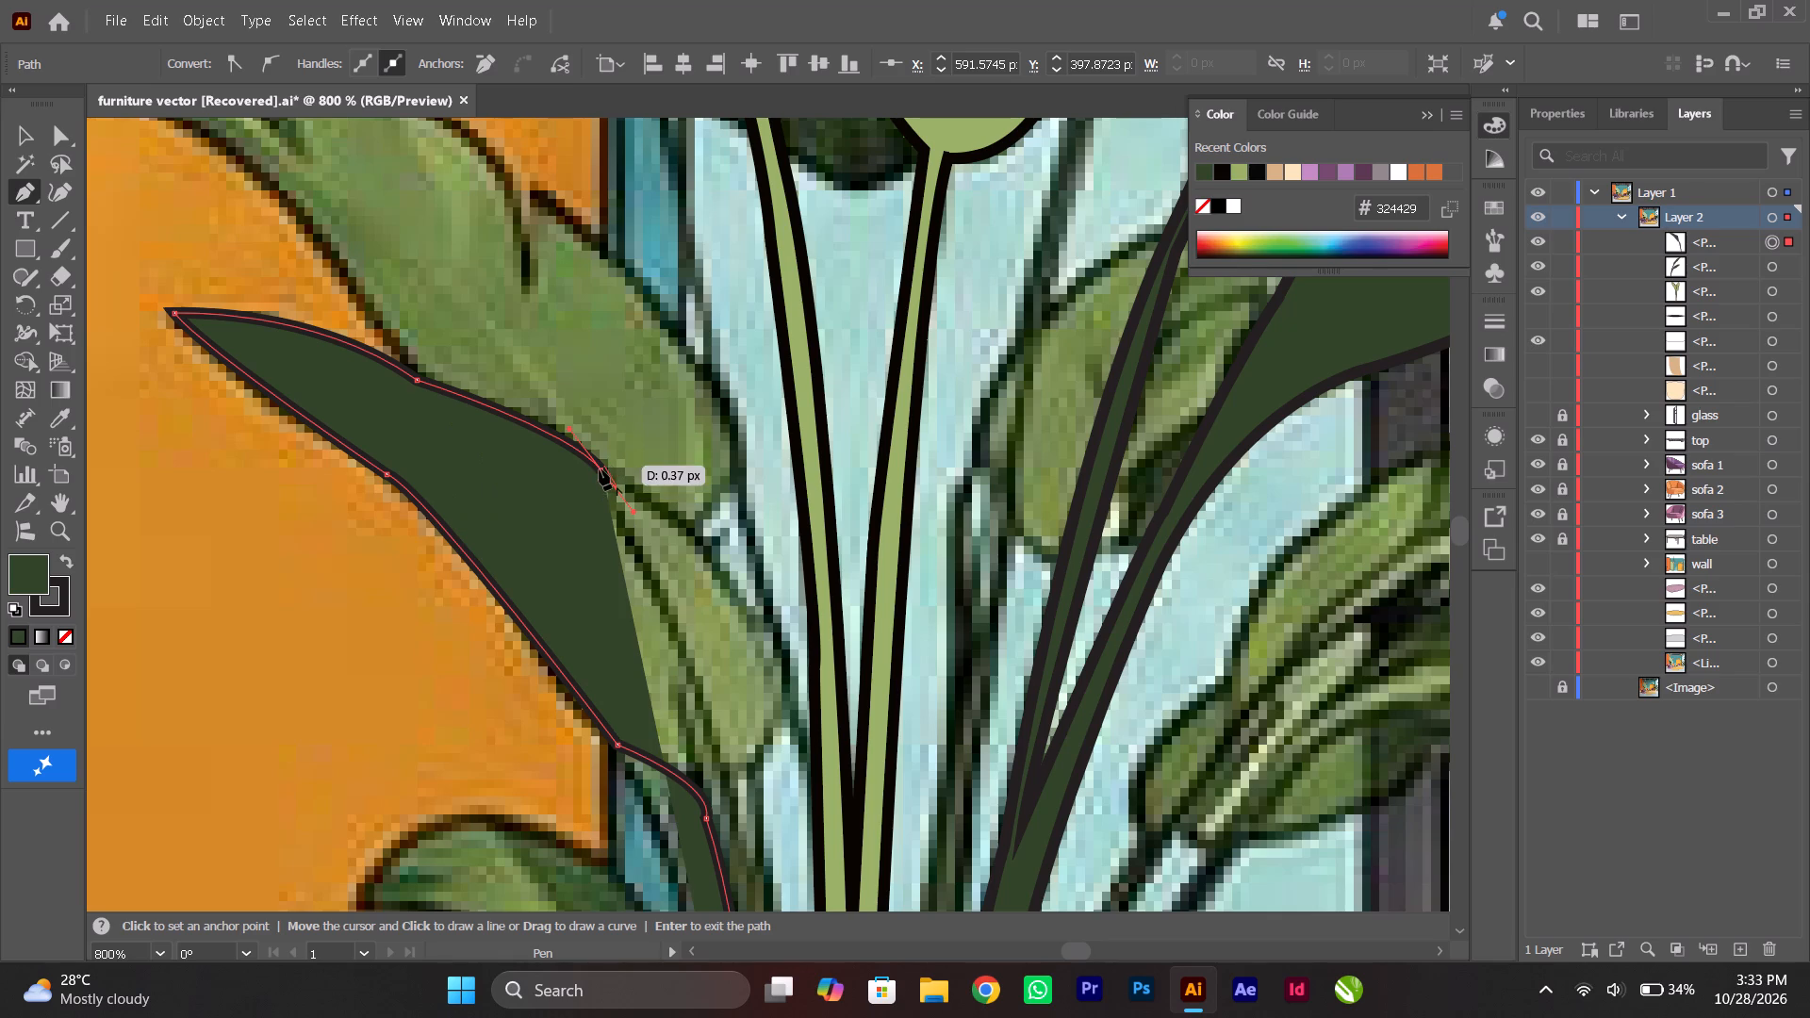
{"action": "left_click", "coordinate": [599, 470]}
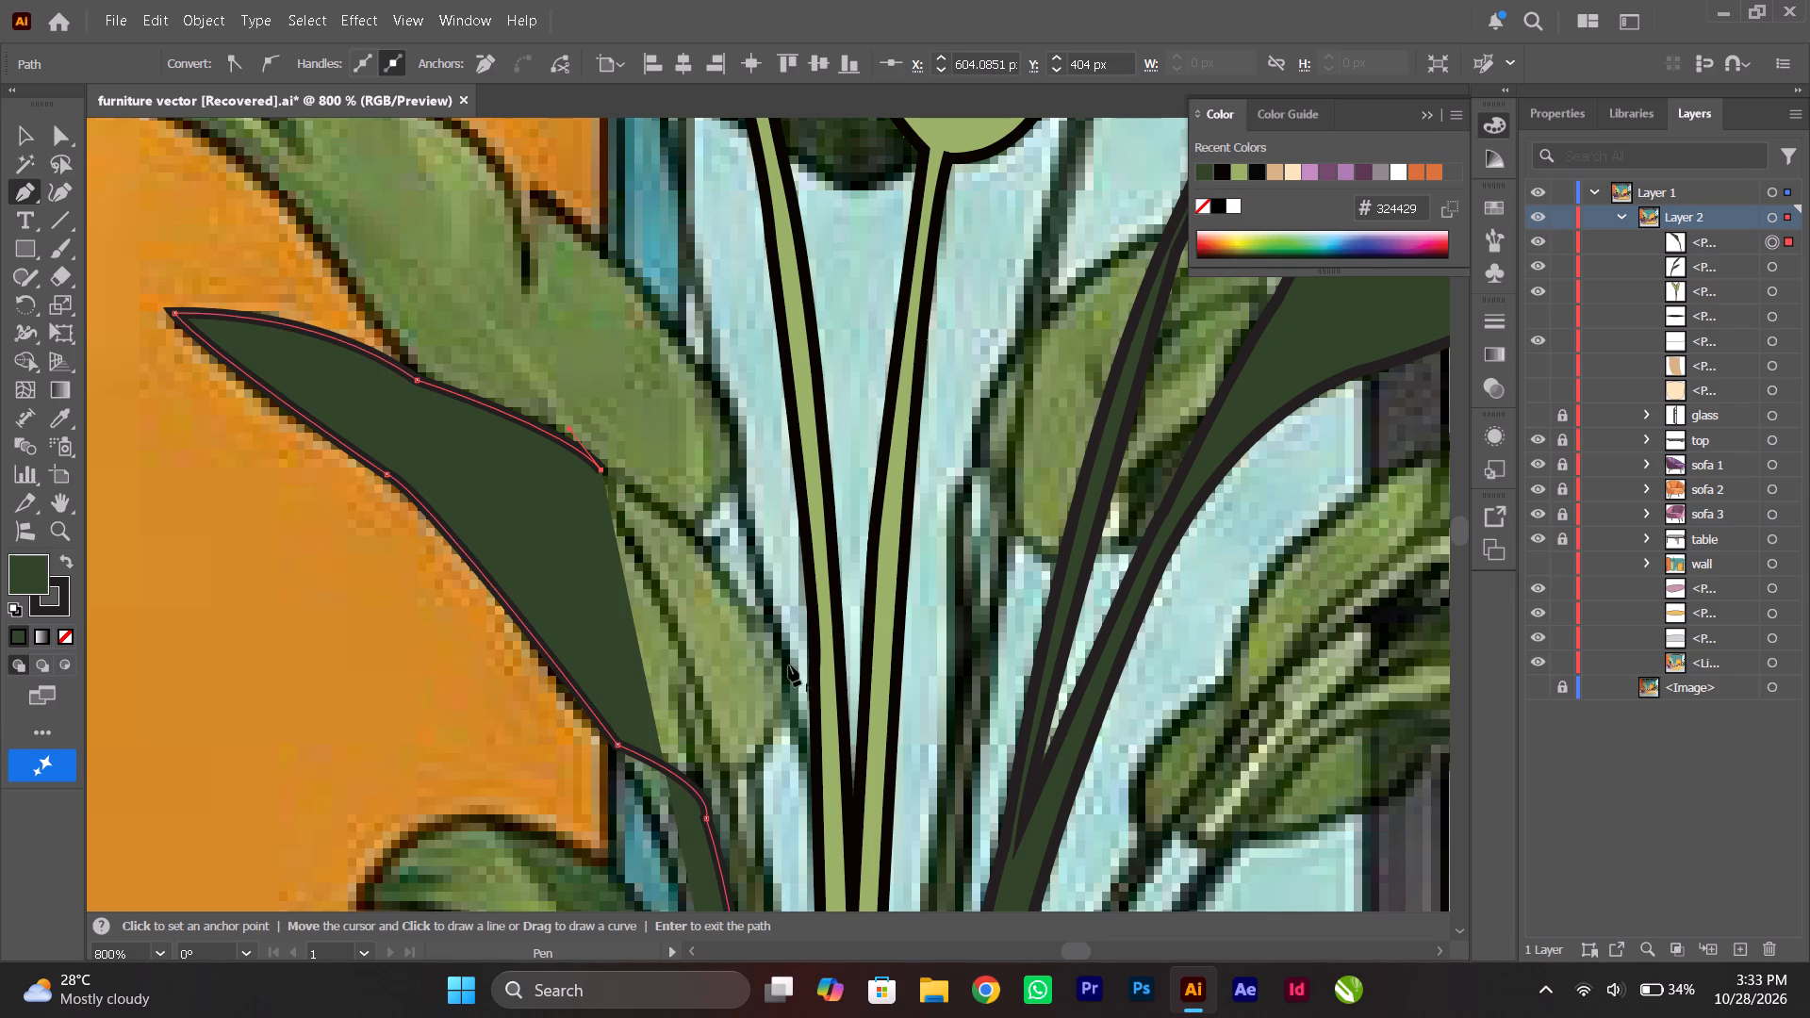
{"action": "left_click_drag", "start_coordinate": [784, 684], "coordinate": [802, 777]}
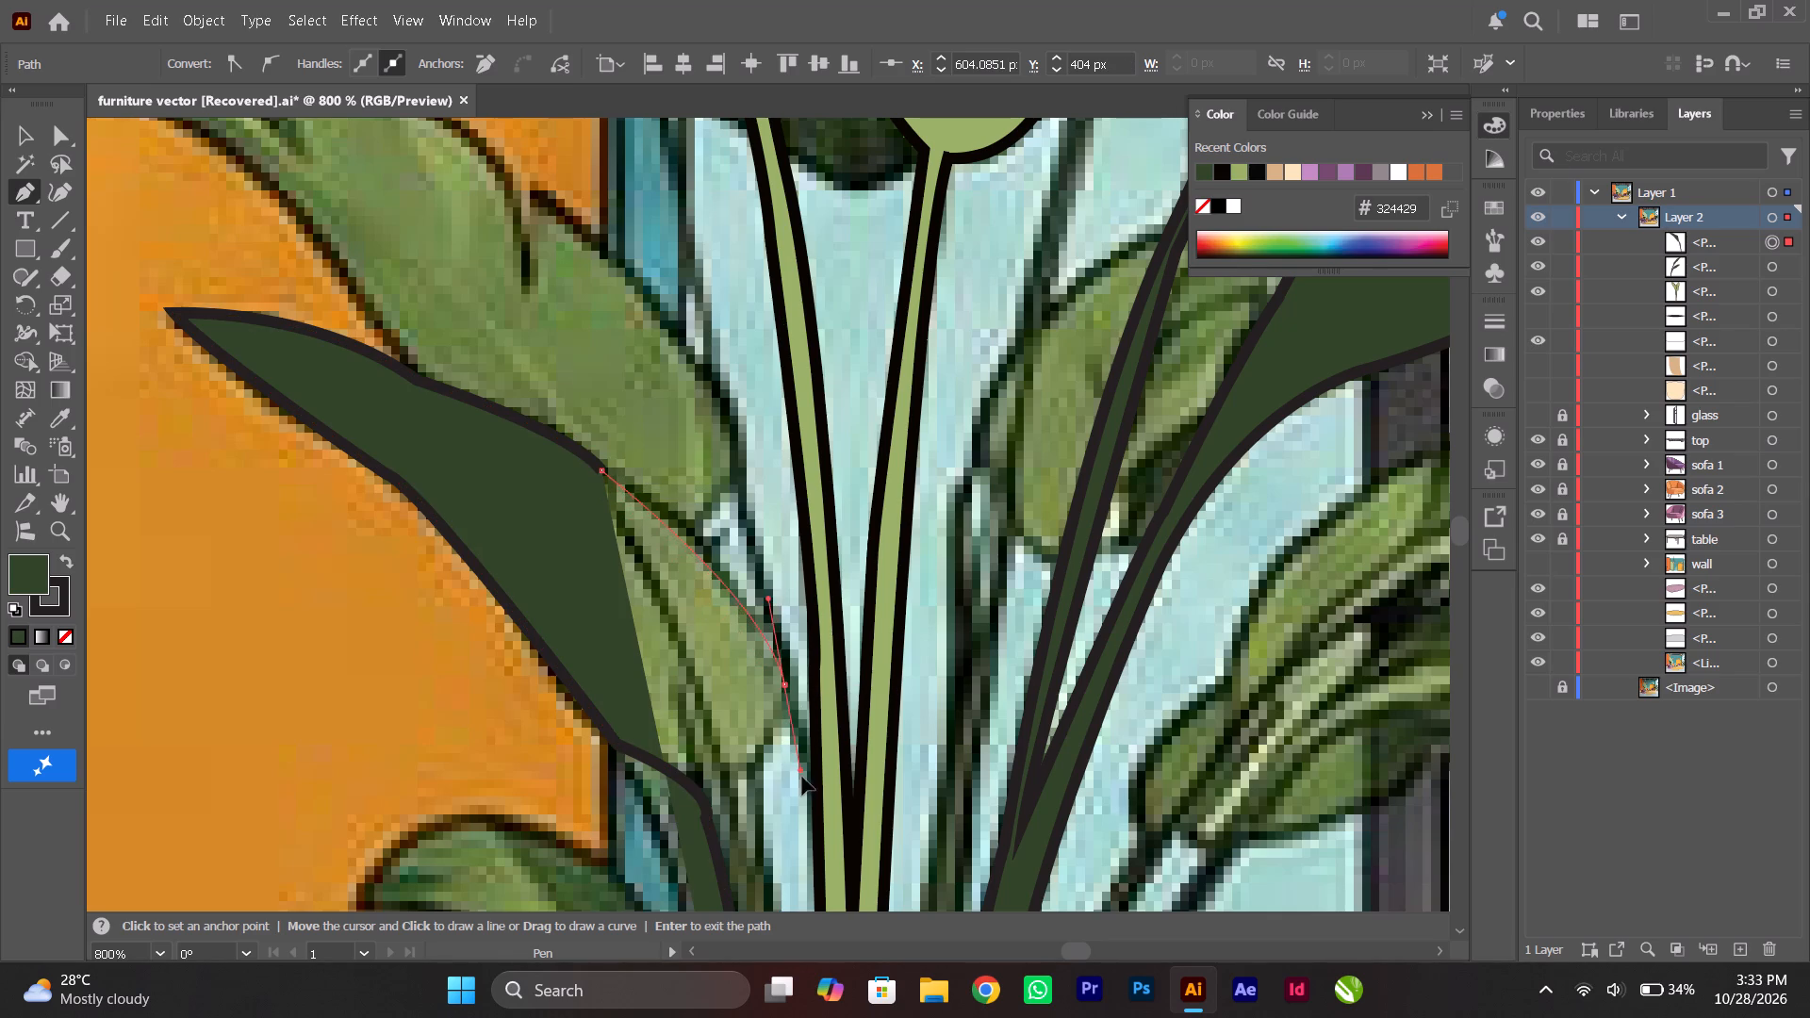
{"action": "left_click_drag", "start_coordinate": [802, 777], "coordinate": [807, 811]}
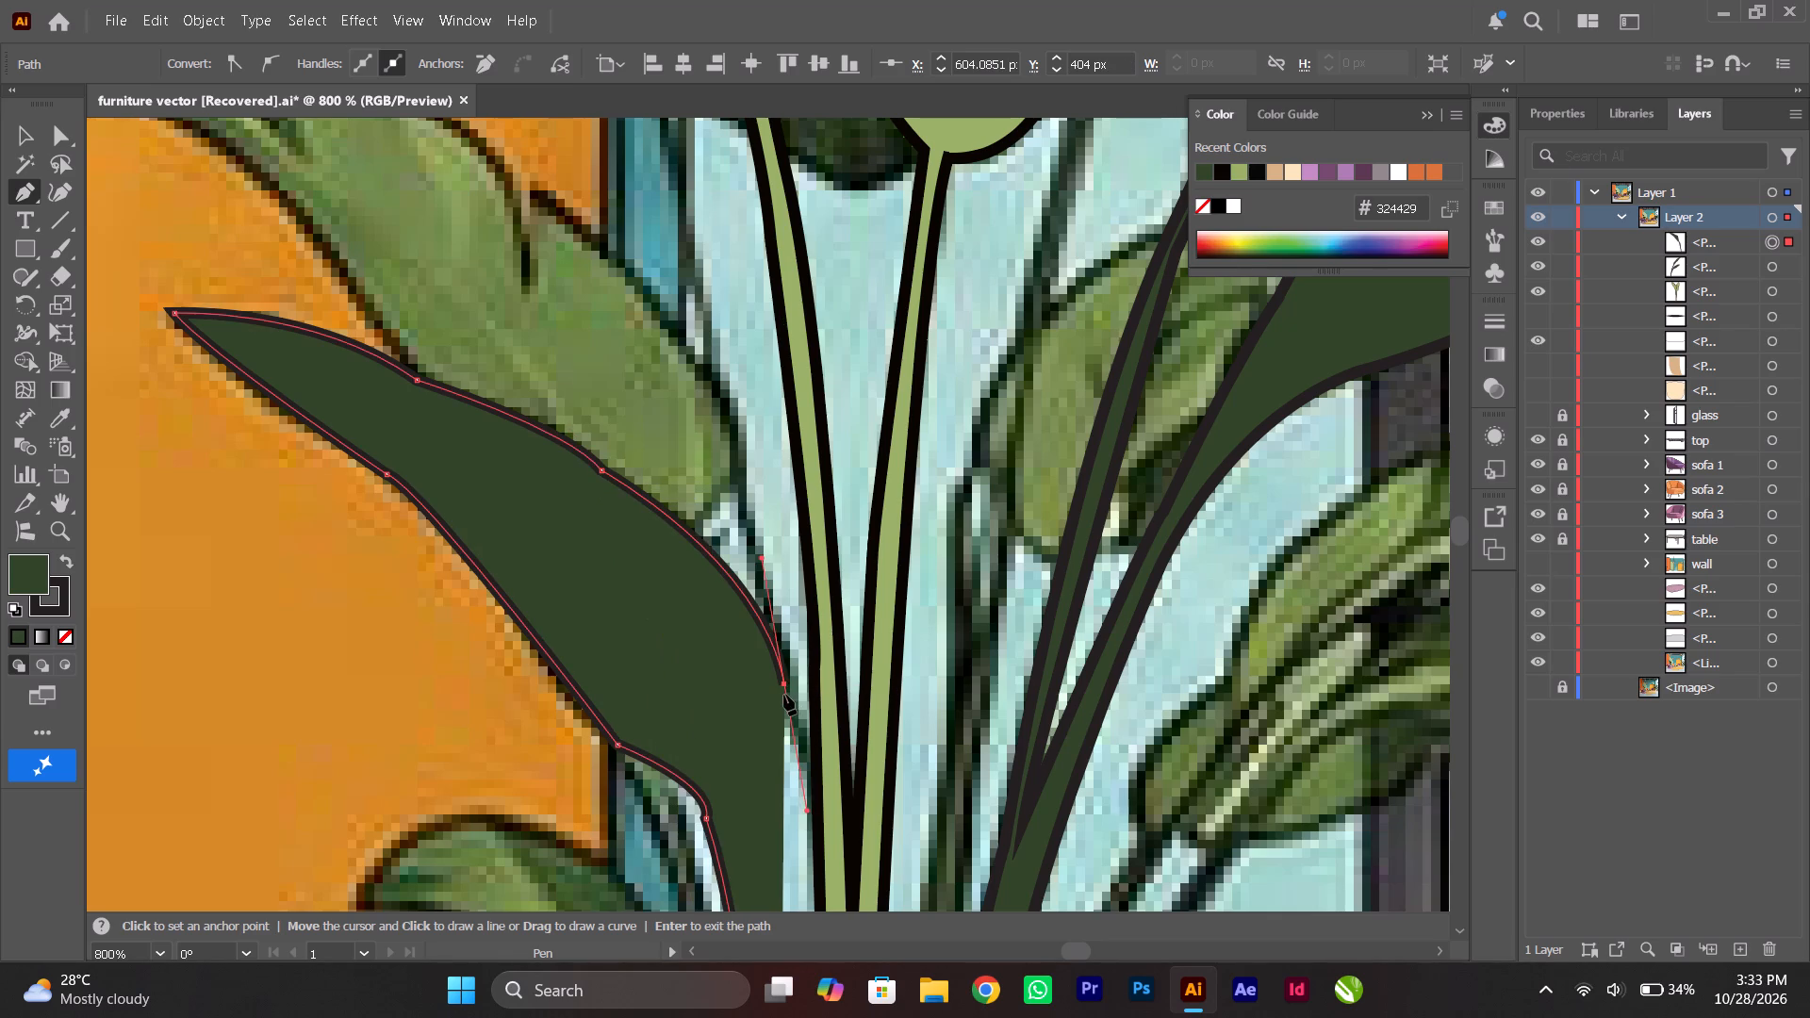
{"action": "left_click", "coordinate": [784, 685]}
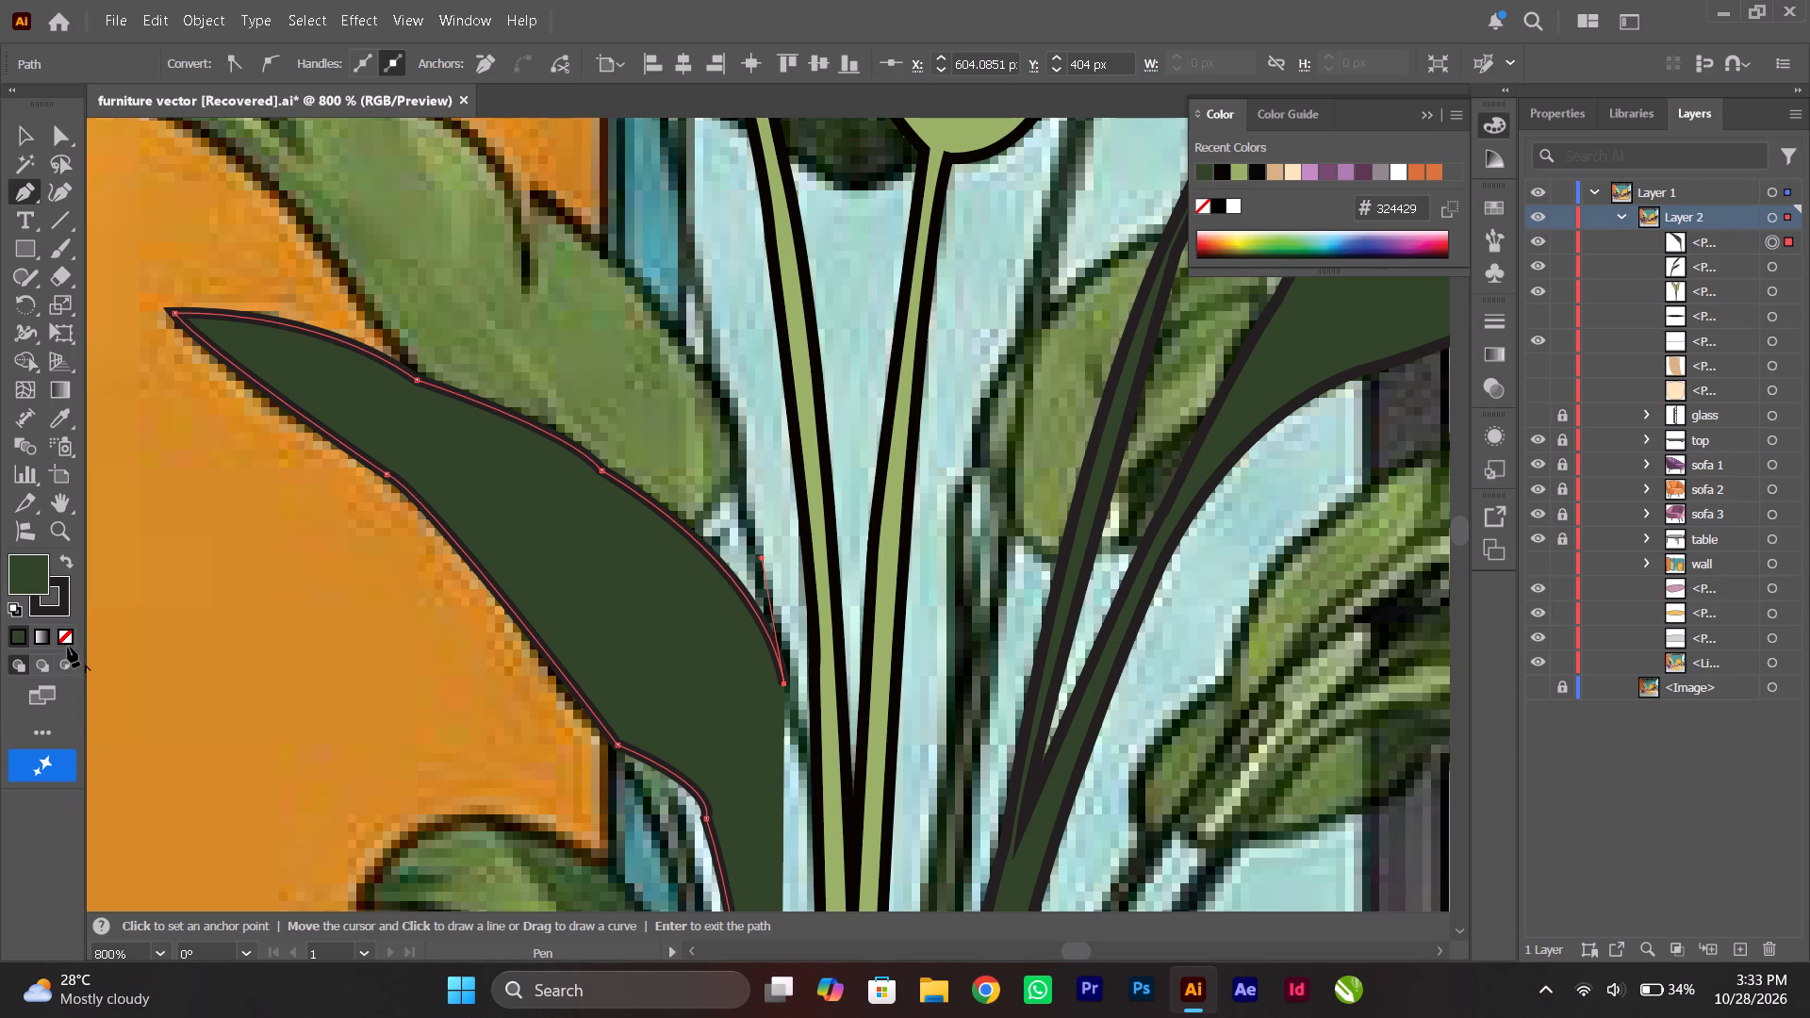
Remove the fill from the open leaf path so the reference shows through its outline.
{"action": "left_click", "coordinate": [71, 638]}
{"action": "scroll", "coordinate": [715, 748], "scroll_direction": "down", "scroll_amount": 2}
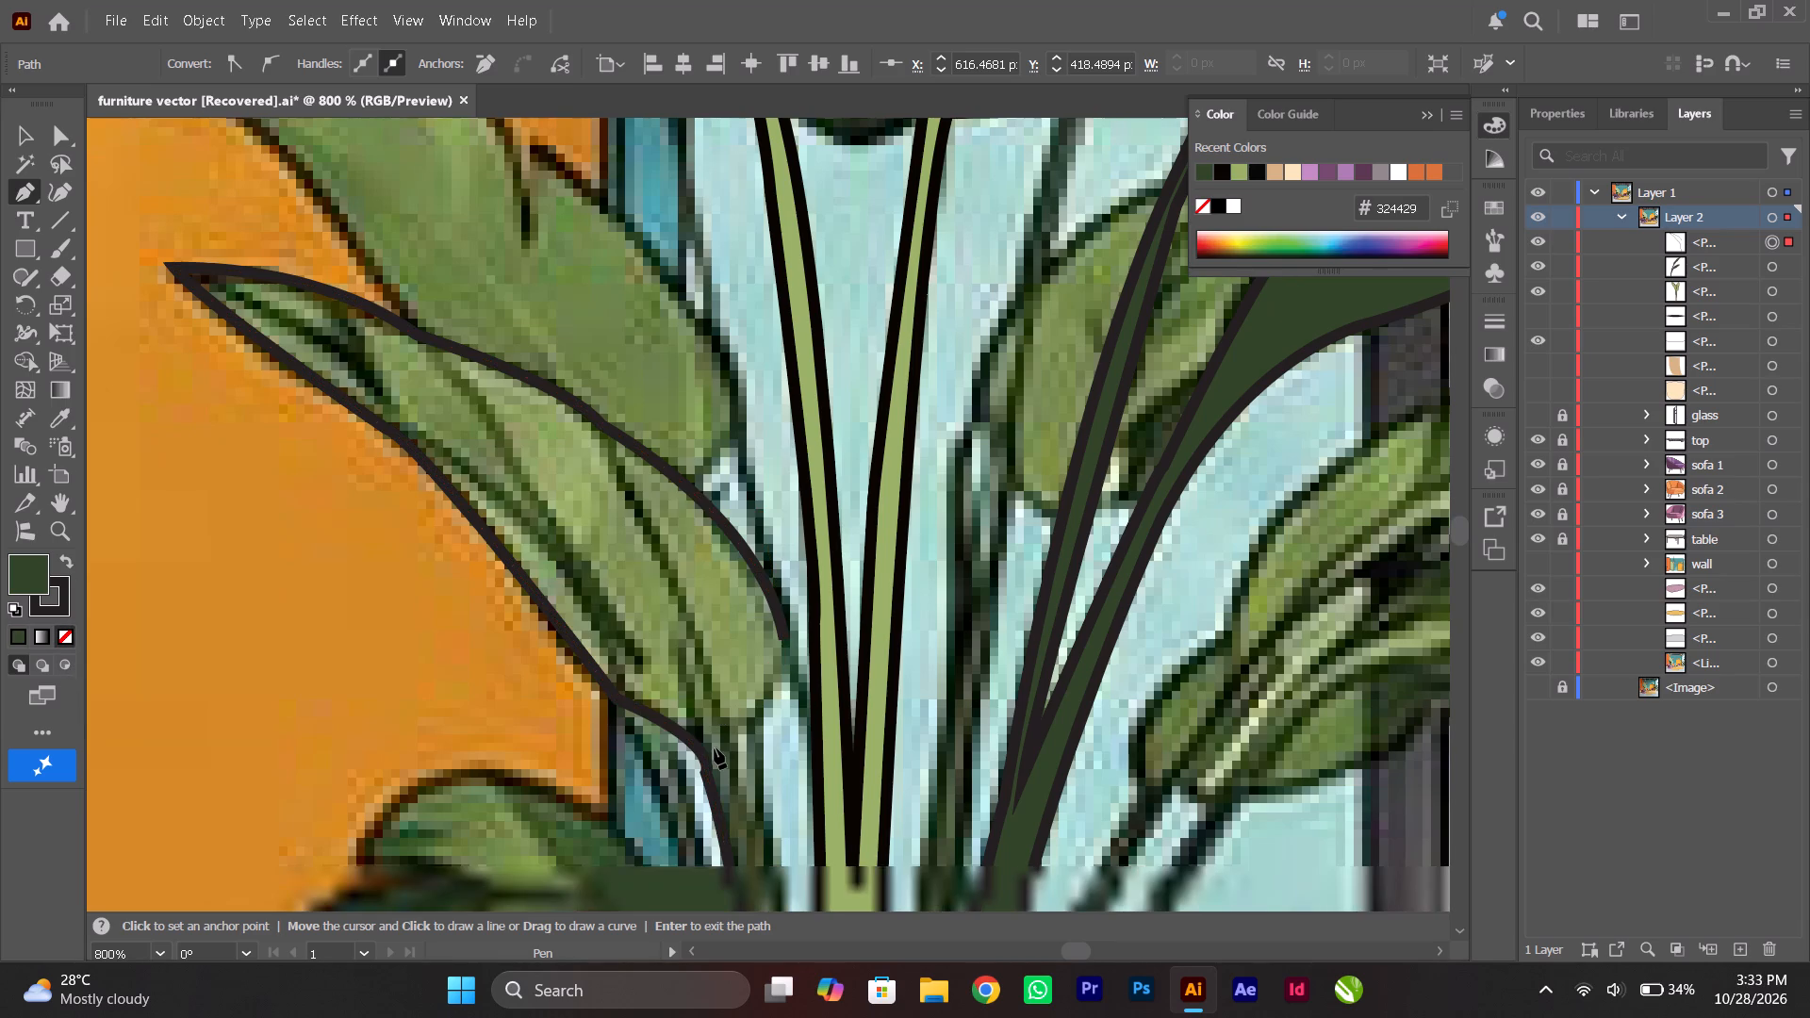
Trace the leaf's rounded base and the stem's inner edge down to the pot's soil, closing the path at its starting point.
{"action": "scroll", "coordinate": [716, 744], "scroll_direction": "down", "scroll_amount": 5}
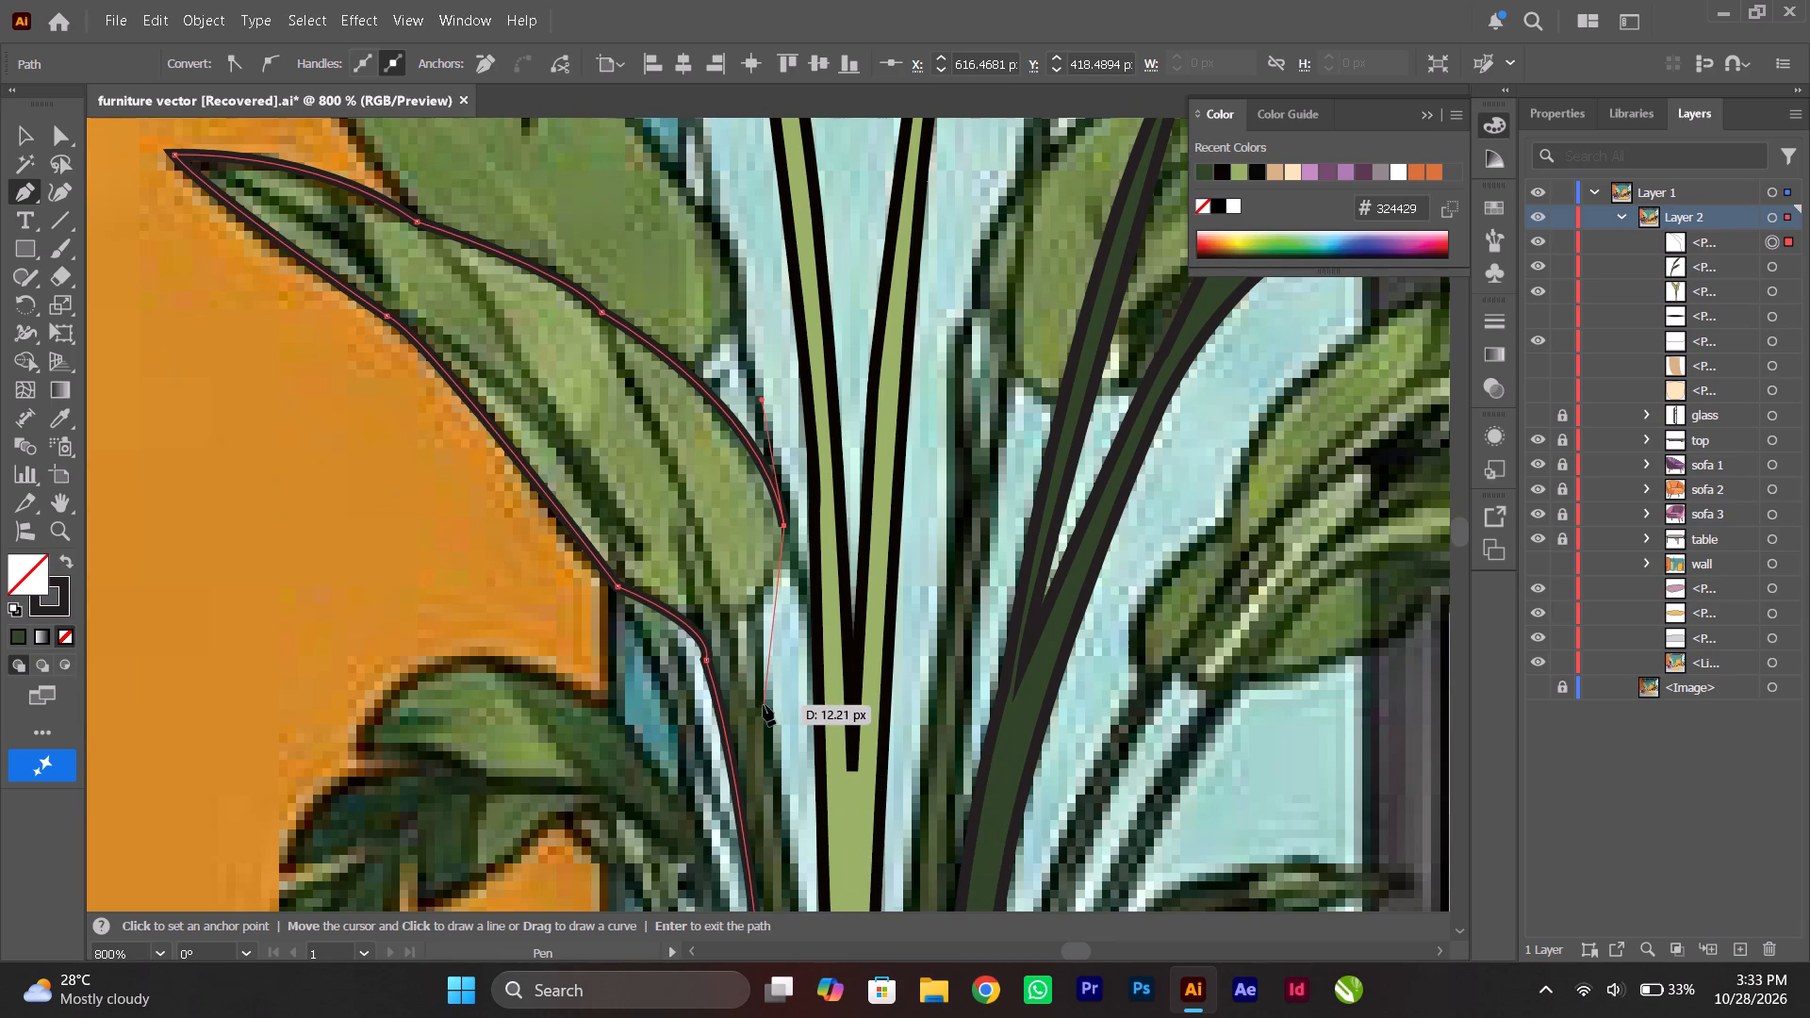
{"action": "left_click_drag", "start_coordinate": [764, 705], "coordinate": [774, 785]}
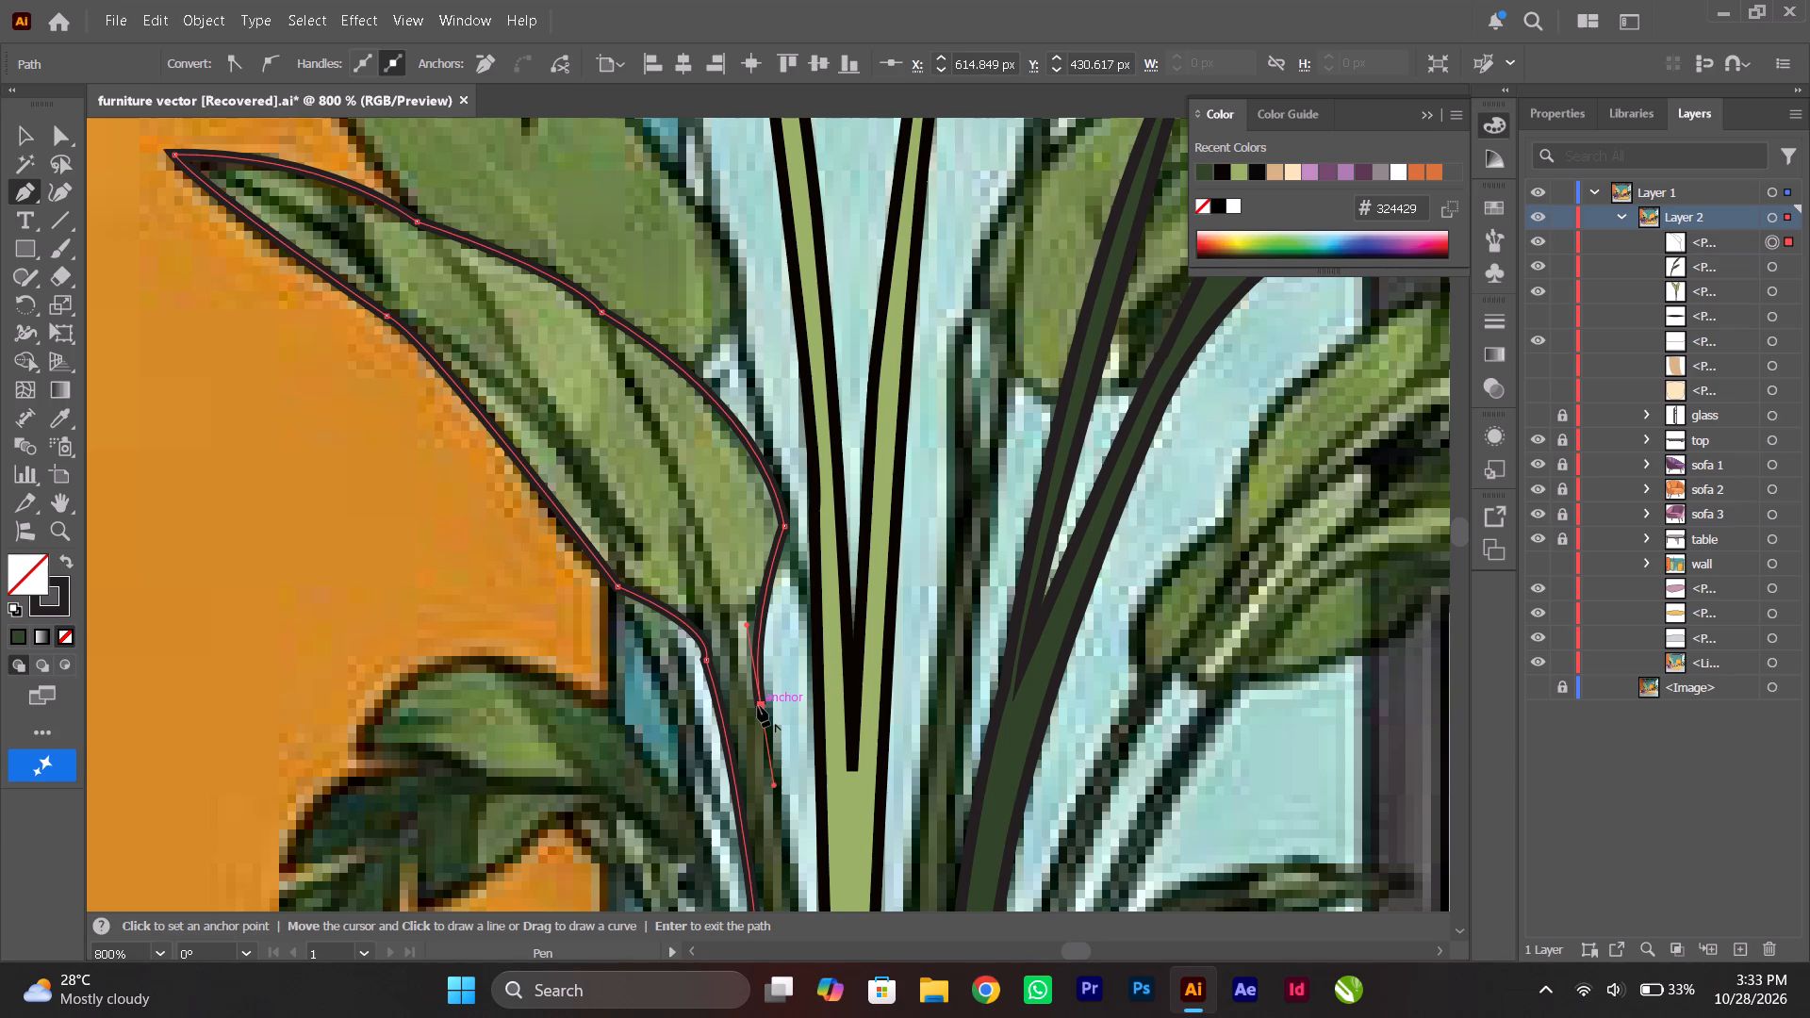
{"action": "left_click", "coordinate": [758, 706]}
{"action": "scroll", "coordinate": [758, 706], "scroll_direction": "down", "scroll_amount": 14}
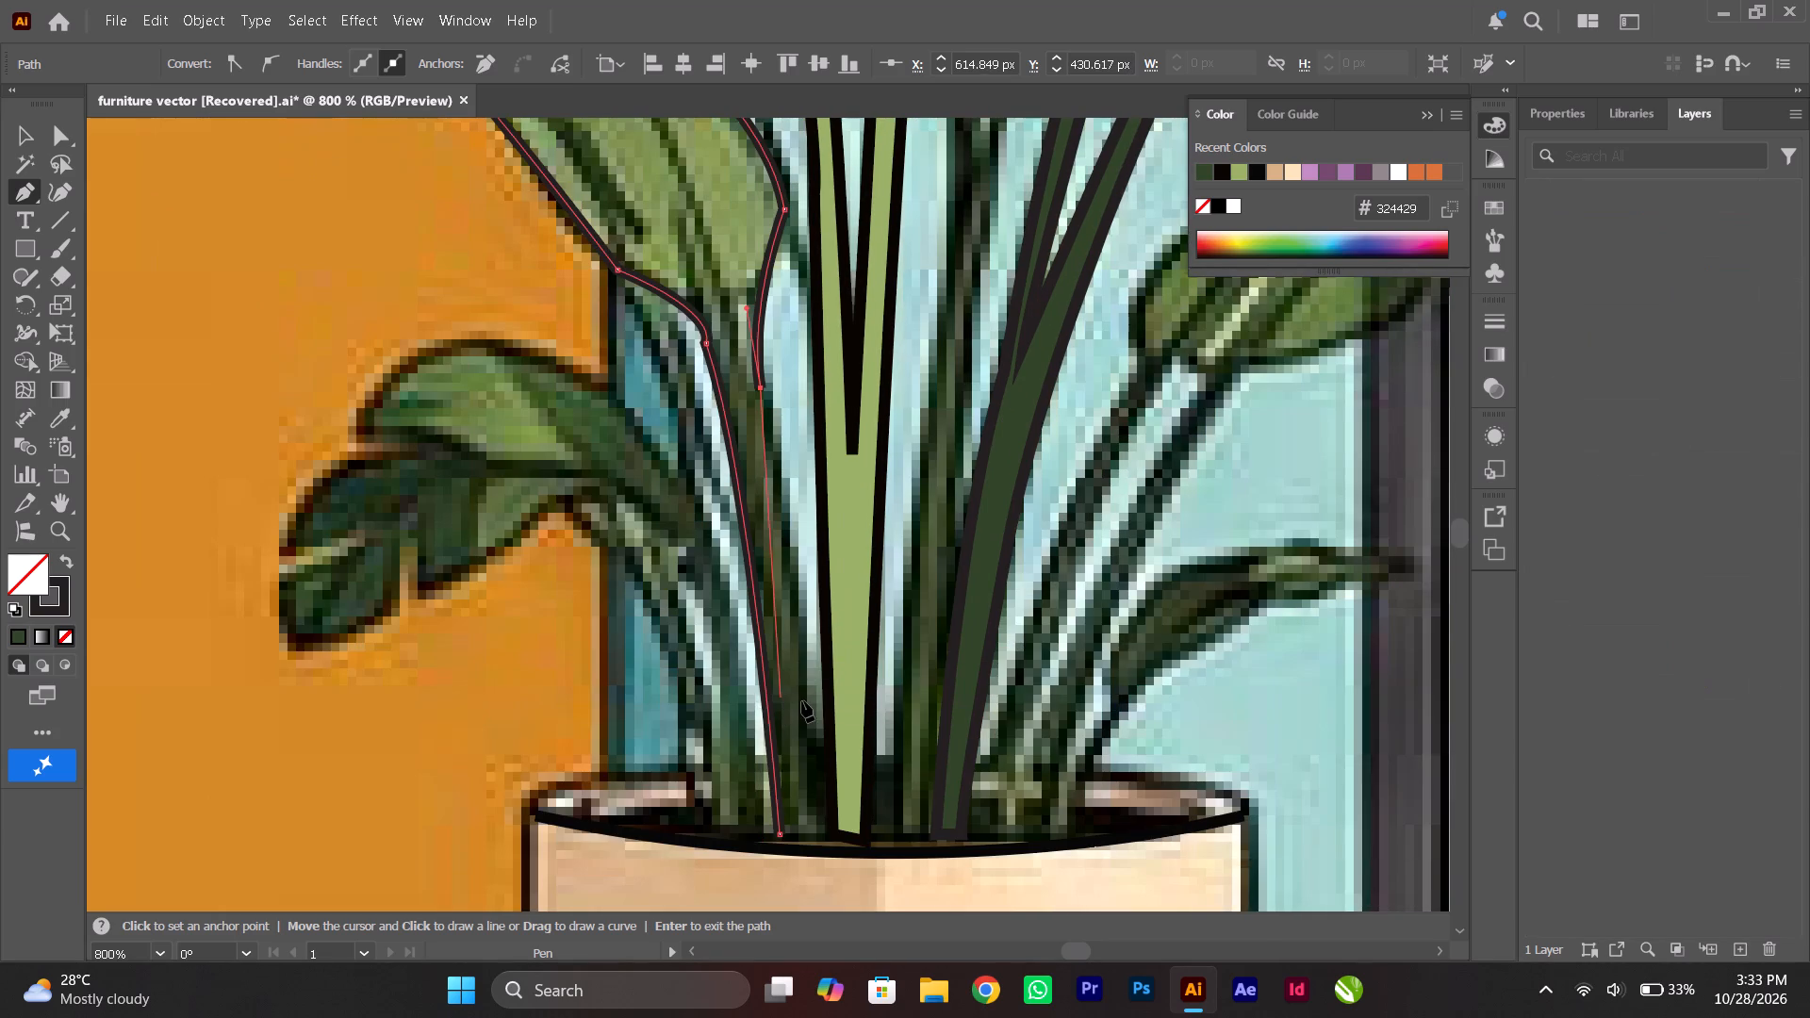
{"action": "left_click_drag", "start_coordinate": [804, 701], "coordinate": [798, 814]}
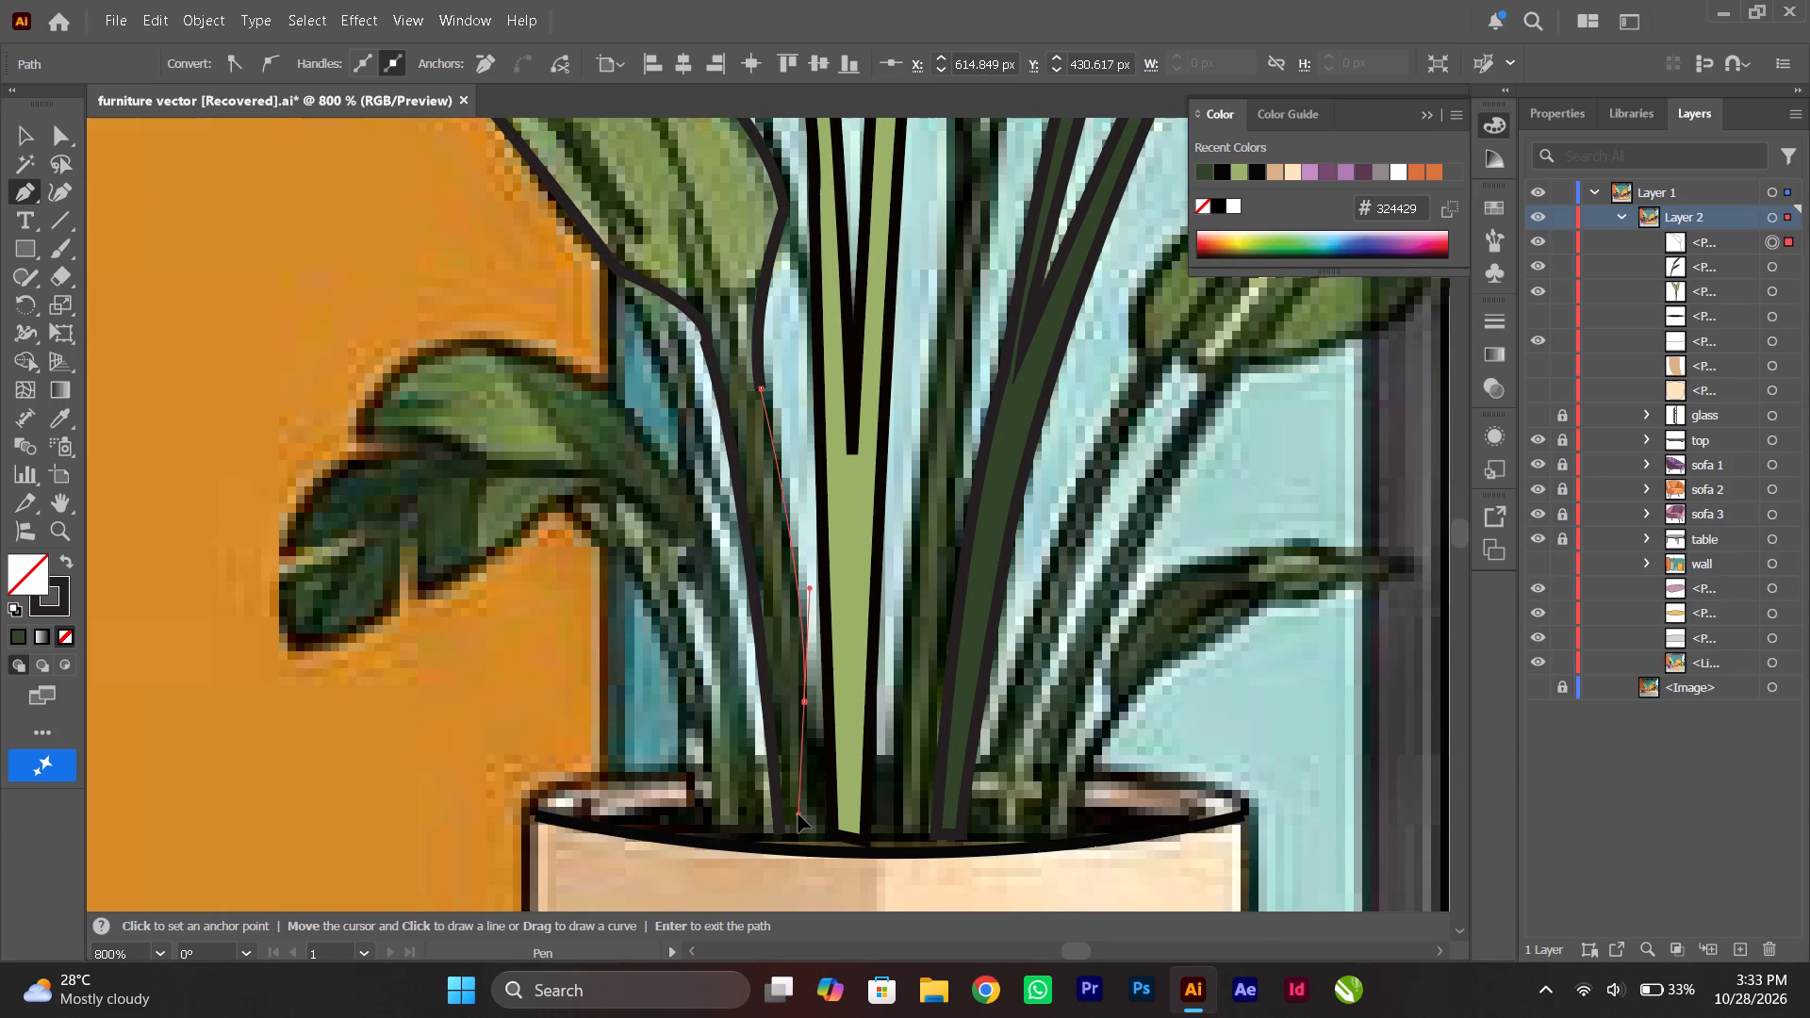
{"action": "left_click_drag", "start_coordinate": [798, 814], "coordinate": [804, 817]}
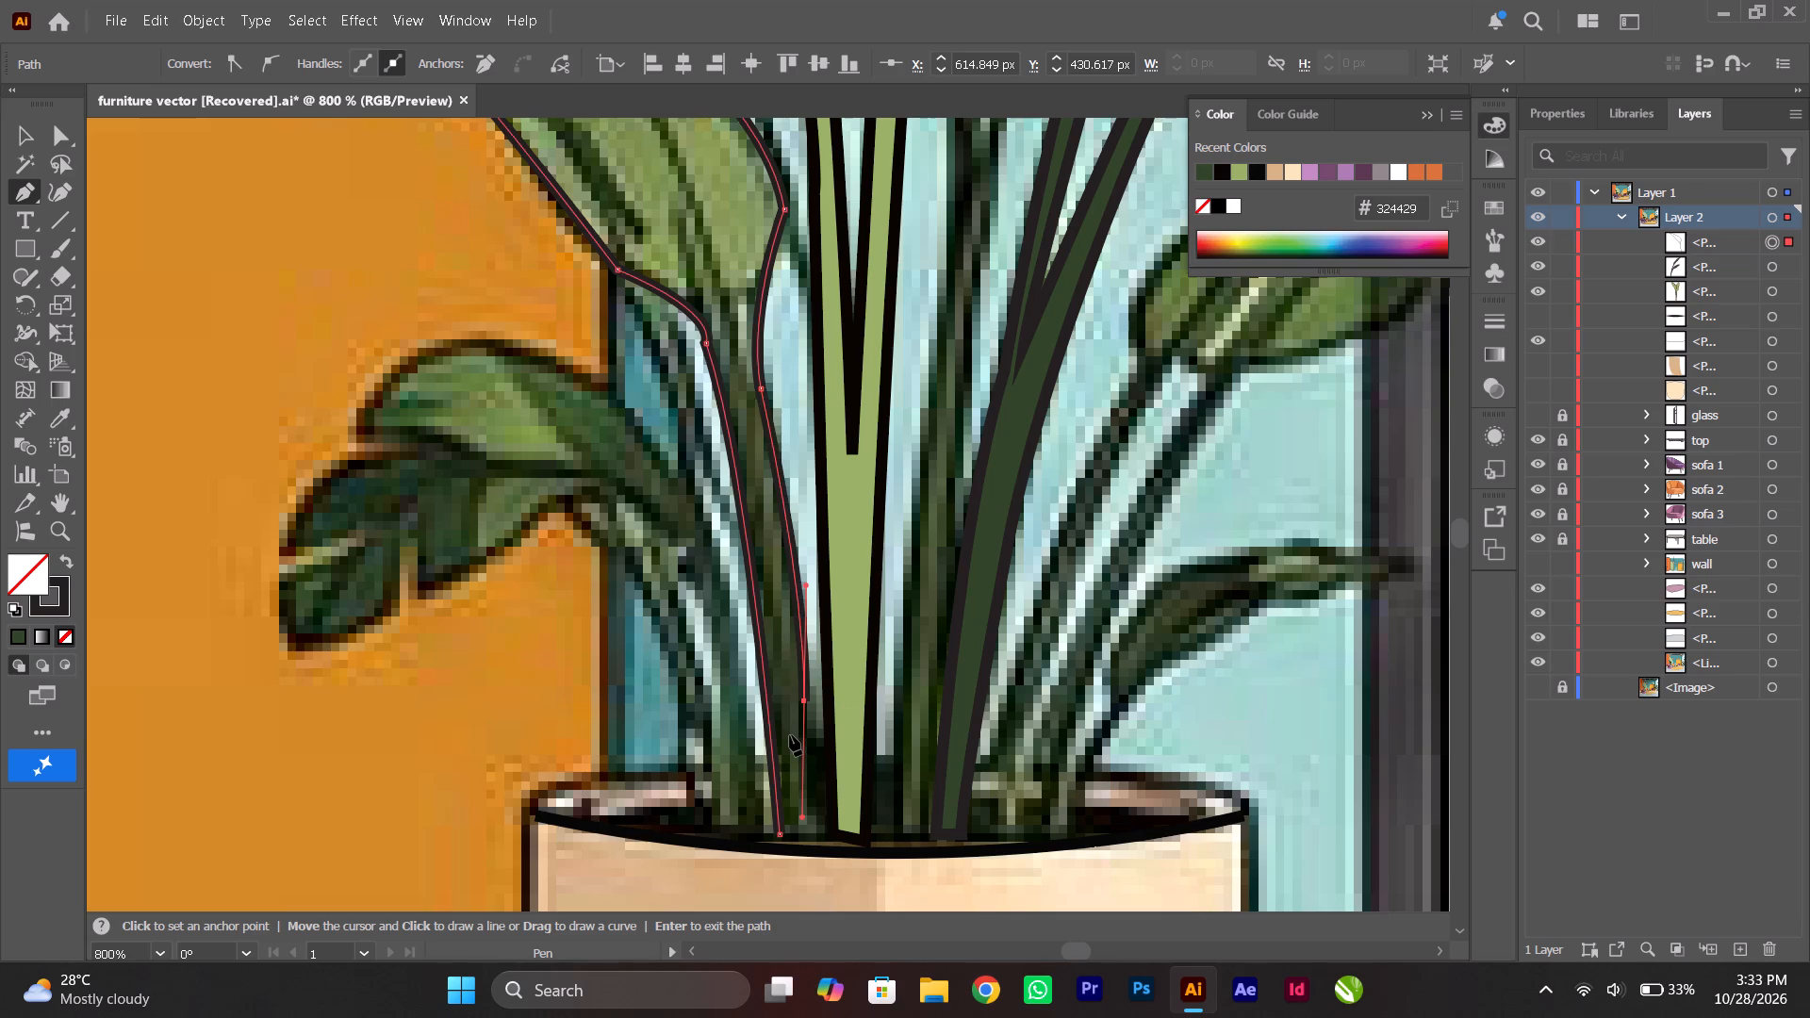
{"action": "left_click", "coordinate": [804, 701]}
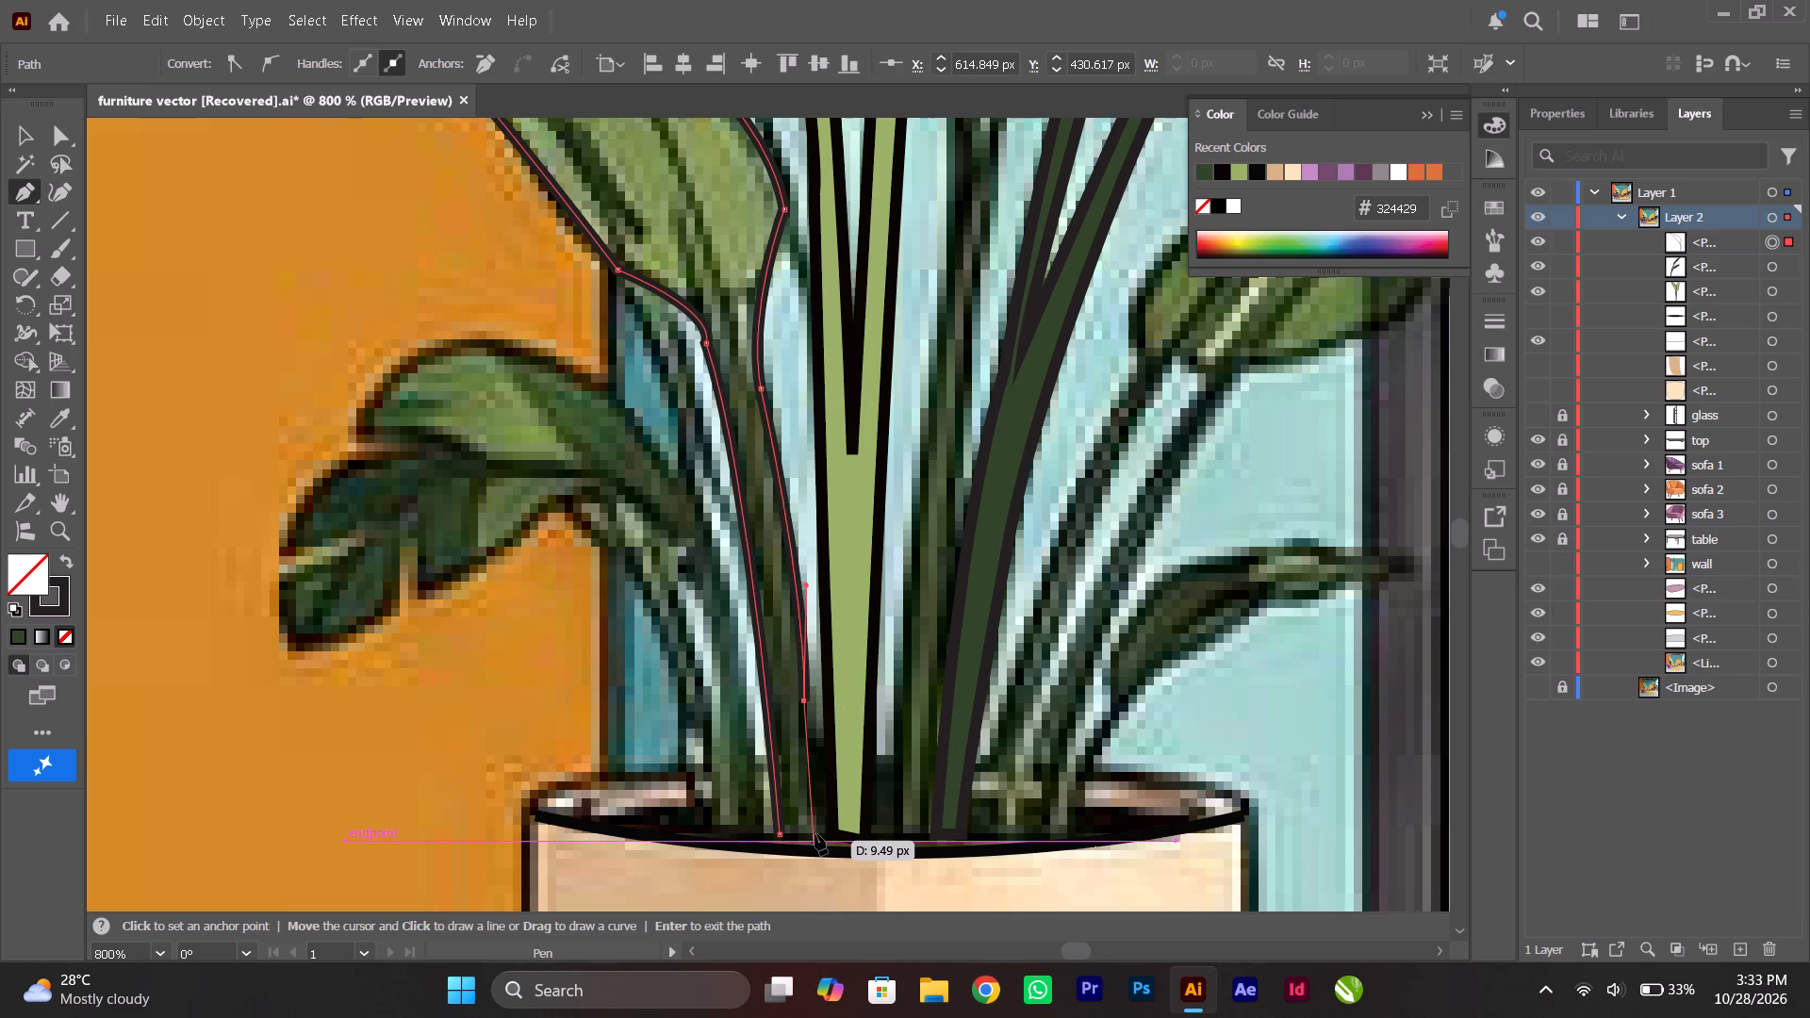
{"action": "left_click", "coordinate": [815, 834]}
{"action": "left_click", "coordinate": [779, 832]}
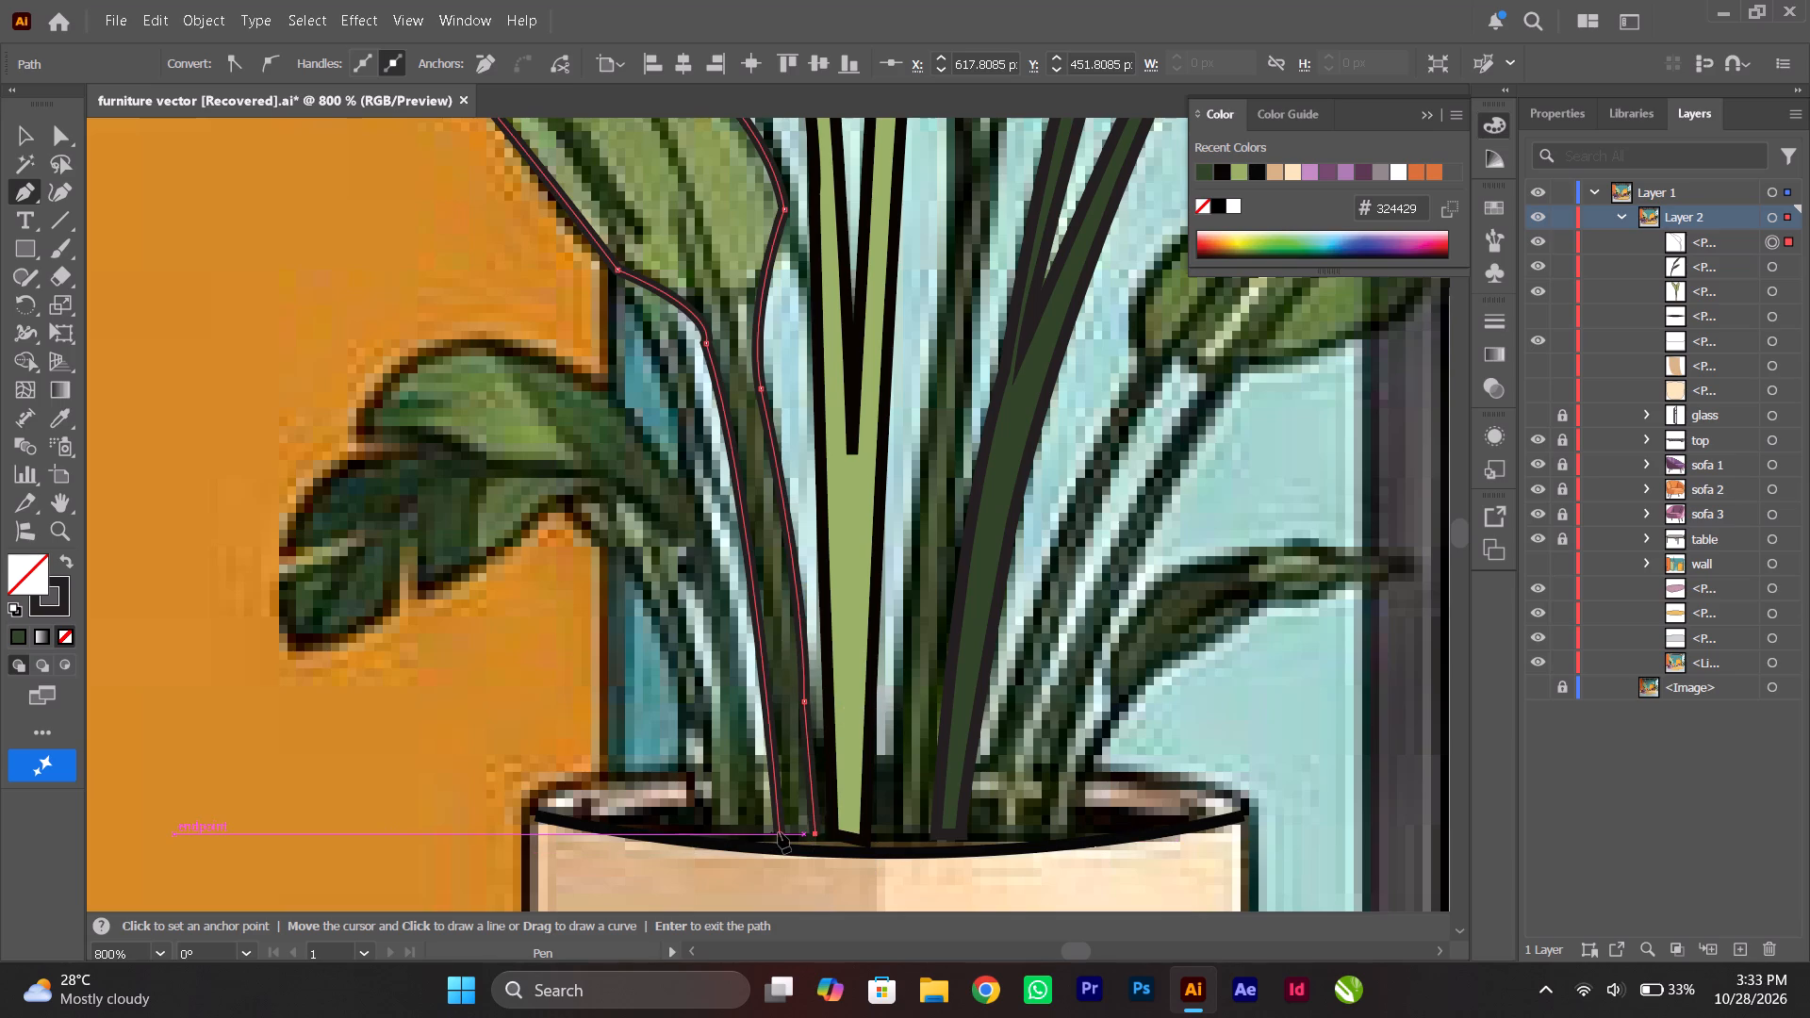
Fill the closed leaf and stem shape with the mid-green 839656 sampled from the reference leaf, and deselect it.
{"action": "scroll", "coordinate": [687, 849], "scroll_direction": "up", "scroll_amount": 2}
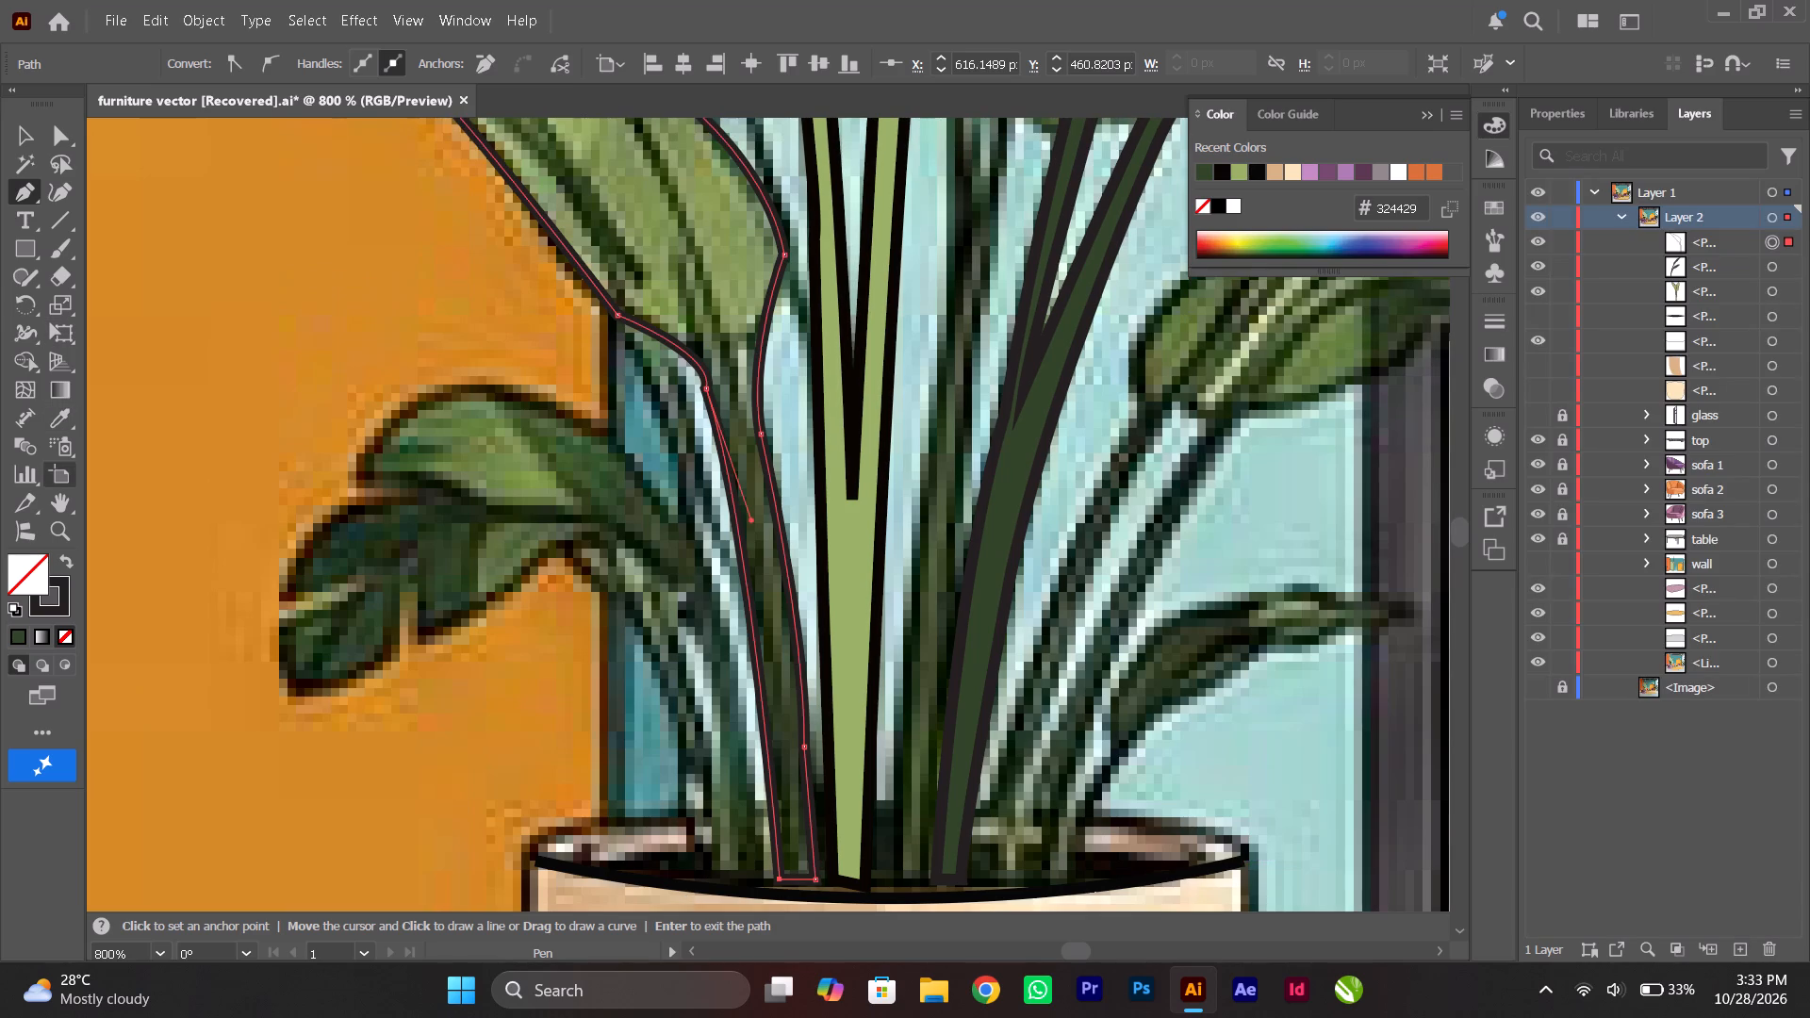
{"action": "left_click", "coordinate": [56, 431]}
{"action": "scroll", "coordinate": [634, 391], "scroll_direction": "up", "scroll_amount": 7}
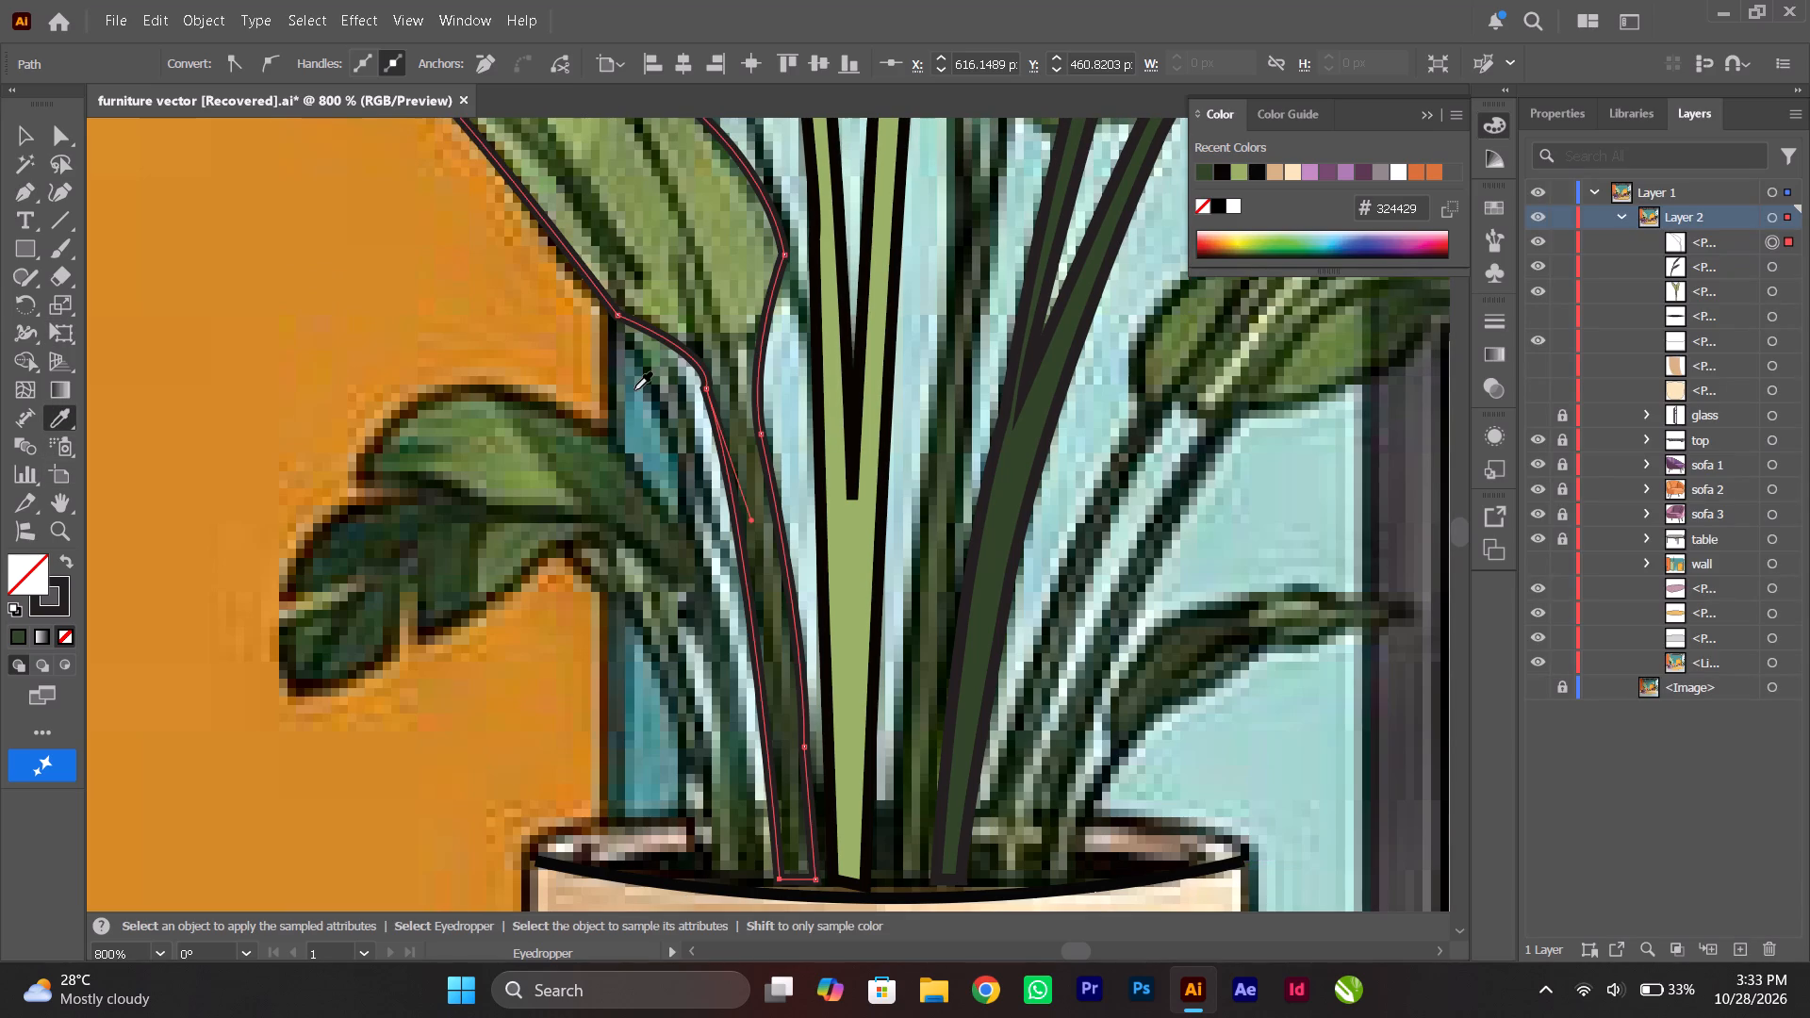
{"action": "scroll", "coordinate": [634, 390], "scroll_direction": "down", "scroll_amount": 2, "text": "alt"}
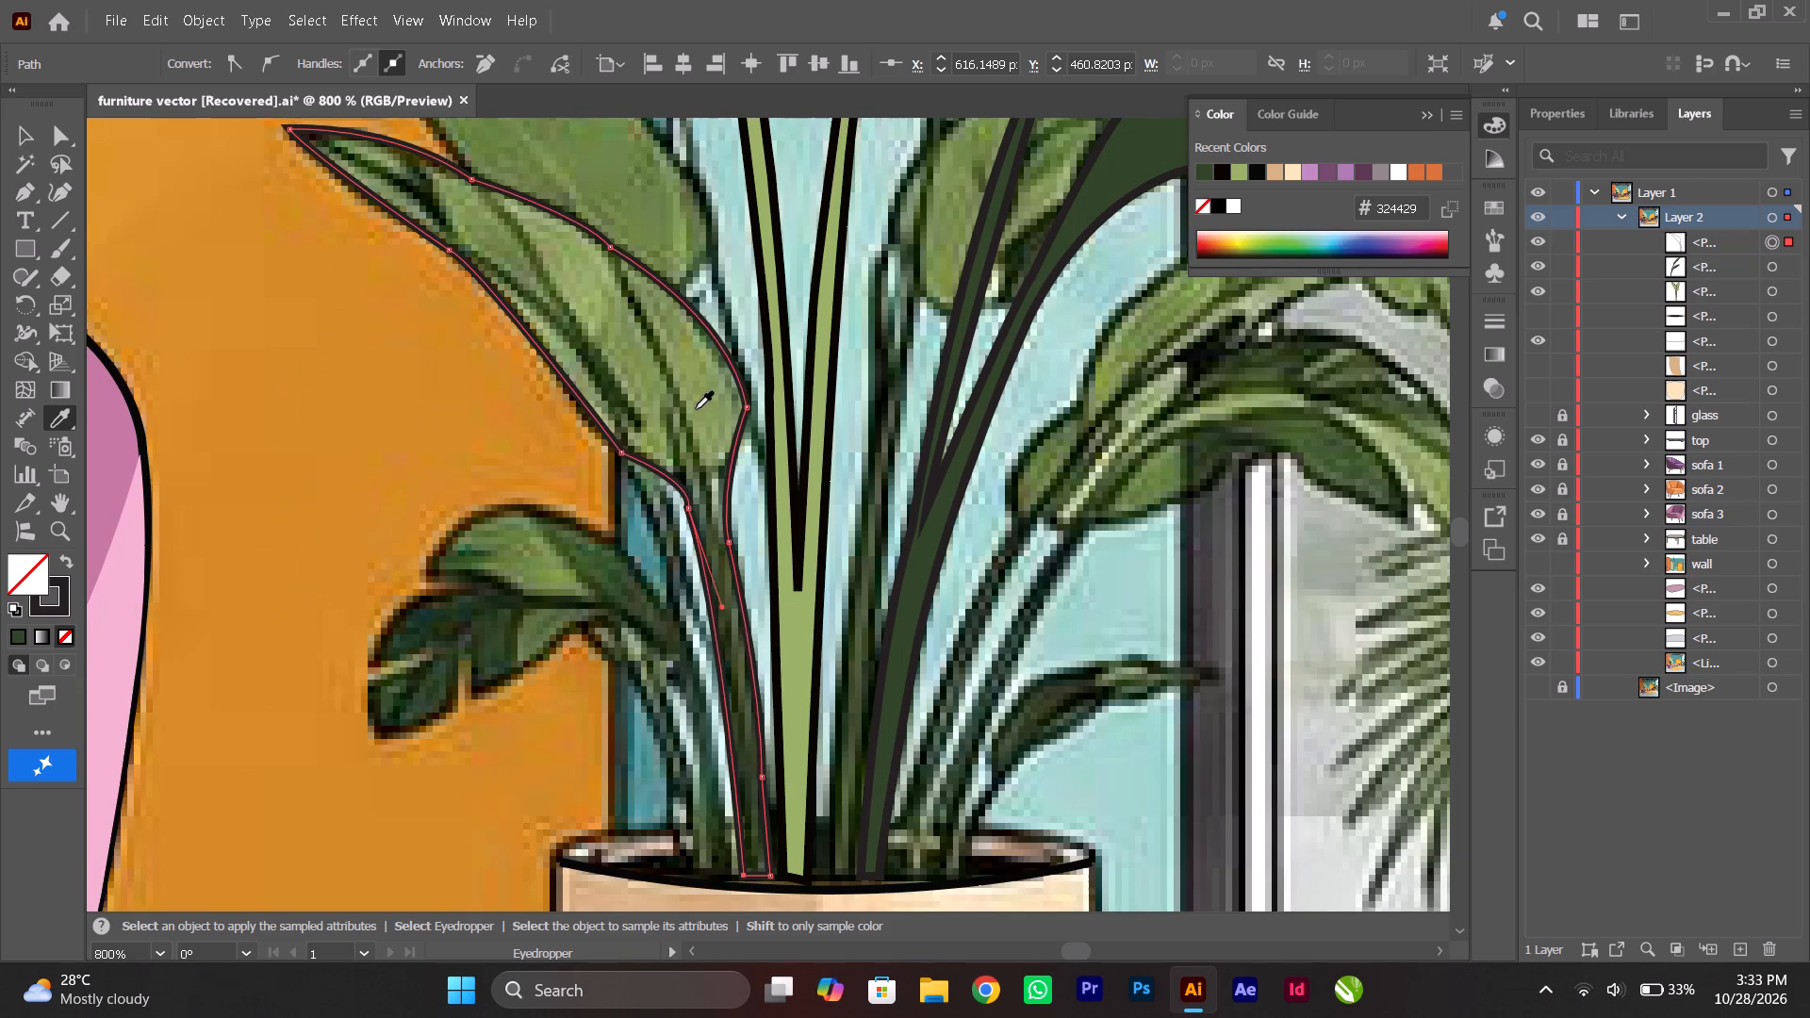
{"action": "left_click", "coordinate": [696, 409]}
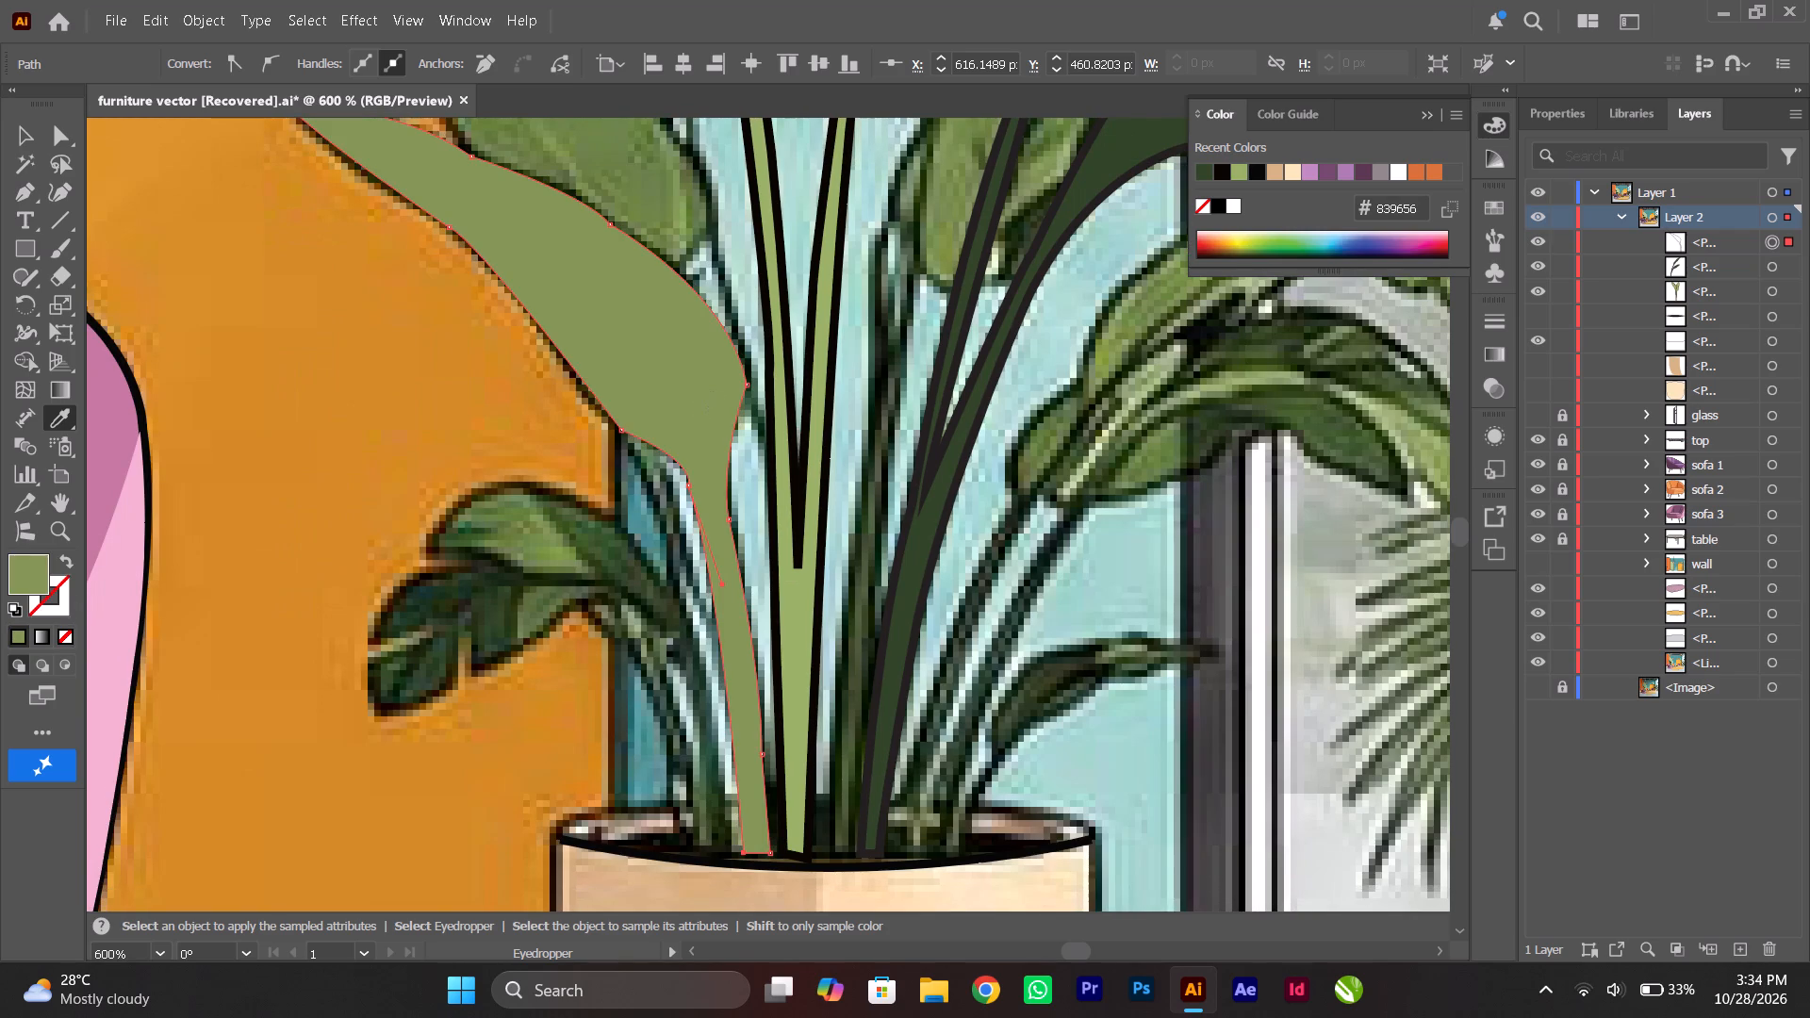
{"action": "left_click", "coordinate": [33, 138]}
{"action": "left_click", "coordinate": [389, 271]}
Give the newly filled left leaf a black 0.75 pt stroke.
{"action": "scroll", "coordinate": [389, 271], "scroll_direction": "up", "scroll_amount": 11}
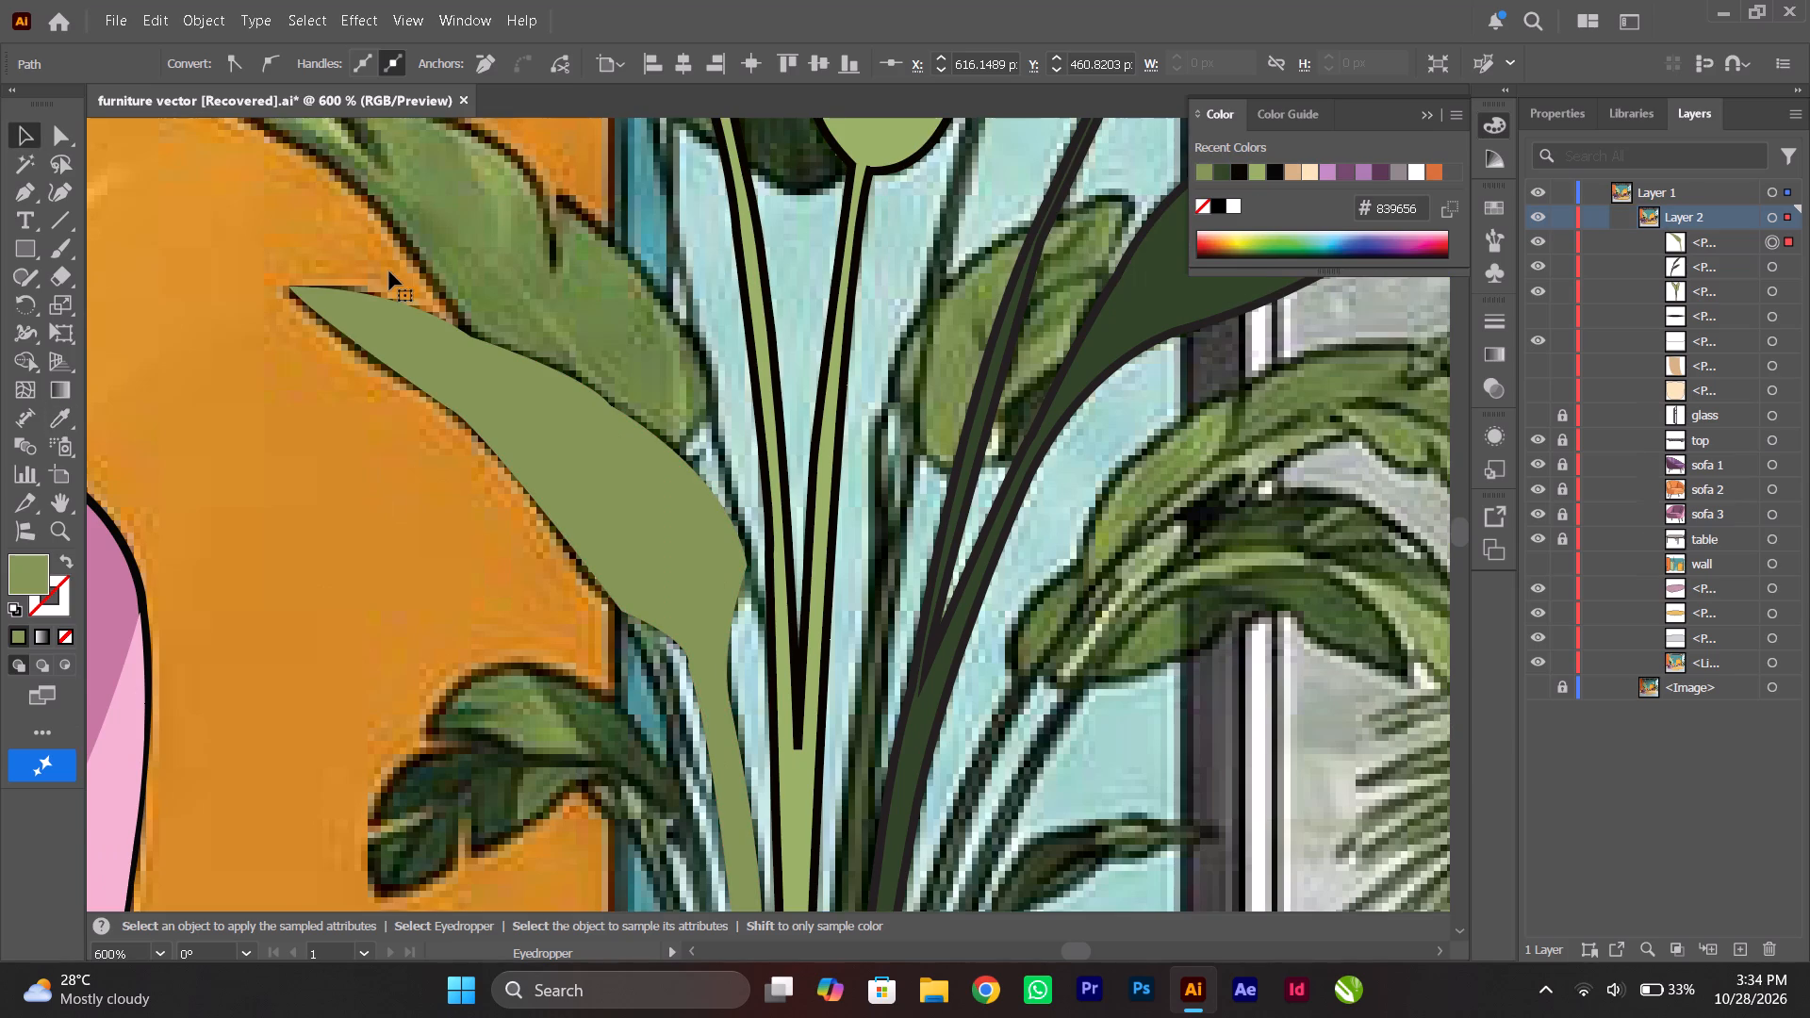
{"action": "scroll", "coordinate": [389, 271], "scroll_direction": "down", "scroll_amount": 1, "text": "alt"}
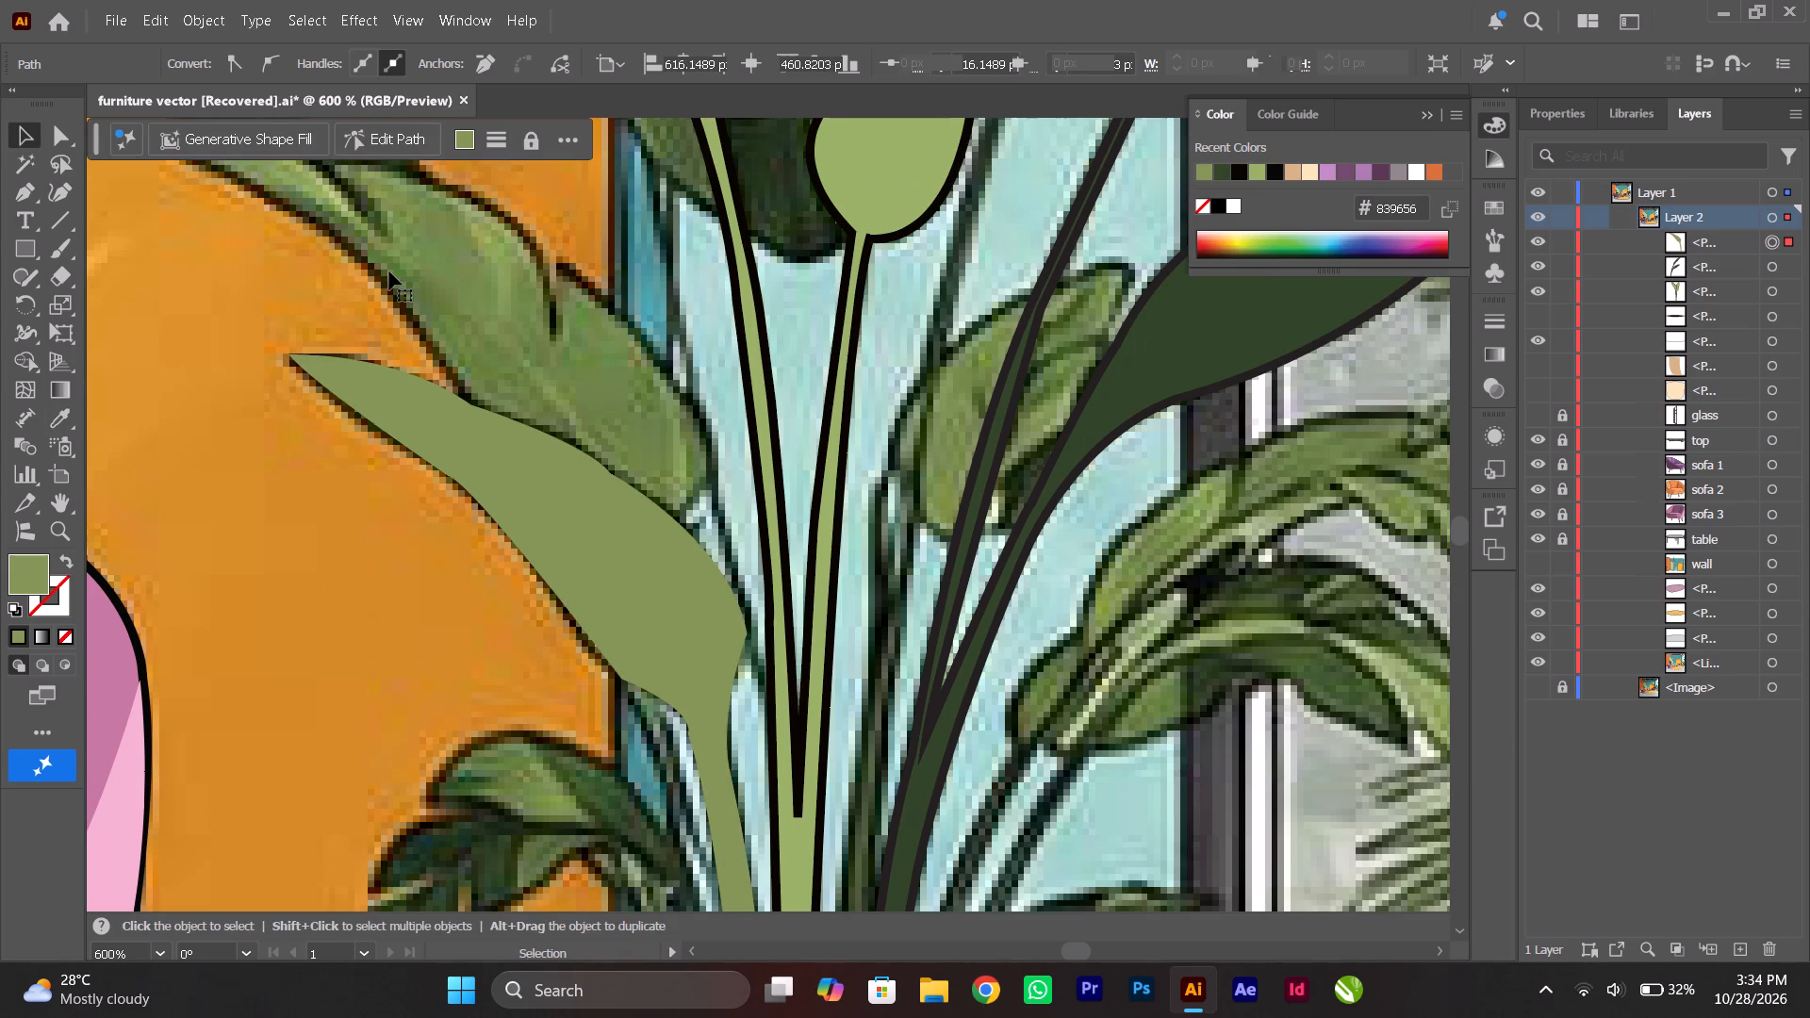
{"action": "scroll", "coordinate": [389, 271], "scroll_direction": "down", "scroll_amount": 1, "text": "alt"}
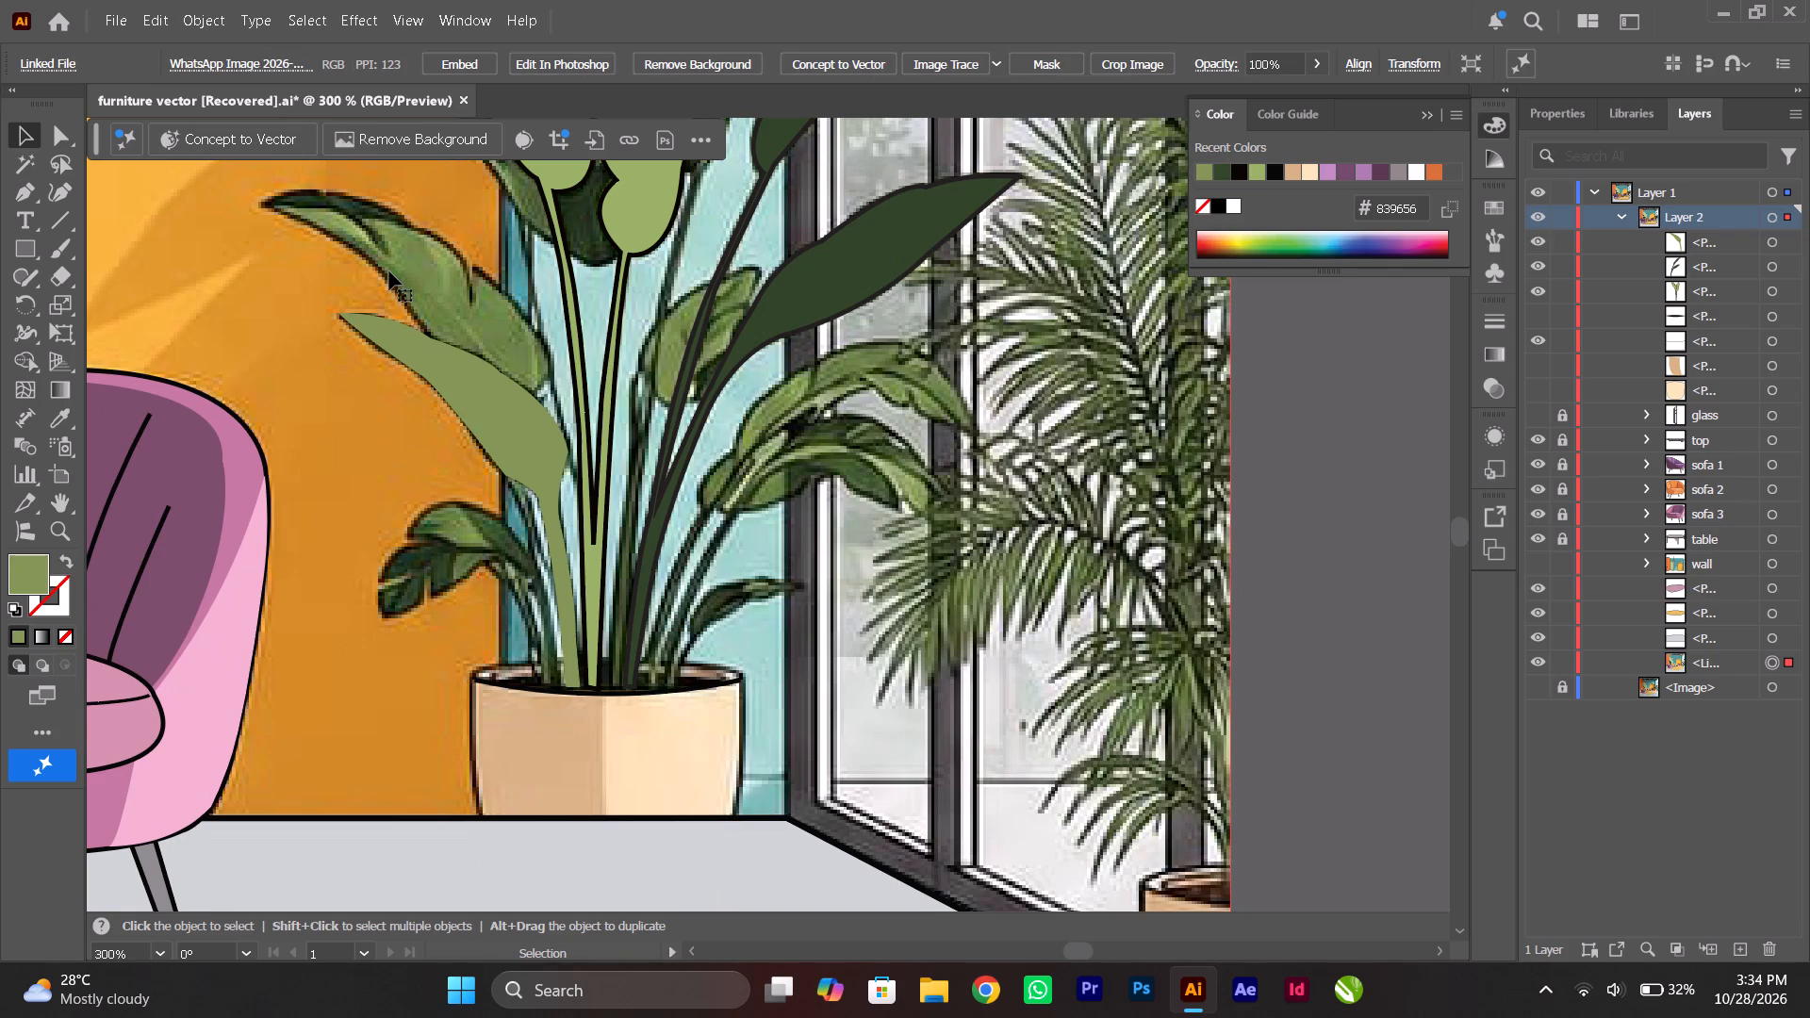
{"action": "left_click", "coordinate": [465, 371]}
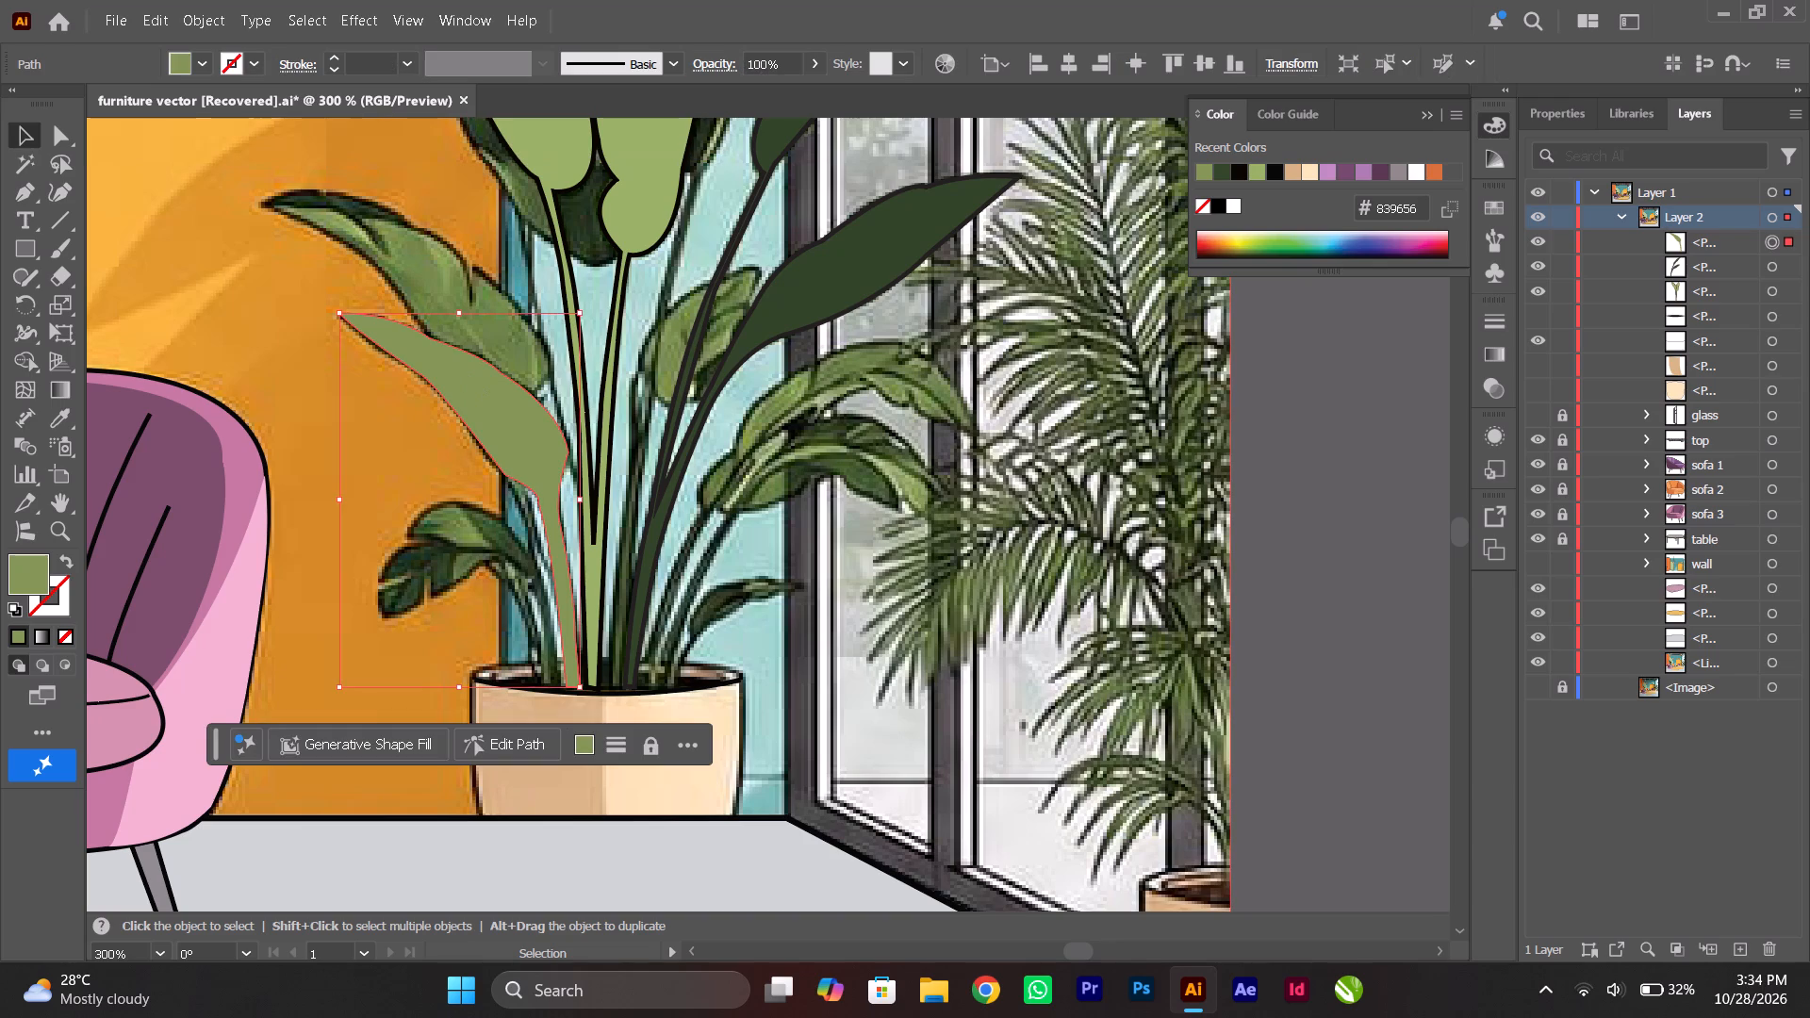
{"action": "left_click", "coordinate": [257, 57]}
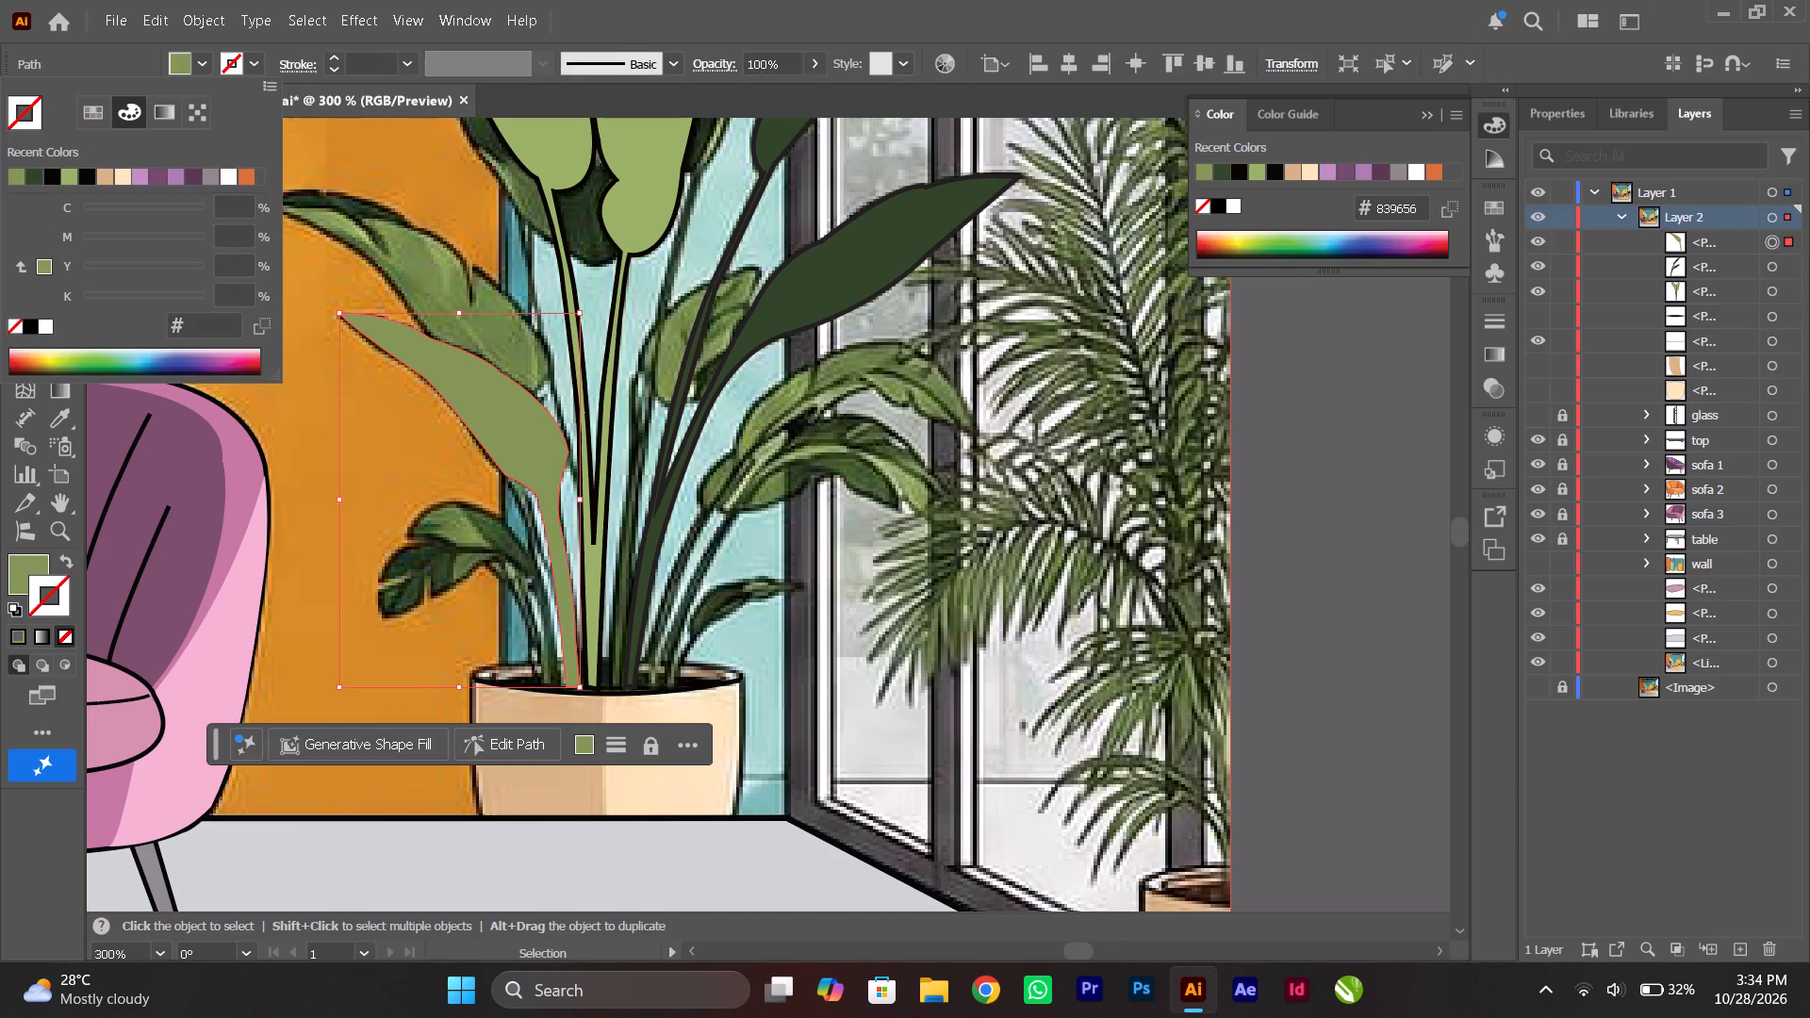
{"action": "left_click", "coordinate": [49, 174]}
{"action": "left_click", "coordinate": [315, 69]}
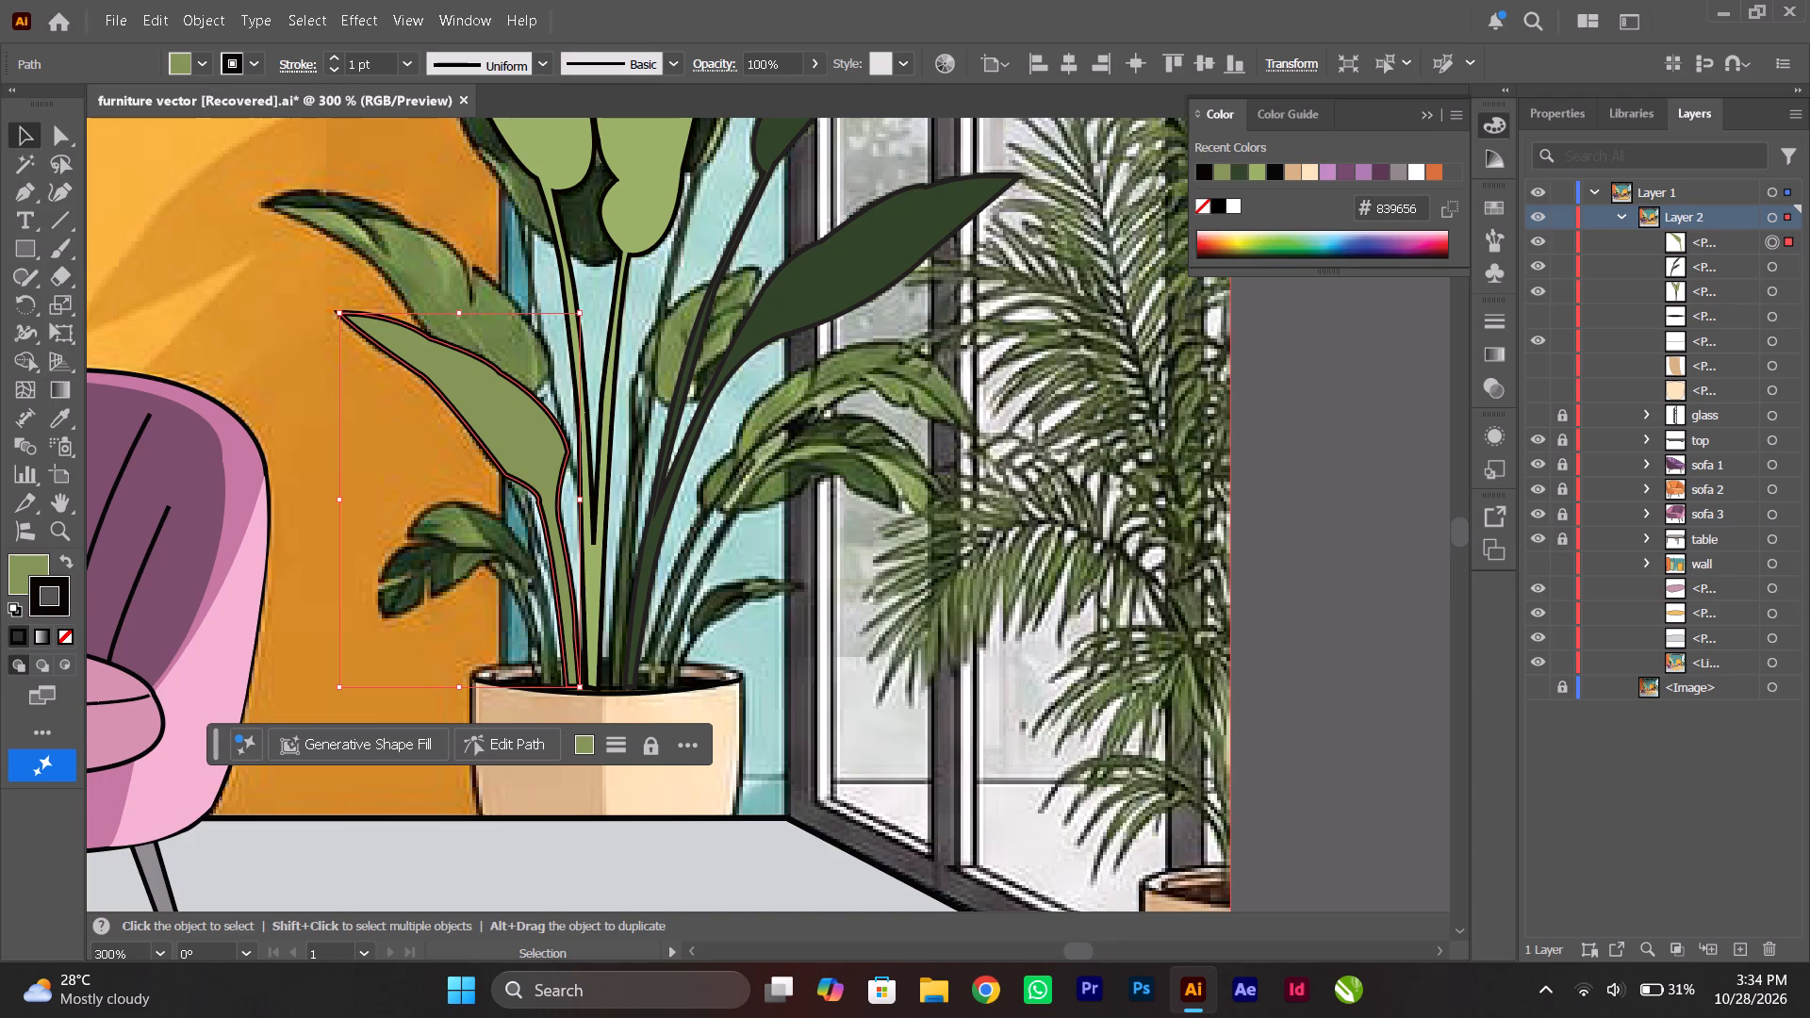
{"action": "left_click", "coordinate": [336, 71]}
{"action": "left_click", "coordinate": [232, 165]}
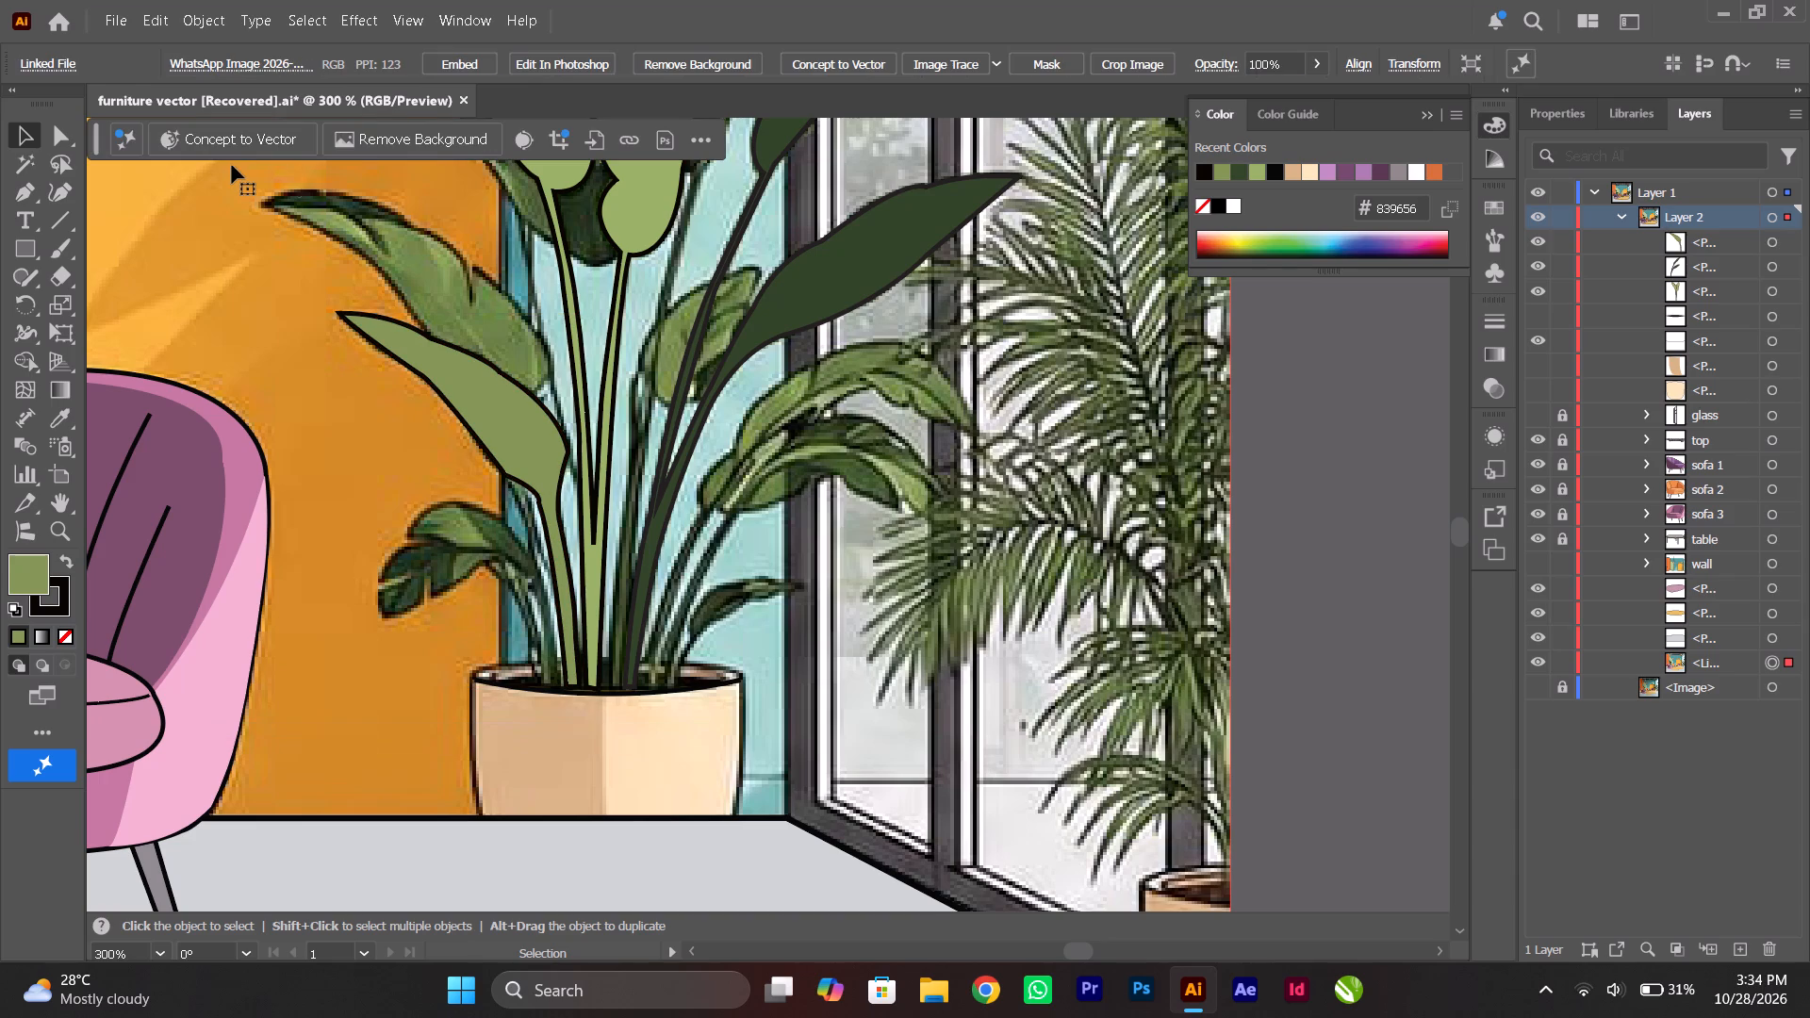
Review the traced plant leaves in the context of the whole room scene.
{"action": "scroll", "coordinate": [385, 301], "scroll_direction": "up", "scroll_amount": 3}
{"action": "scroll", "coordinate": [386, 300], "scroll_direction": "down", "scroll_amount": 2, "text": "alt"}
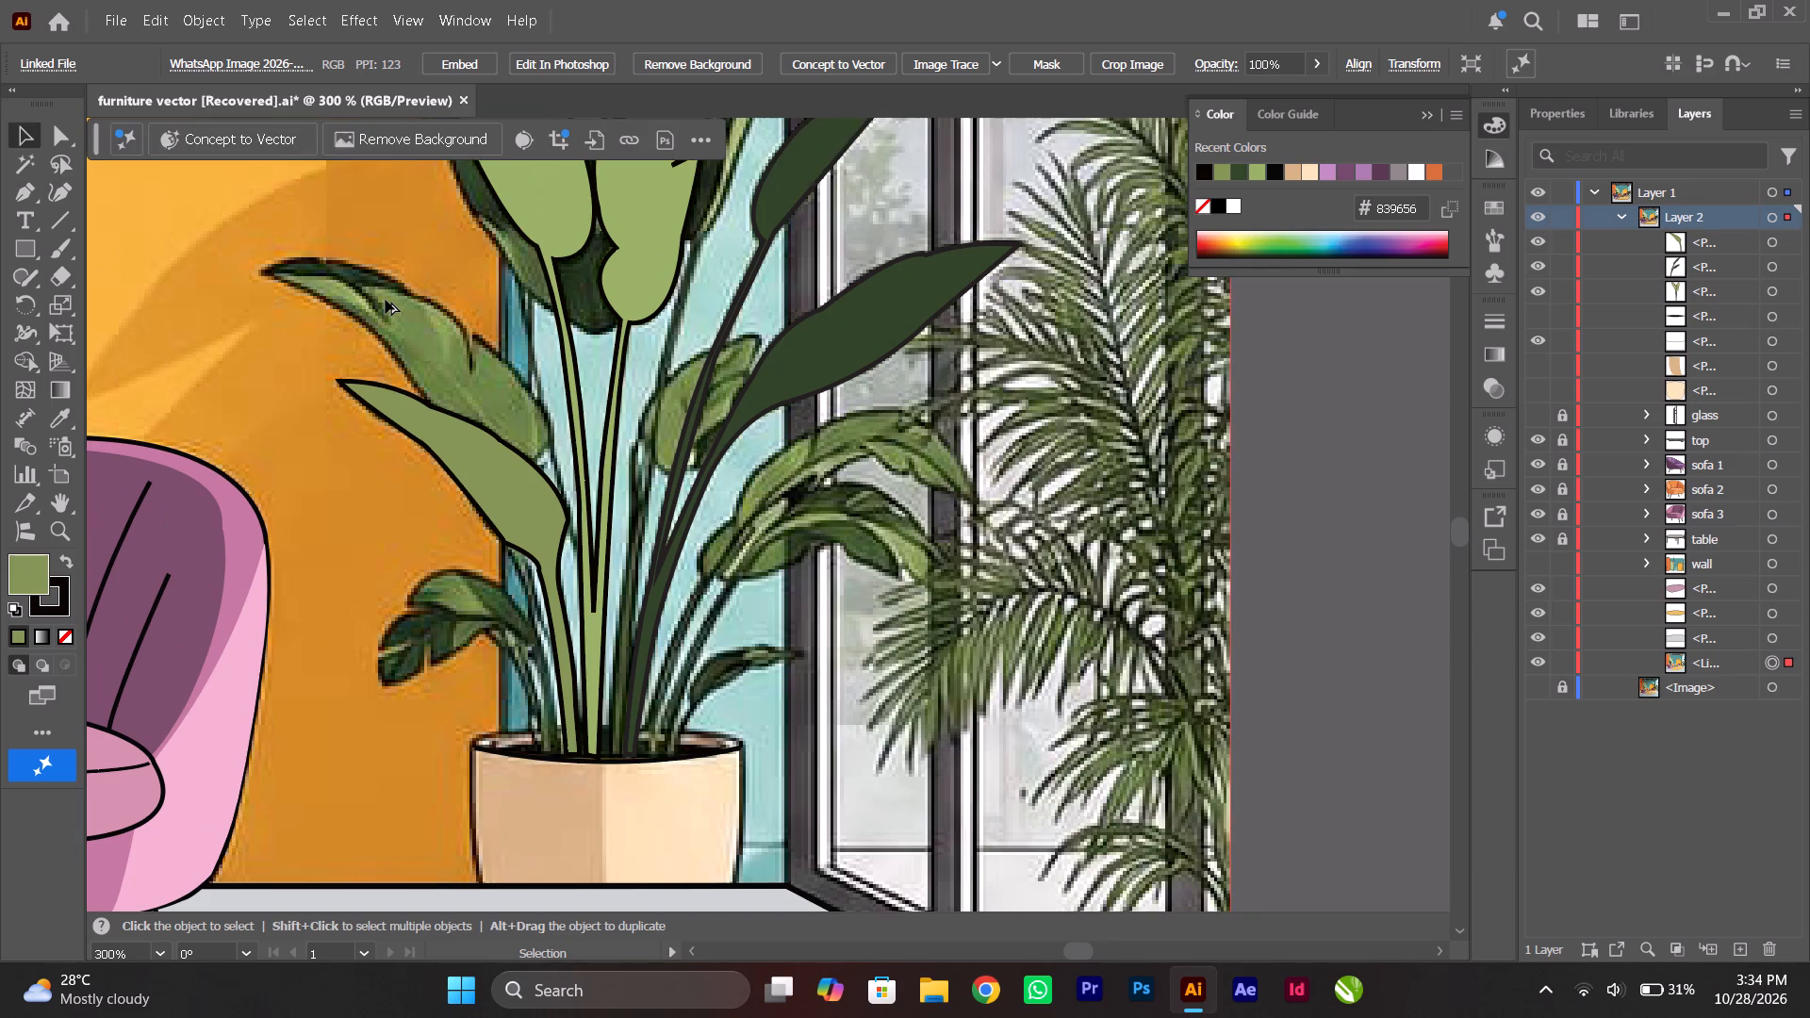
{"action": "scroll", "coordinate": [386, 300], "scroll_direction": "down", "scroll_amount": 1, "text": "alt"}
{"action": "scroll", "coordinate": [386, 300], "scroll_direction": "up", "scroll_amount": 1}
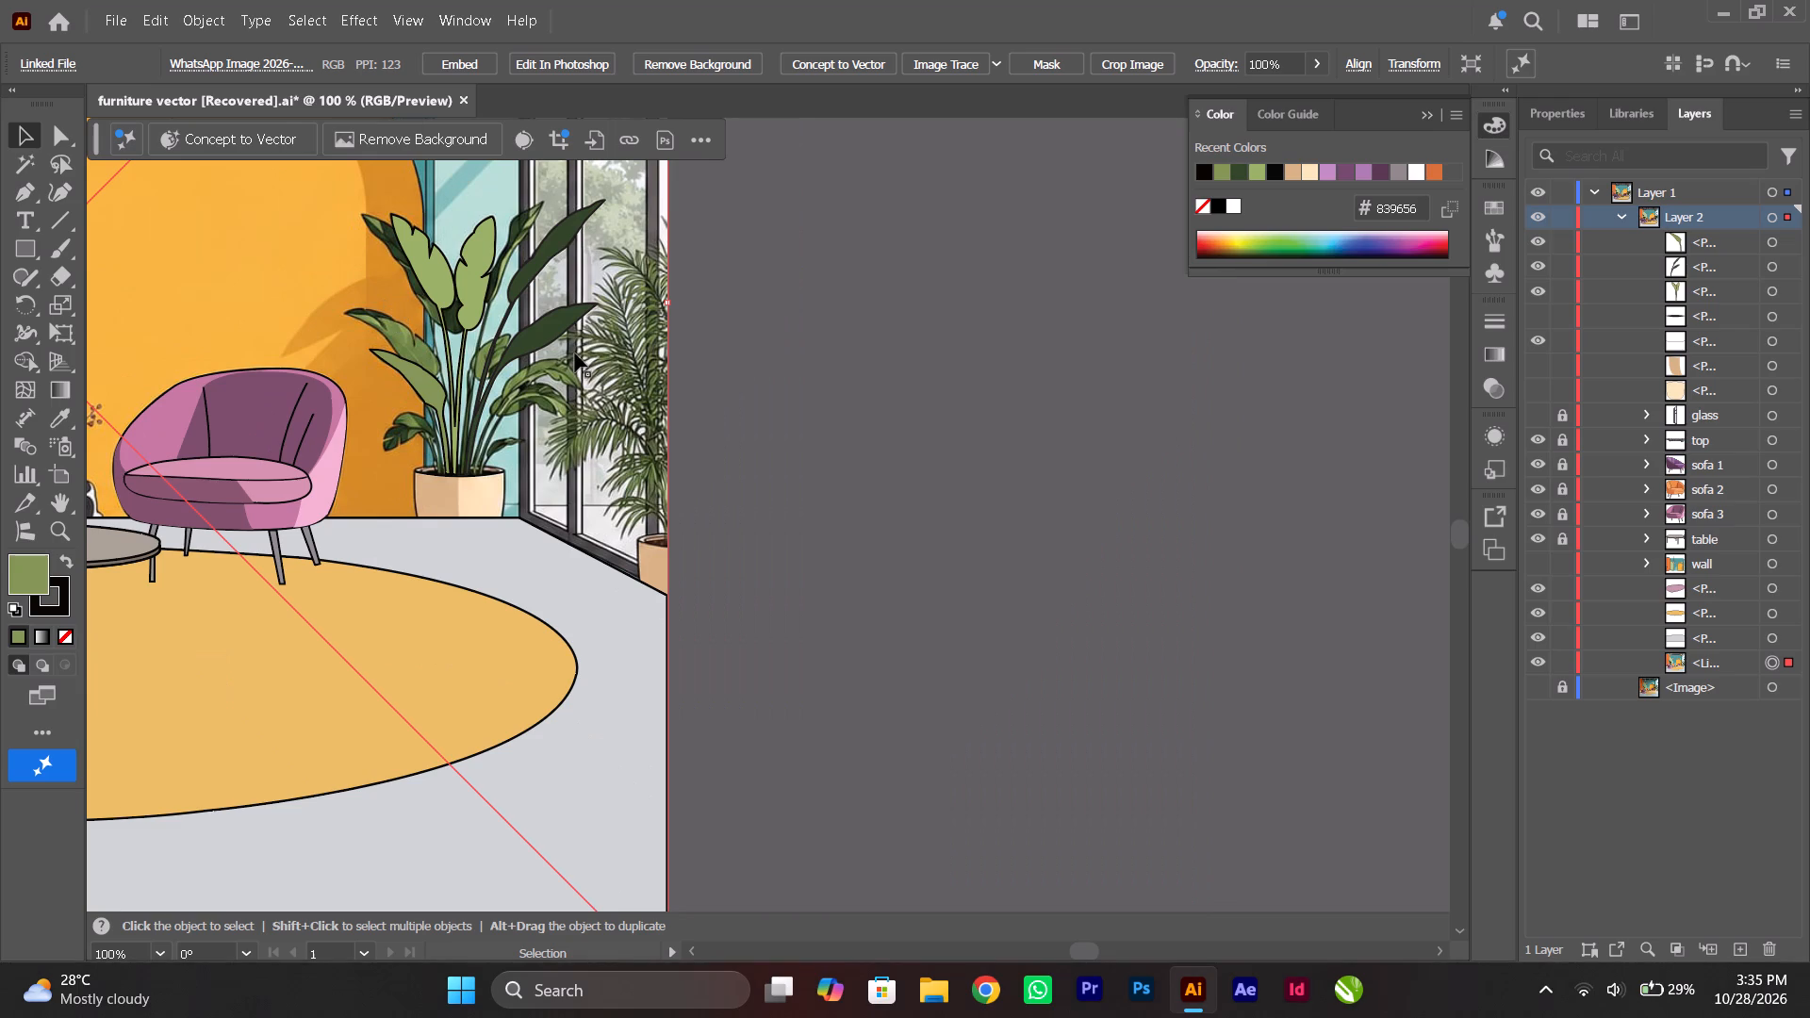
{"action": "scroll", "coordinate": [493, 353], "scroll_direction": "up", "scroll_amount": 9, "text": "ctrl"}
{"action": "scroll", "coordinate": [575, 353], "scroll_direction": "up", "scroll_amount": 5}
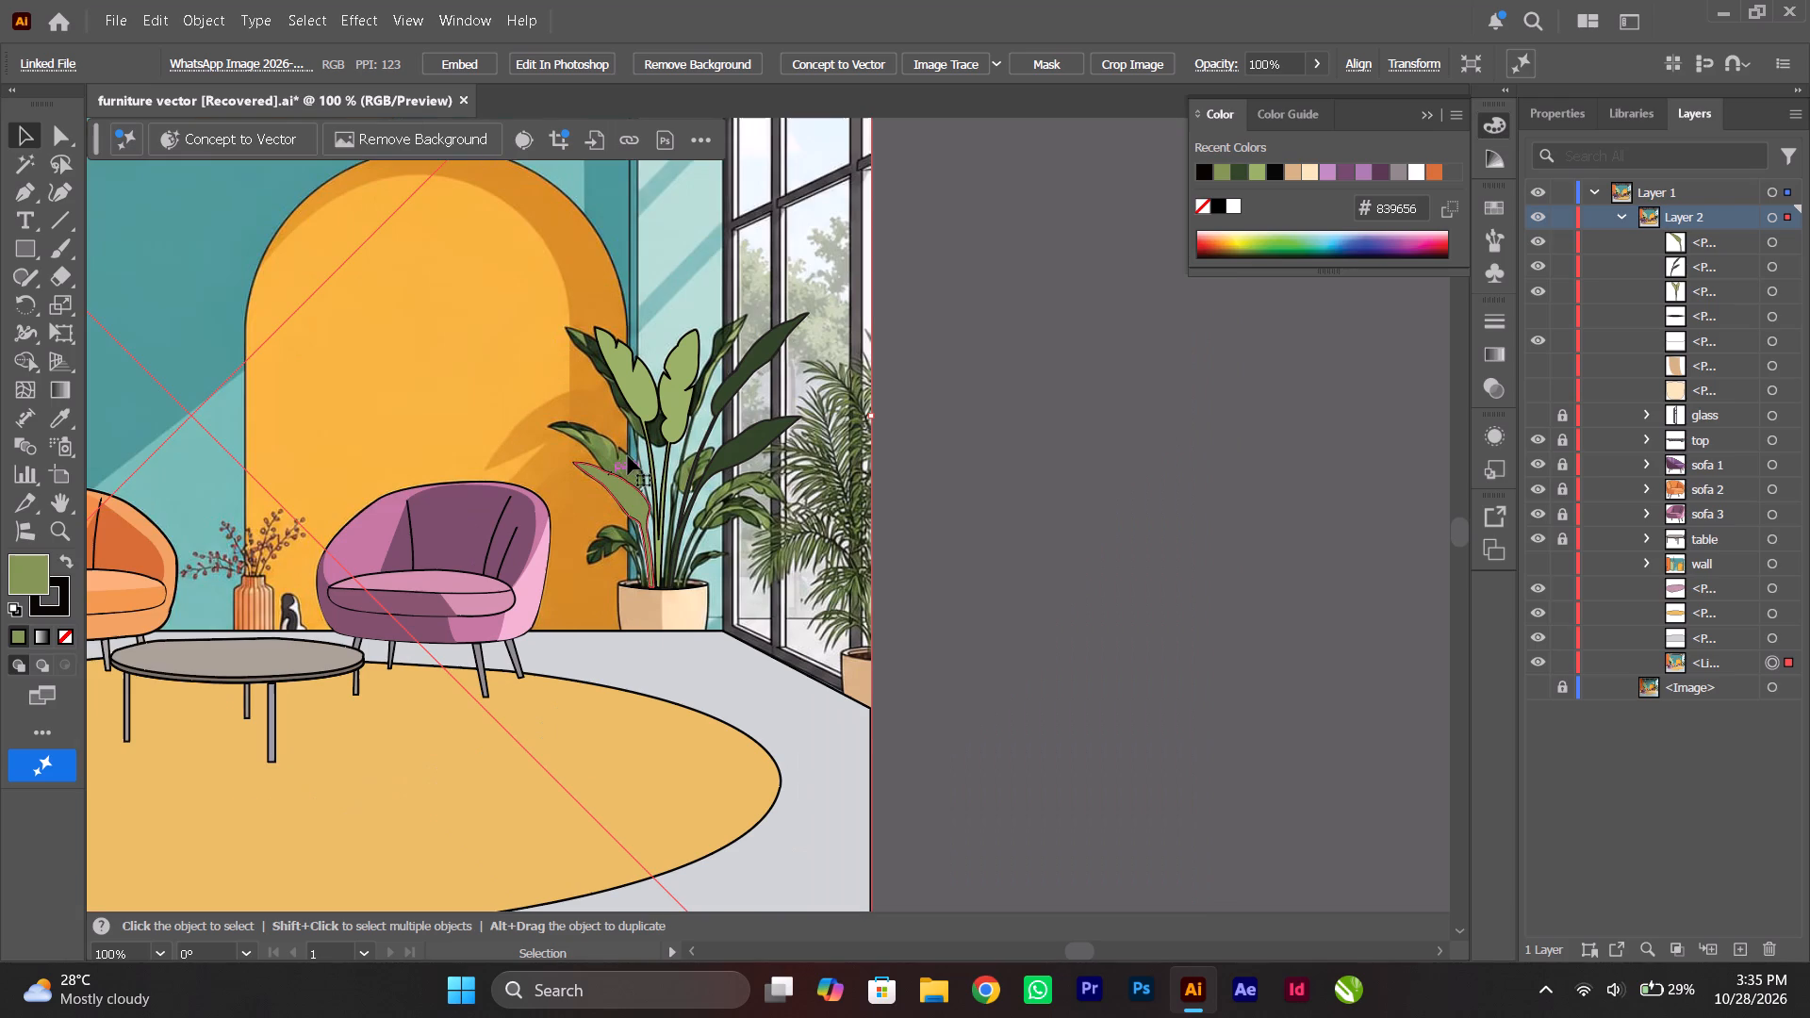
{"action": "scroll", "coordinate": [628, 456], "scroll_direction": "up", "scroll_amount": 4, "text": "alt"}
Start a Pen path at the pot's soil and trace the outer stem edge of the large leaf behind the last outlined left leaf.
{"action": "scroll", "coordinate": [628, 456], "scroll_direction": "down", "scroll_amount": 7}
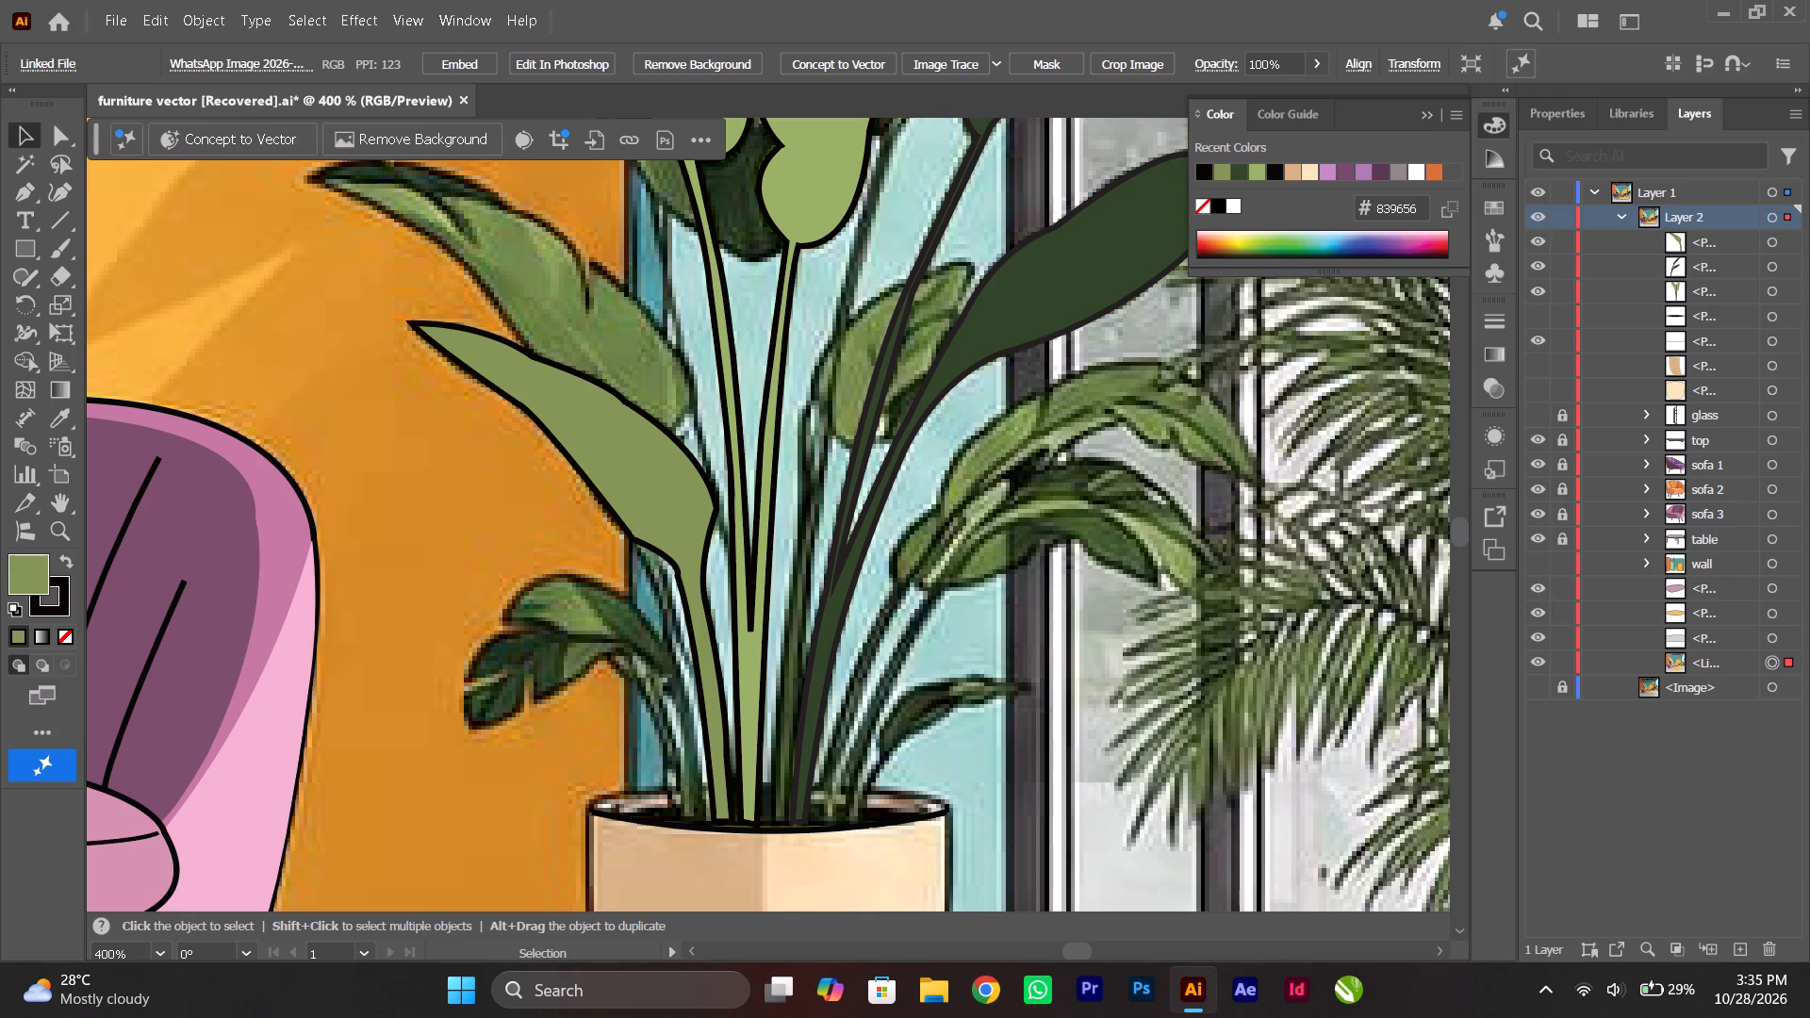
{"action": "left_click", "coordinate": [16, 201]}
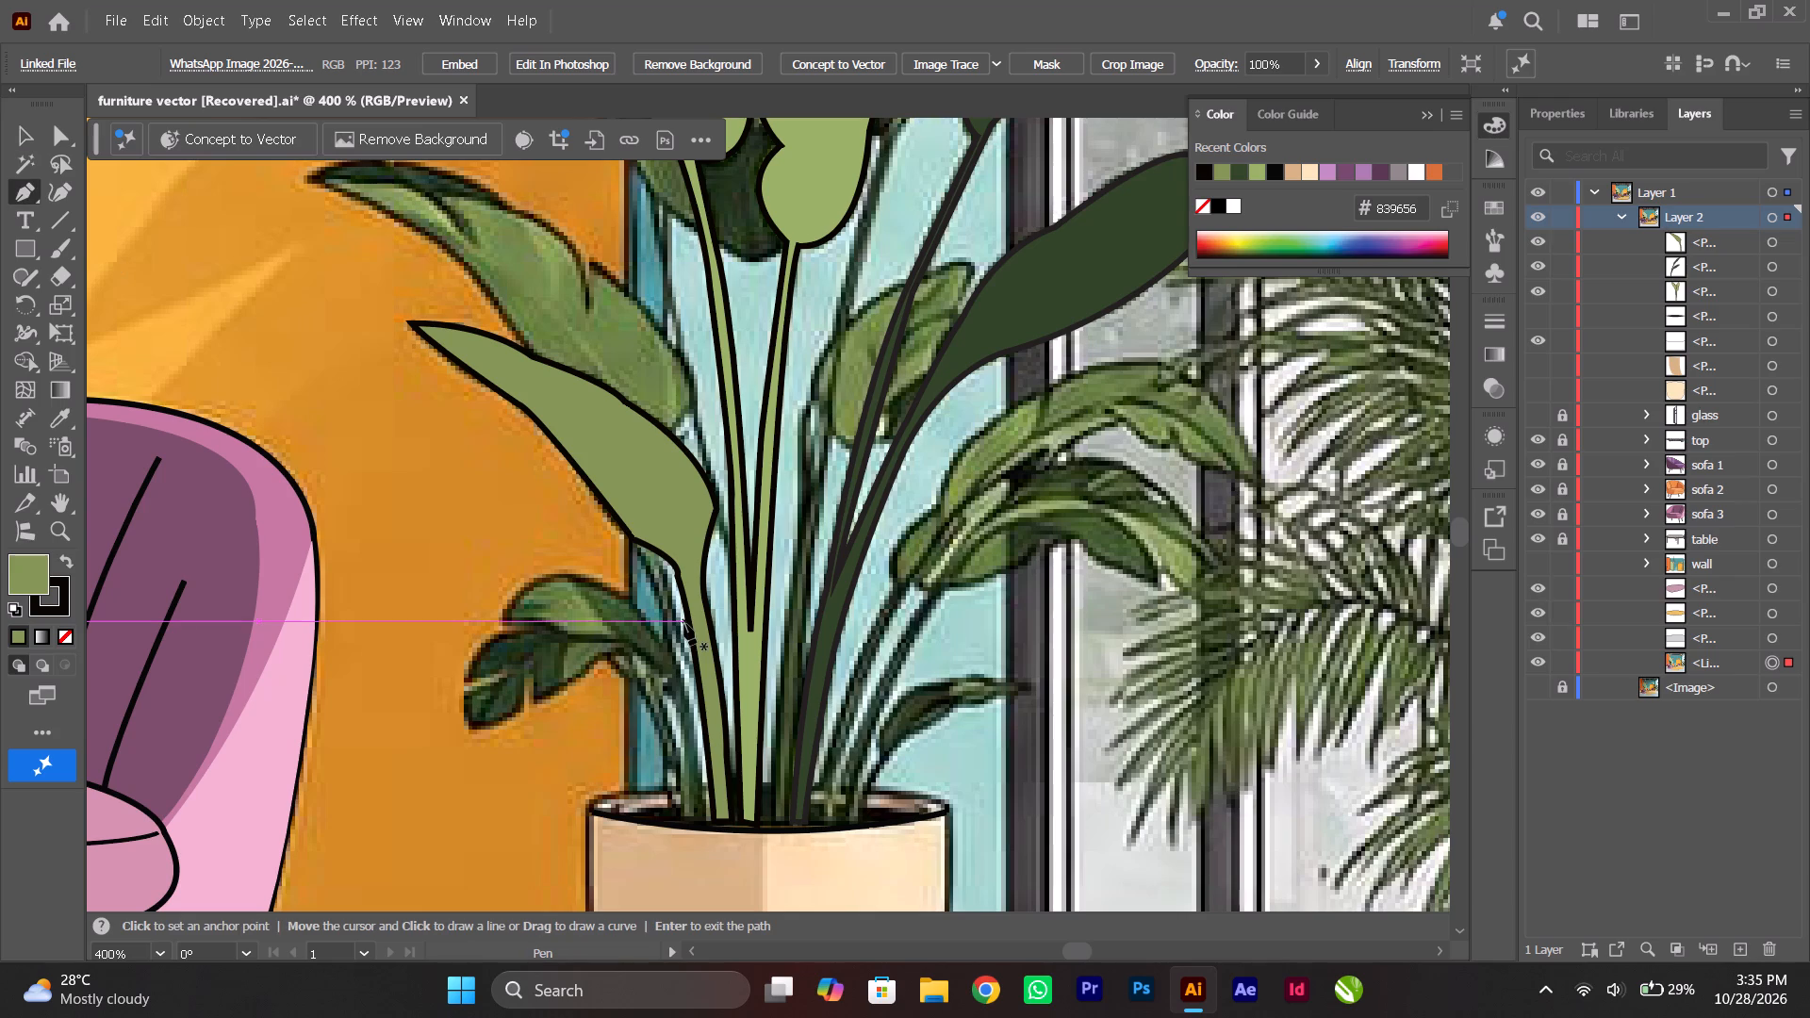
{"action": "scroll", "coordinate": [684, 624], "scroll_direction": "down", "scroll_amount": 2}
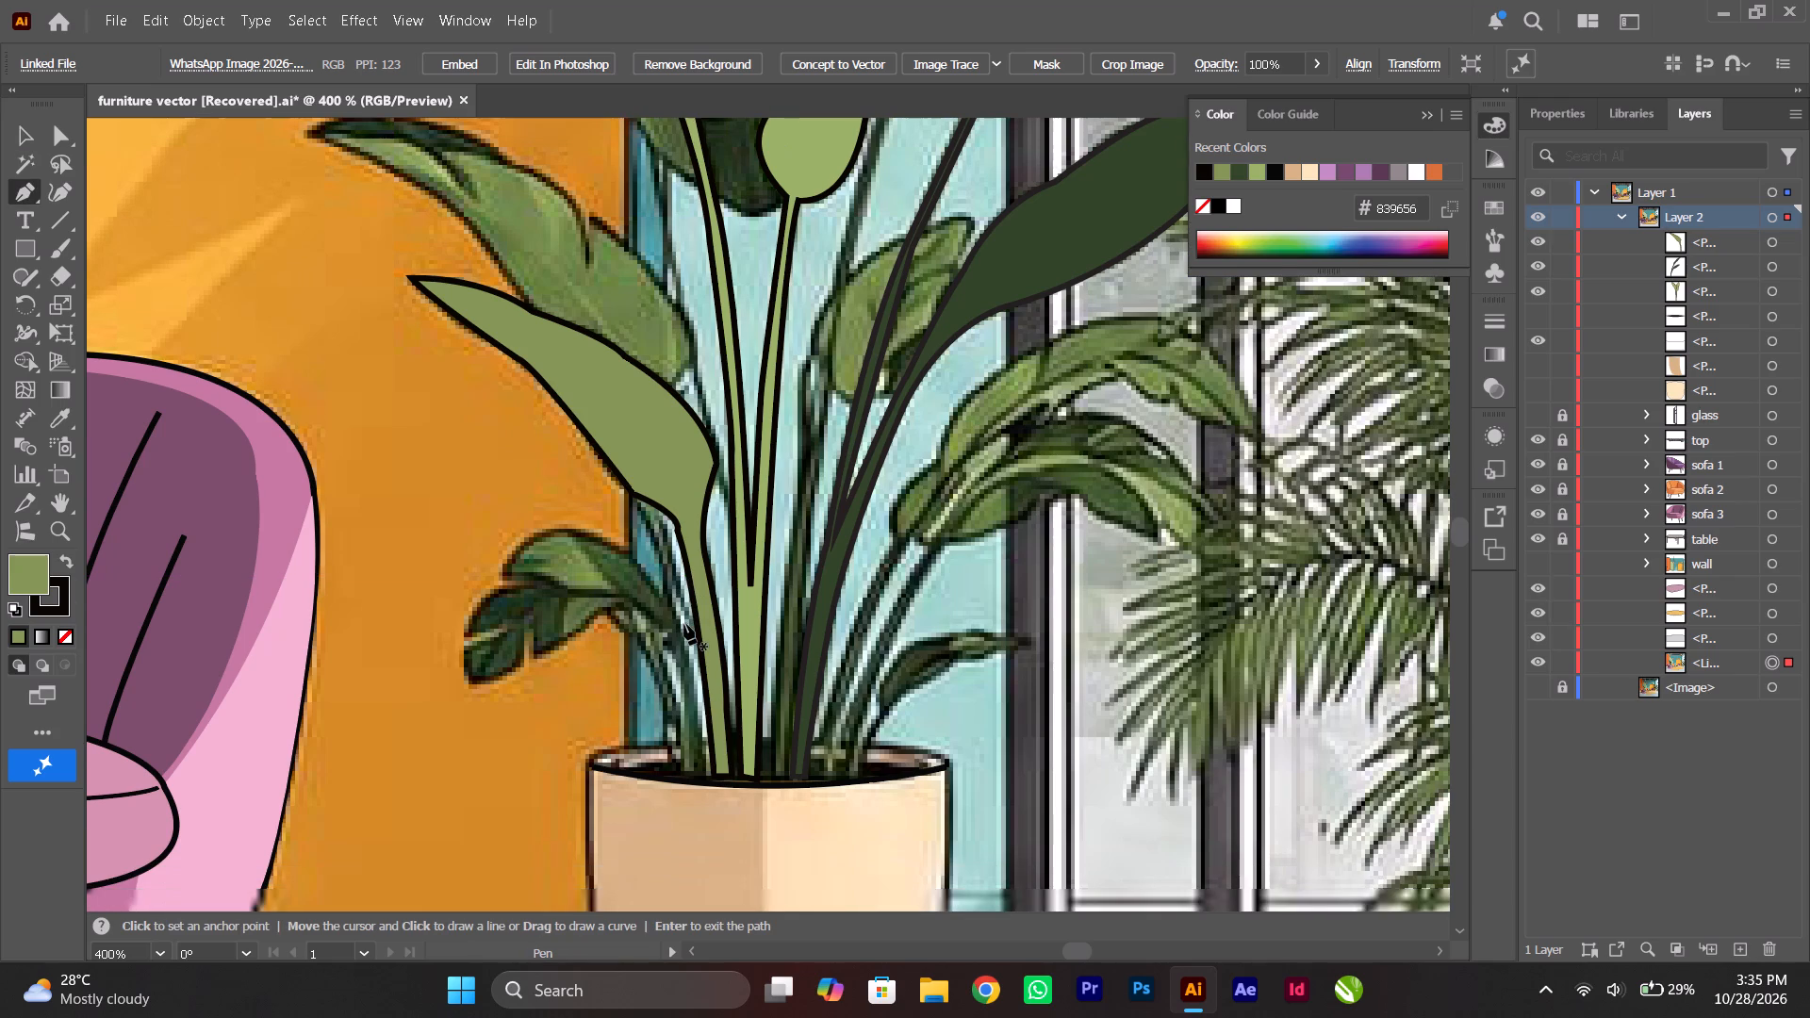
{"action": "scroll", "coordinate": [684, 624], "scroll_direction": "down", "scroll_amount": 1}
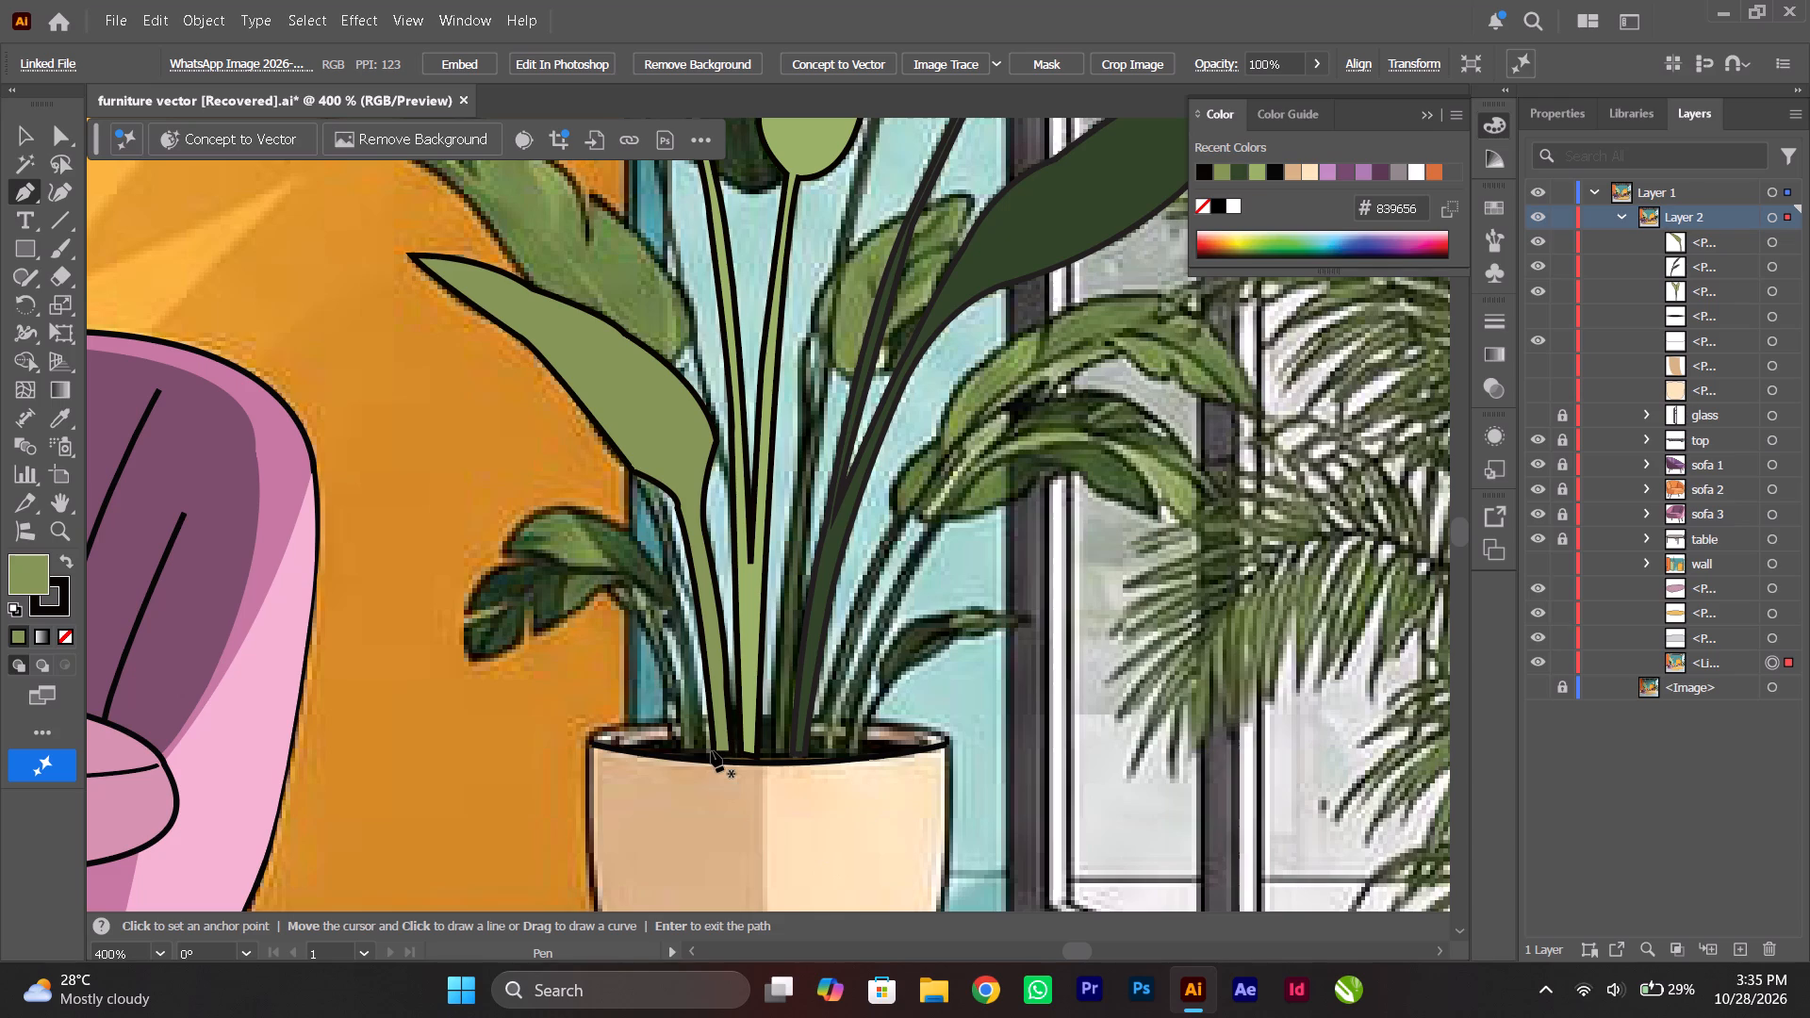
{"action": "scroll", "coordinate": [695, 751], "scroll_direction": "up", "scroll_amount": 2}
{"action": "scroll", "coordinate": [679, 767], "scroll_direction": "down", "scroll_amount": 2}
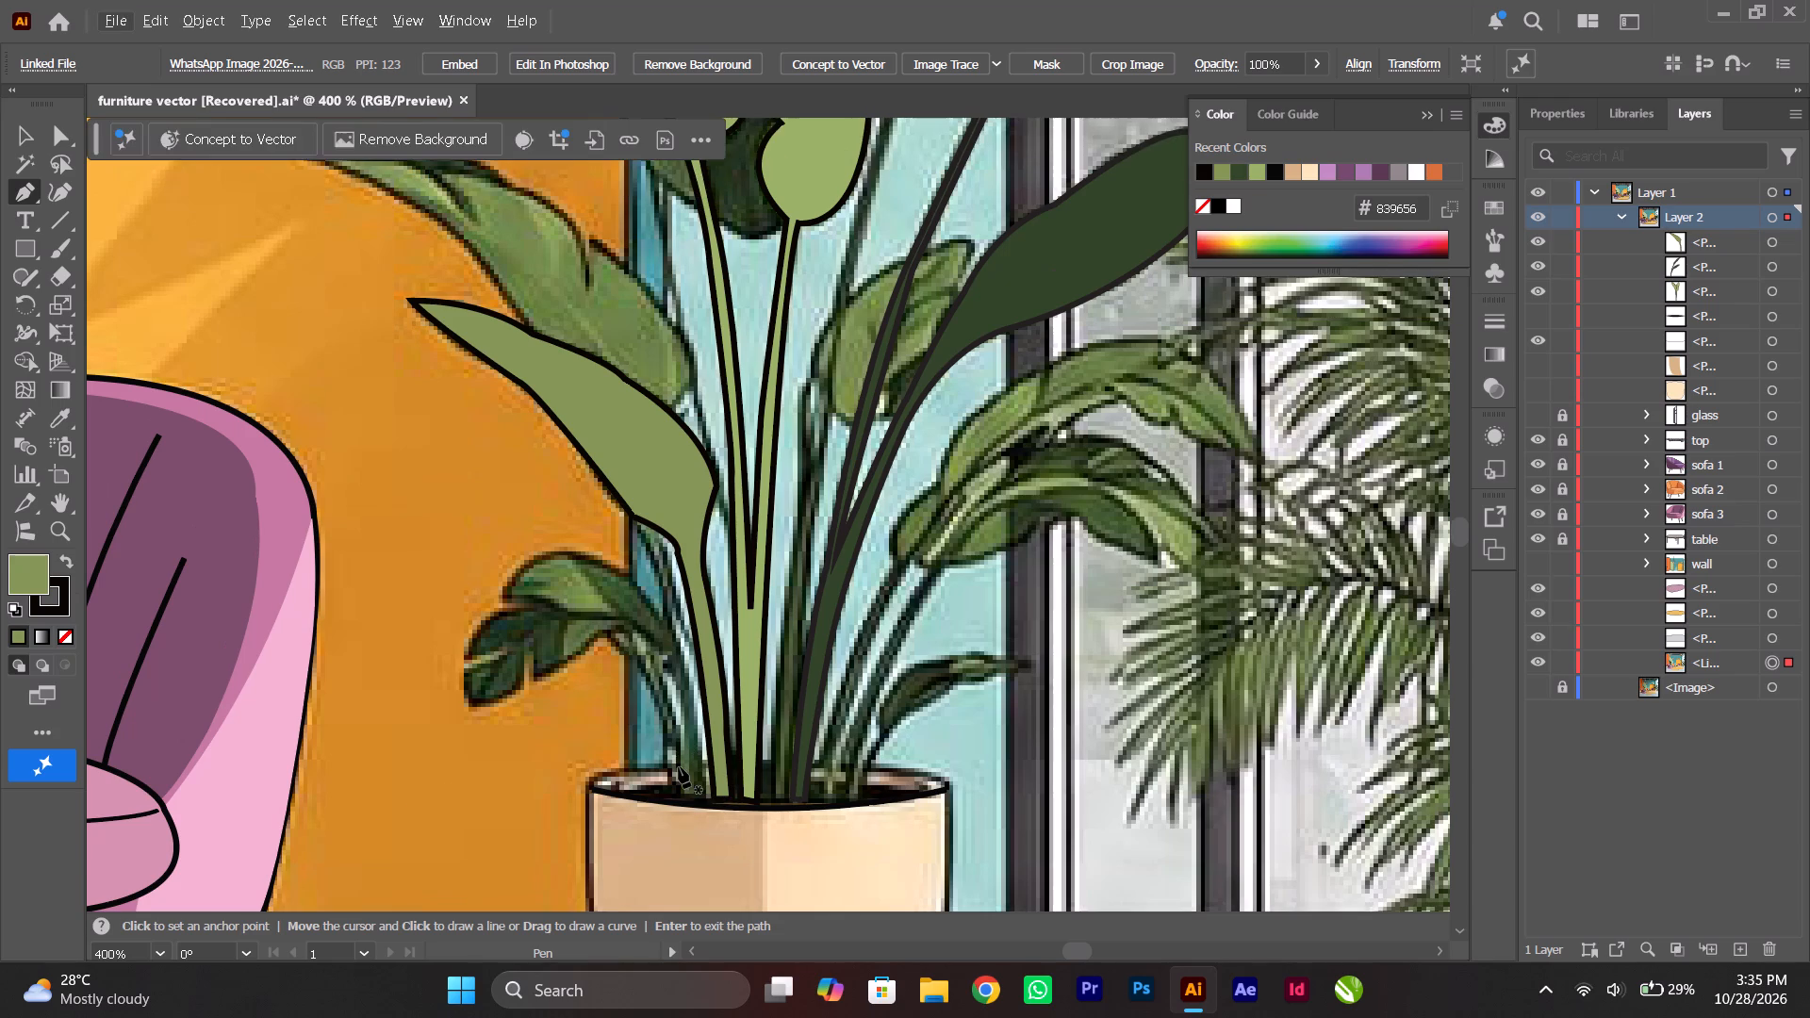
{"action": "scroll", "coordinate": [679, 767], "scroll_direction": "down", "scroll_amount": 2}
{"action": "scroll", "coordinate": [683, 623], "scroll_direction": "up", "scroll_amount": 2, "text": "alt"}
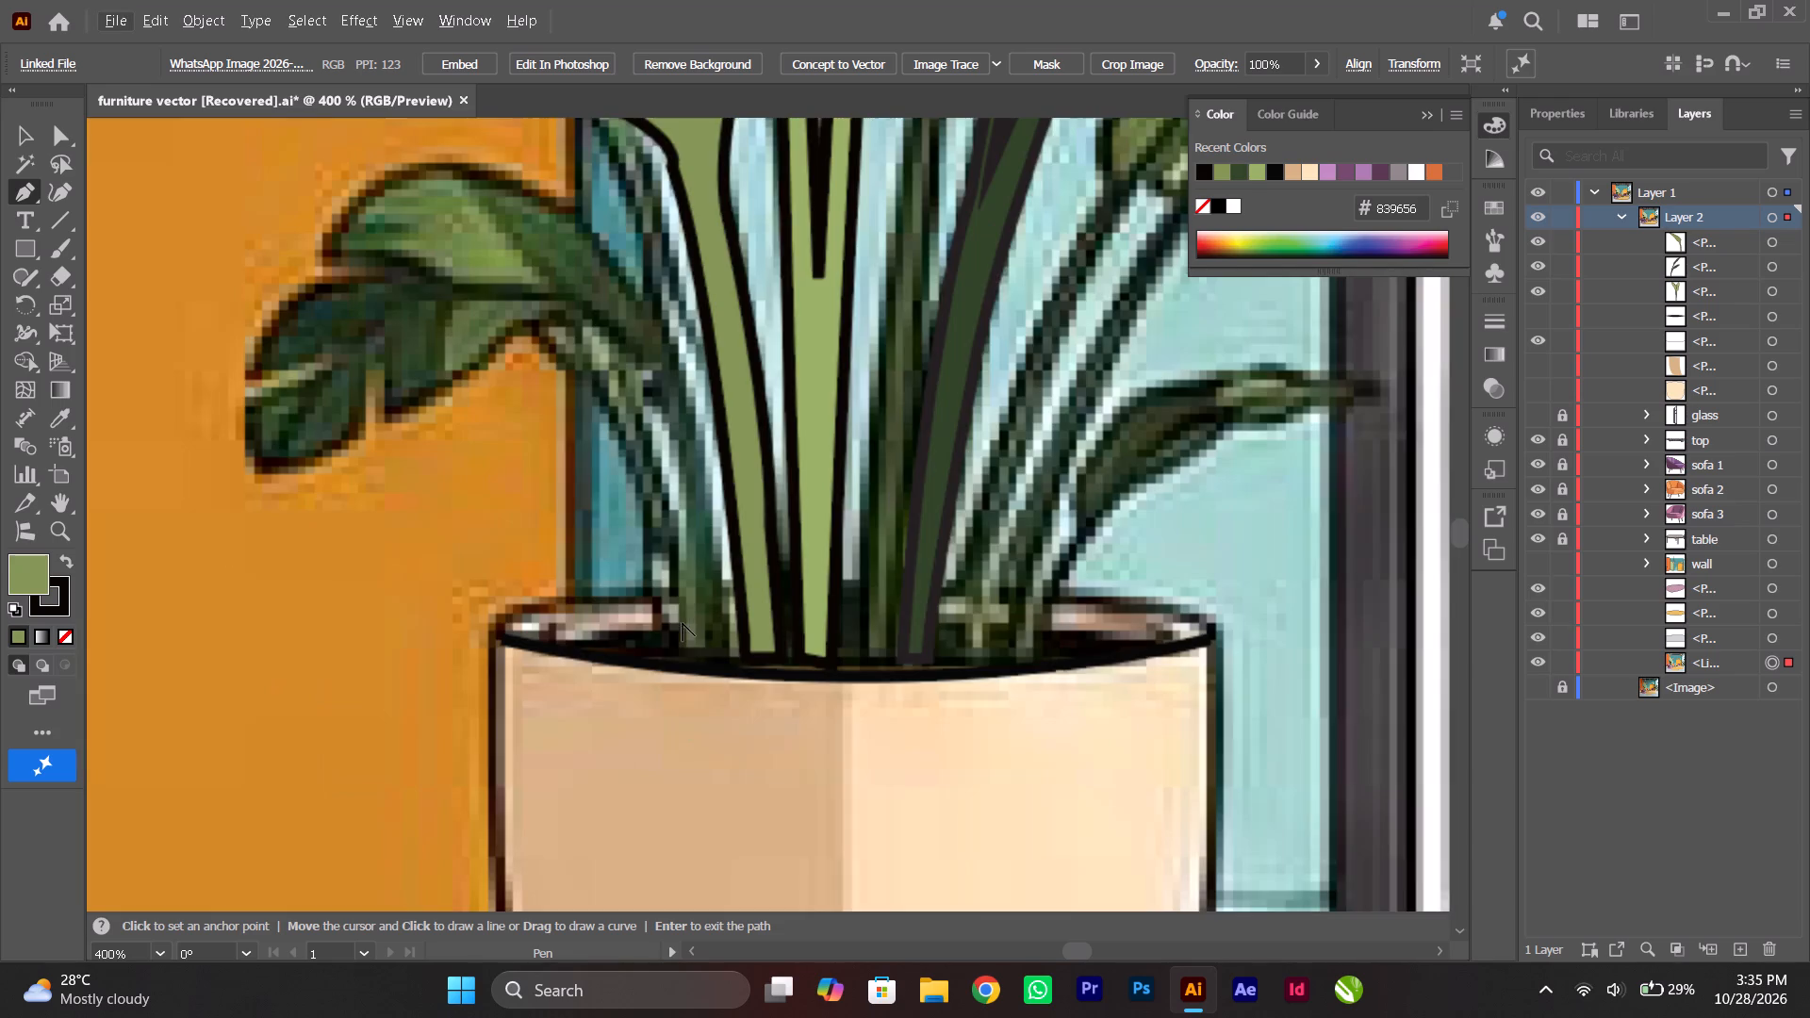
{"action": "left_click", "coordinate": [683, 644]}
{"action": "scroll", "coordinate": [683, 644], "scroll_direction": "down", "scroll_amount": 2, "text": "alt"}
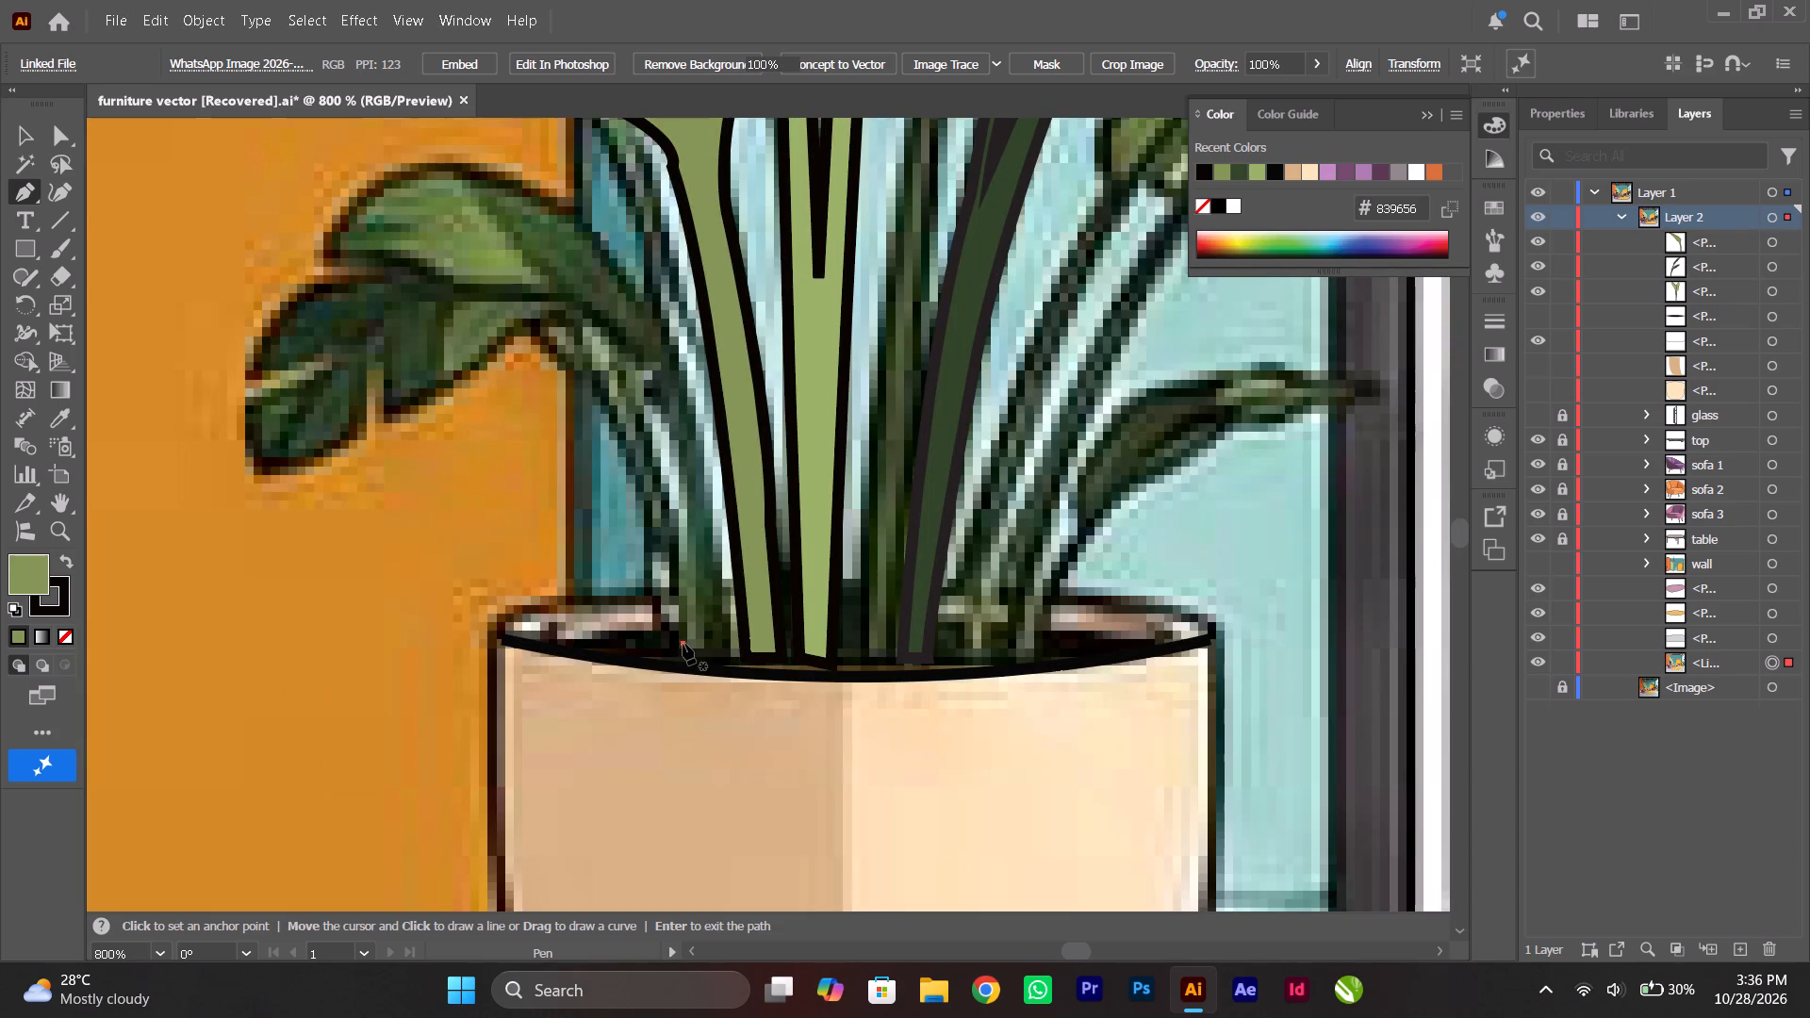
{"action": "scroll", "coordinate": [683, 644], "scroll_direction": "up", "scroll_amount": 1}
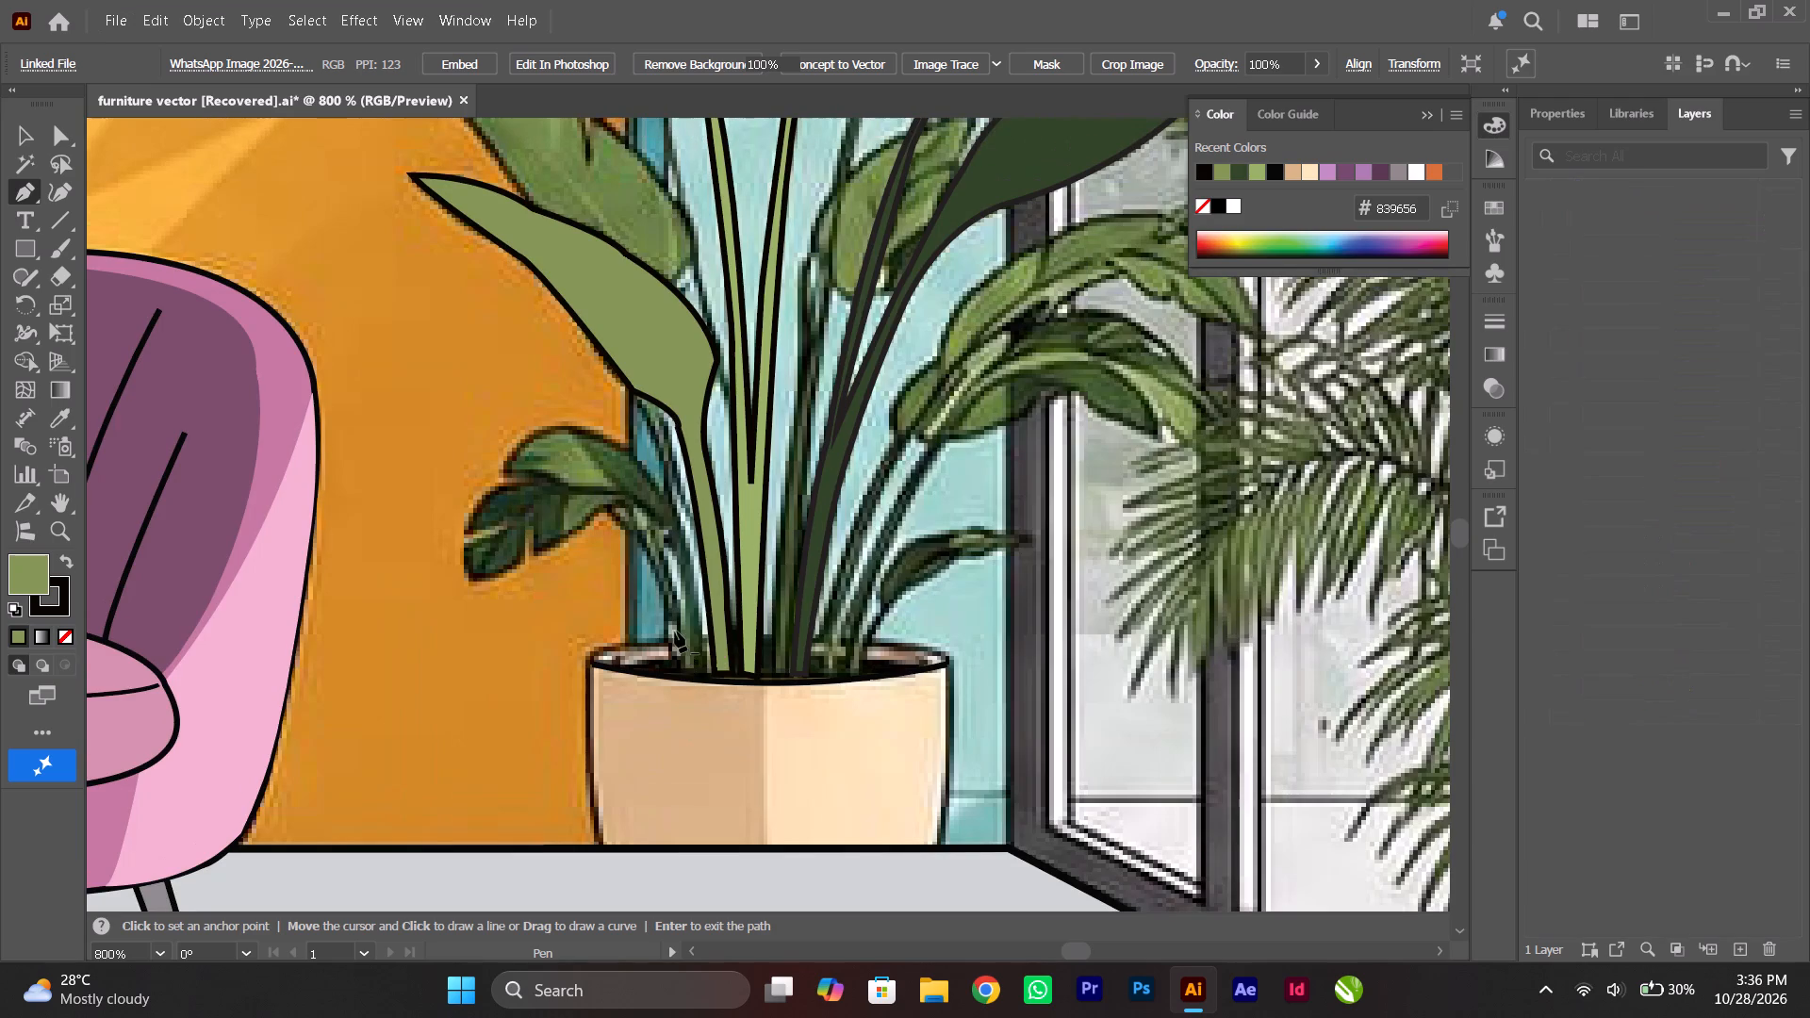
{"action": "left_click_drag", "start_coordinate": [642, 405], "coordinate": [620, 371]}
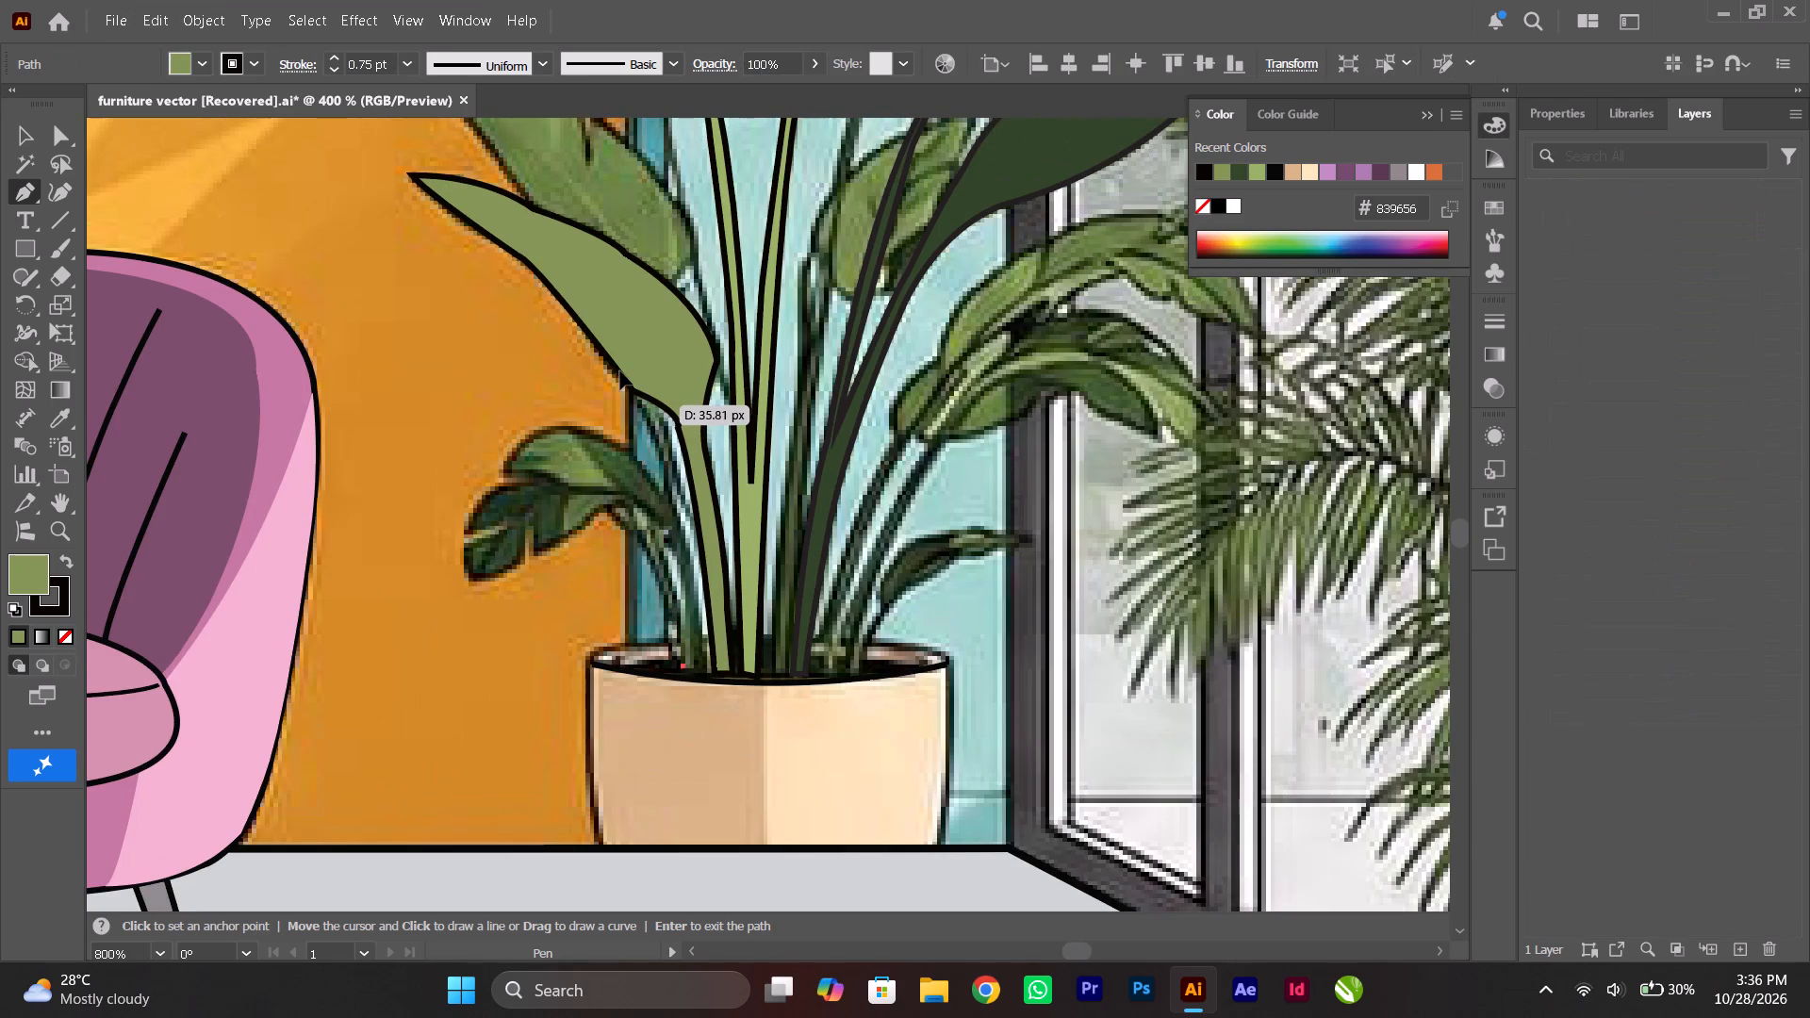
{"action": "left_click_drag", "start_coordinate": [620, 371], "coordinate": [590, 346]}
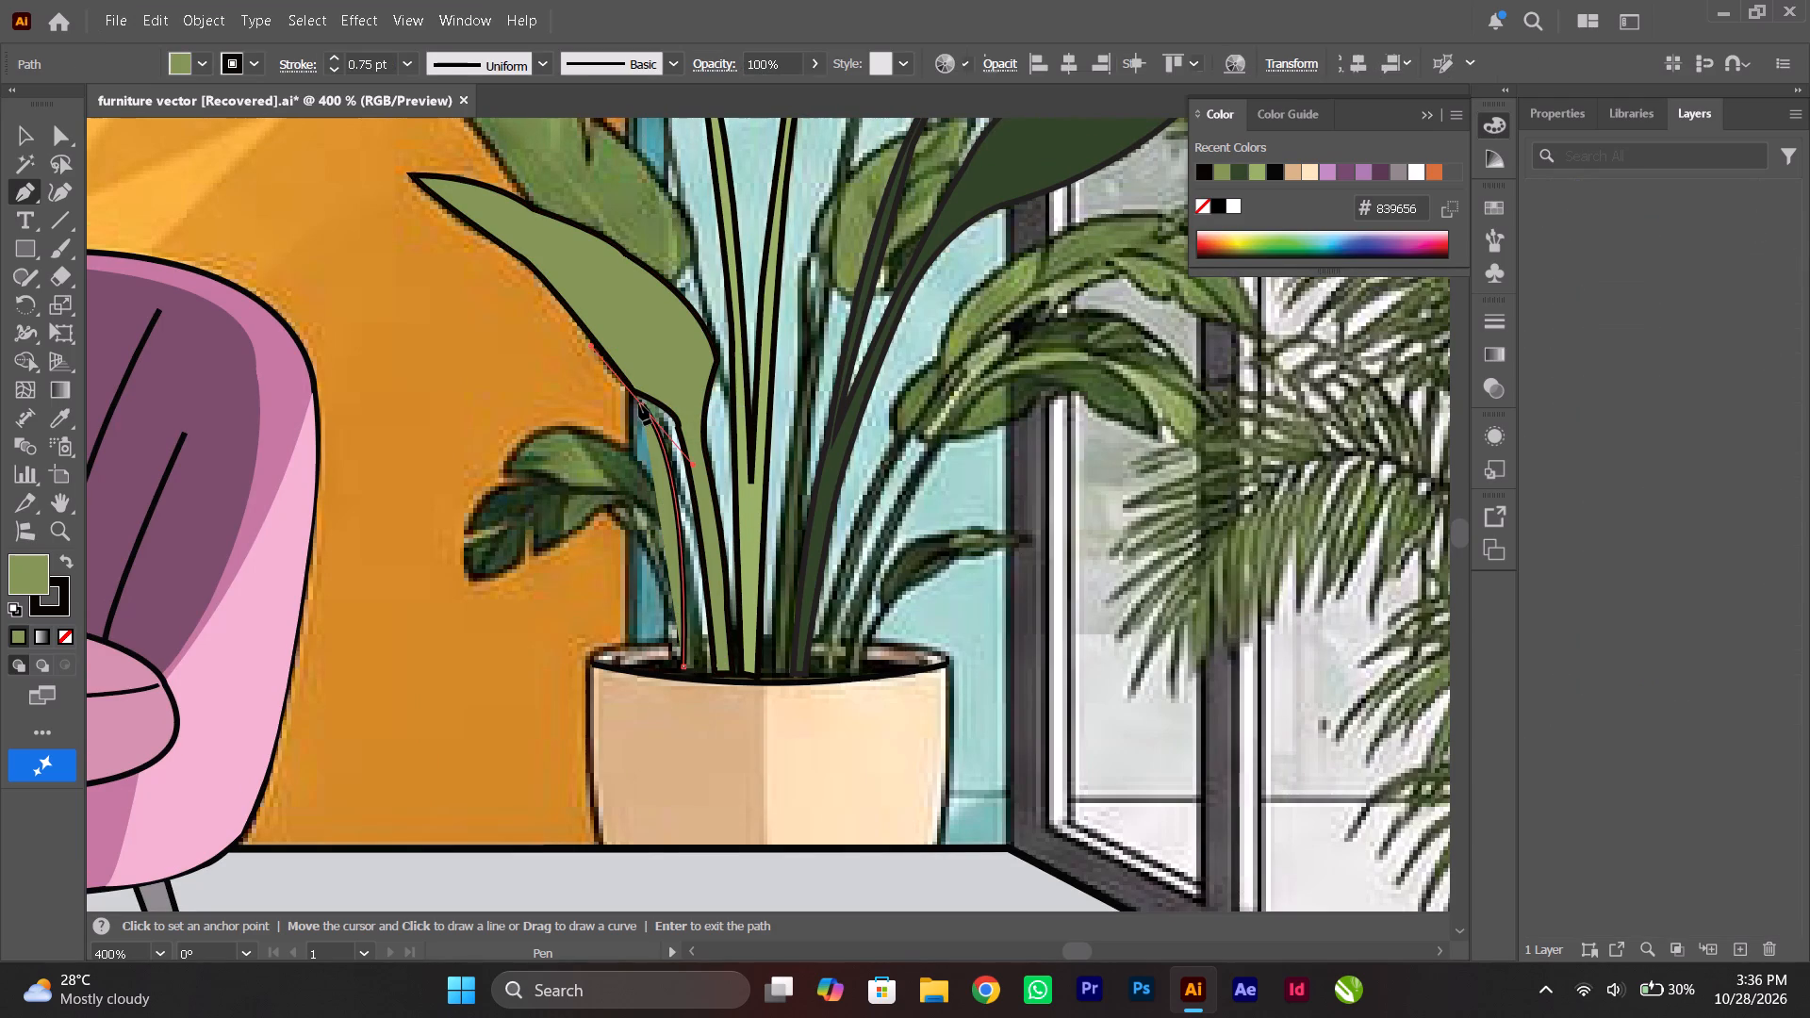
{"action": "left_click", "coordinate": [641, 404]}
Continue the path along the large left leaf's lower edge, curving it out to the pointed tip.
{"action": "scroll", "coordinate": [641, 404], "scroll_direction": "up", "scroll_amount": 4}
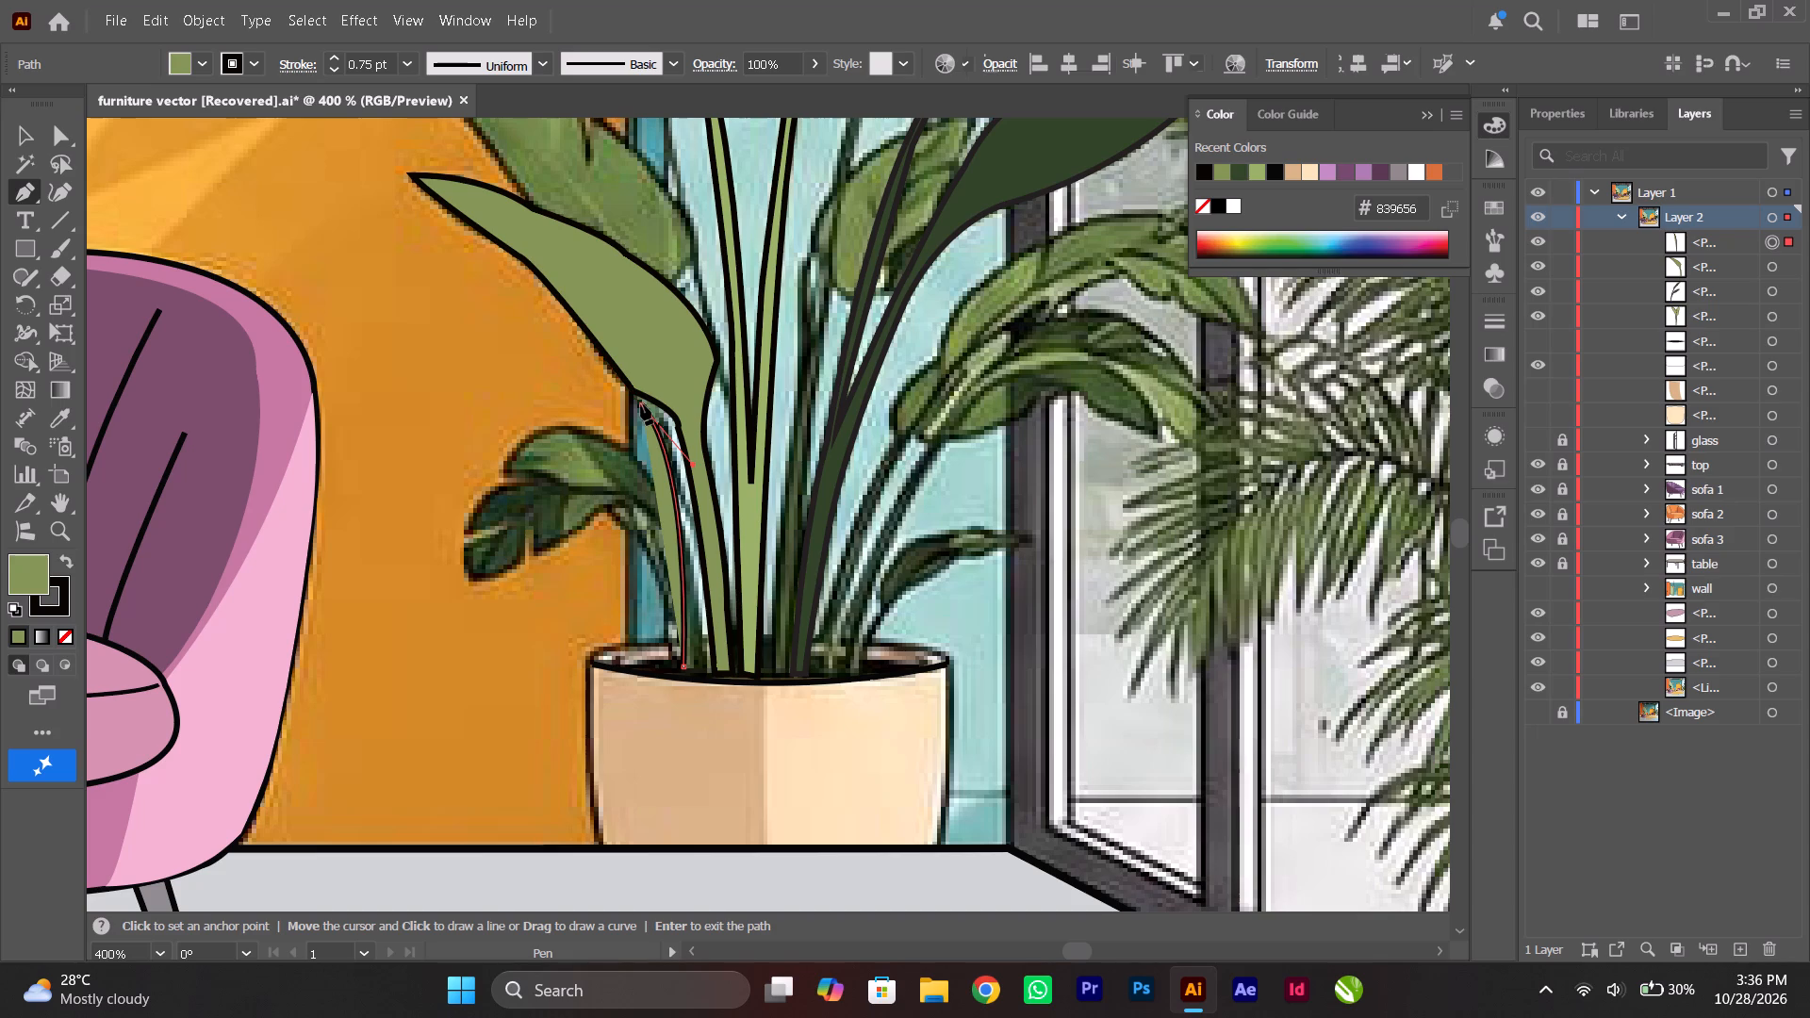
{"action": "scroll", "coordinate": [641, 404], "scroll_direction": "up", "scroll_amount": 11}
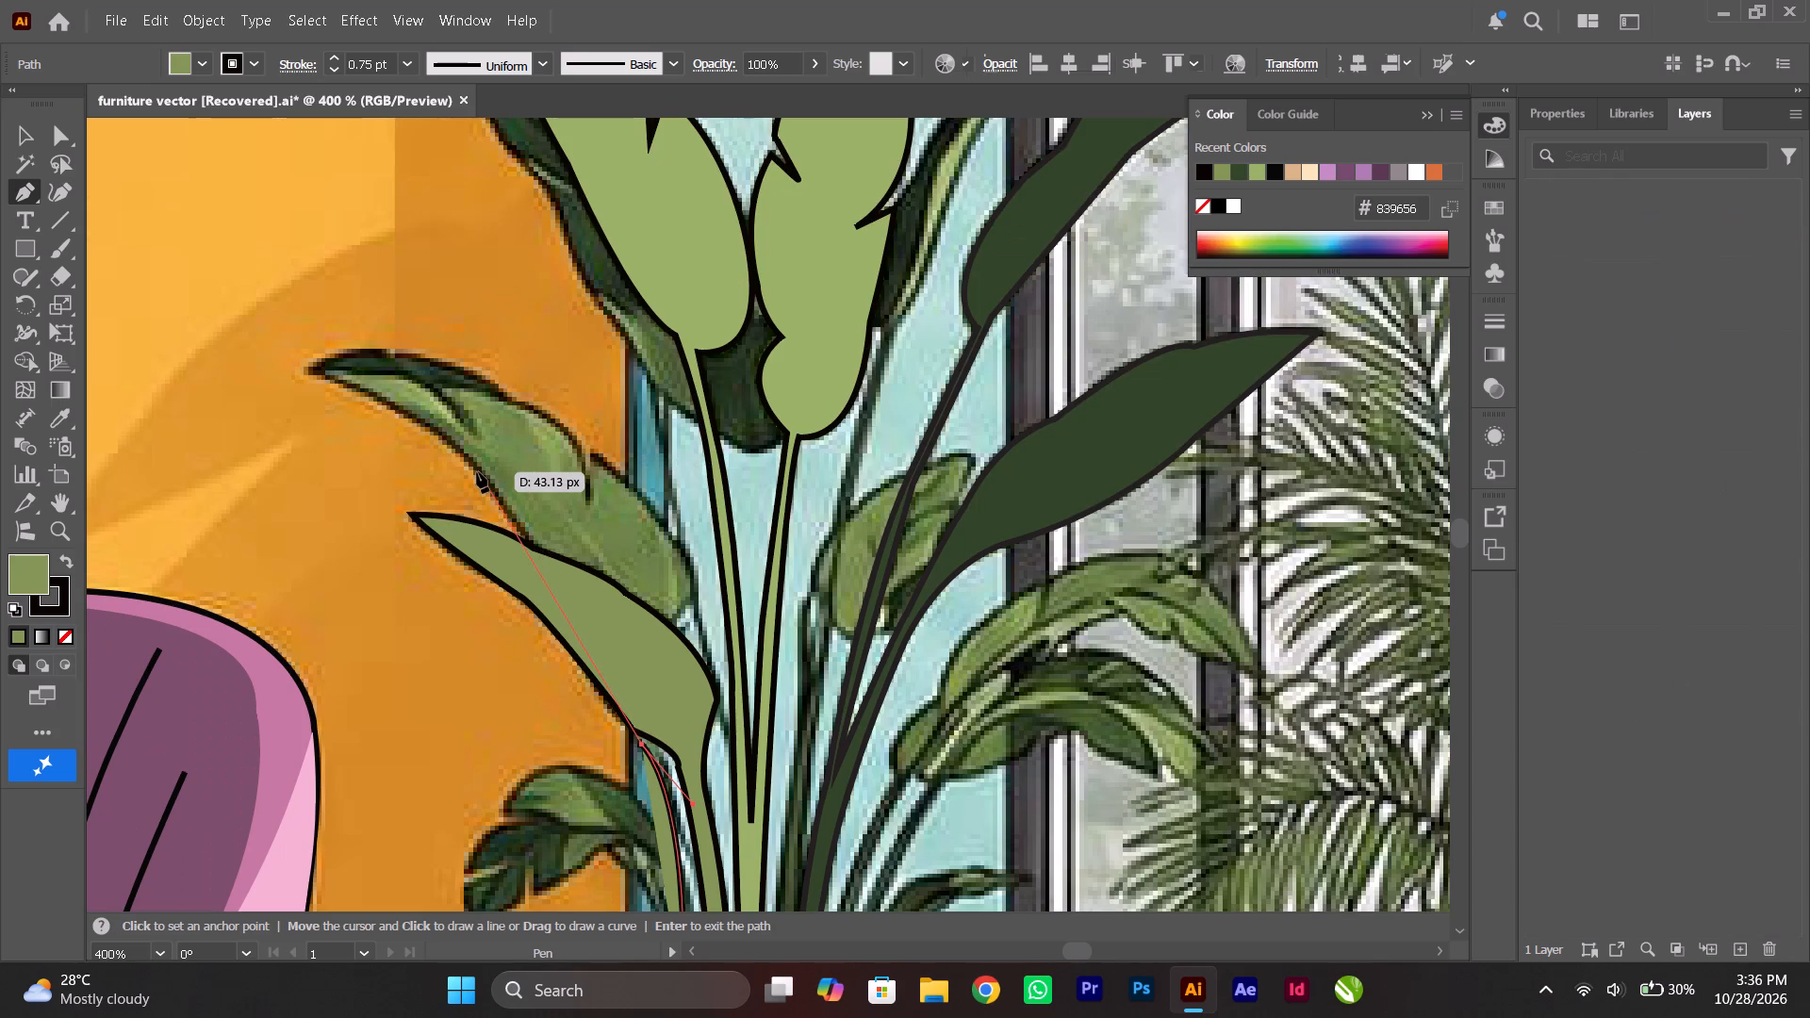
{"action": "left_click_drag", "start_coordinate": [477, 472], "coordinate": [432, 441]}
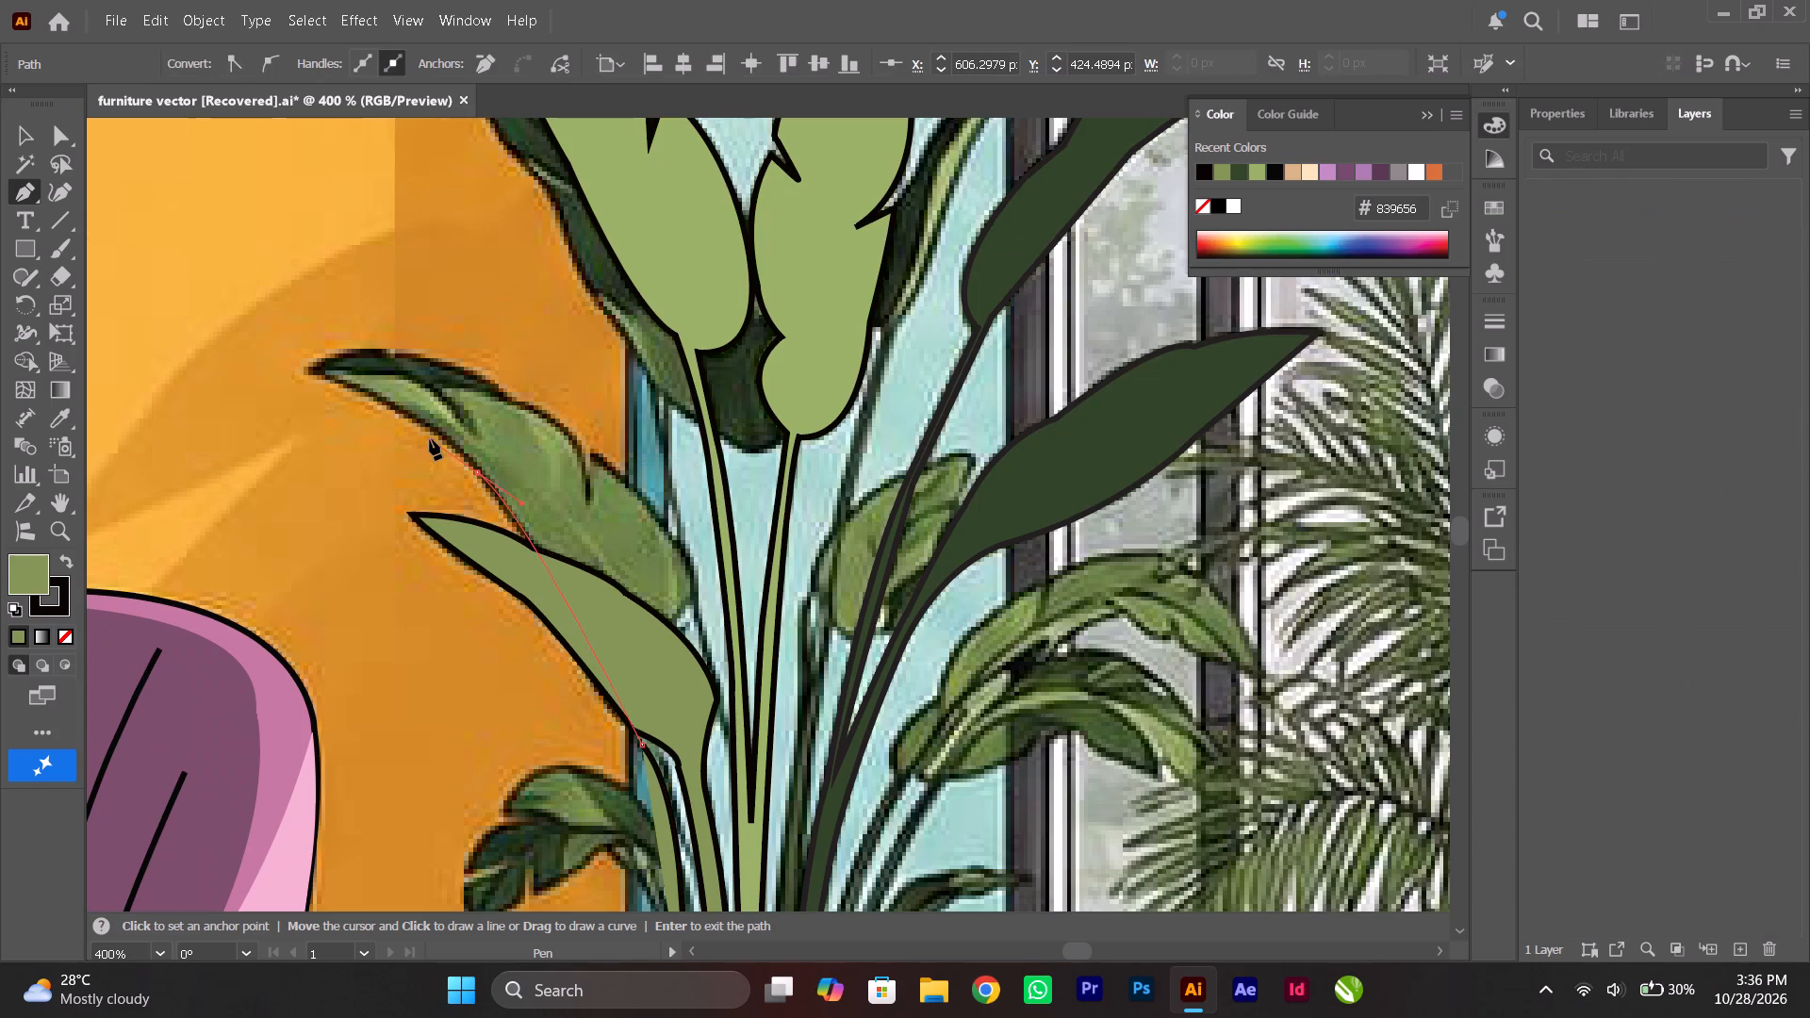
{"action": "left_click", "coordinate": [476, 471]}
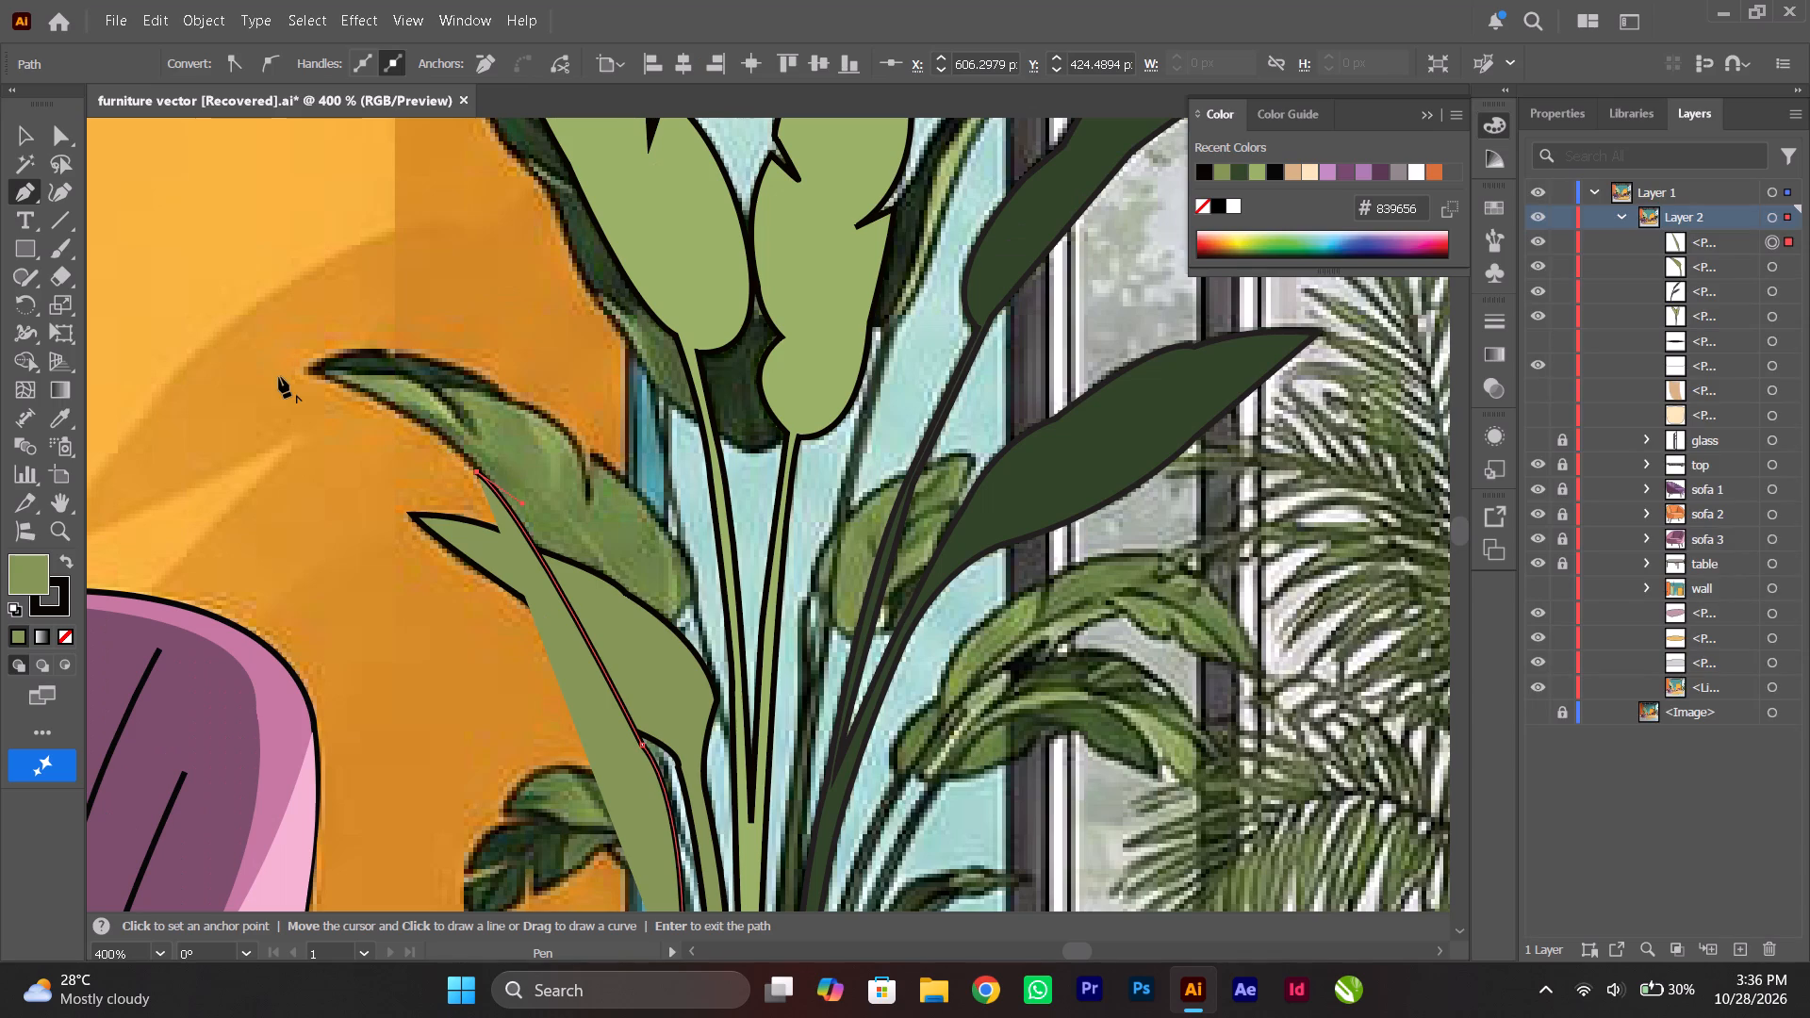
{"action": "left_click_drag", "start_coordinate": [306, 372], "coordinate": [300, 370]}
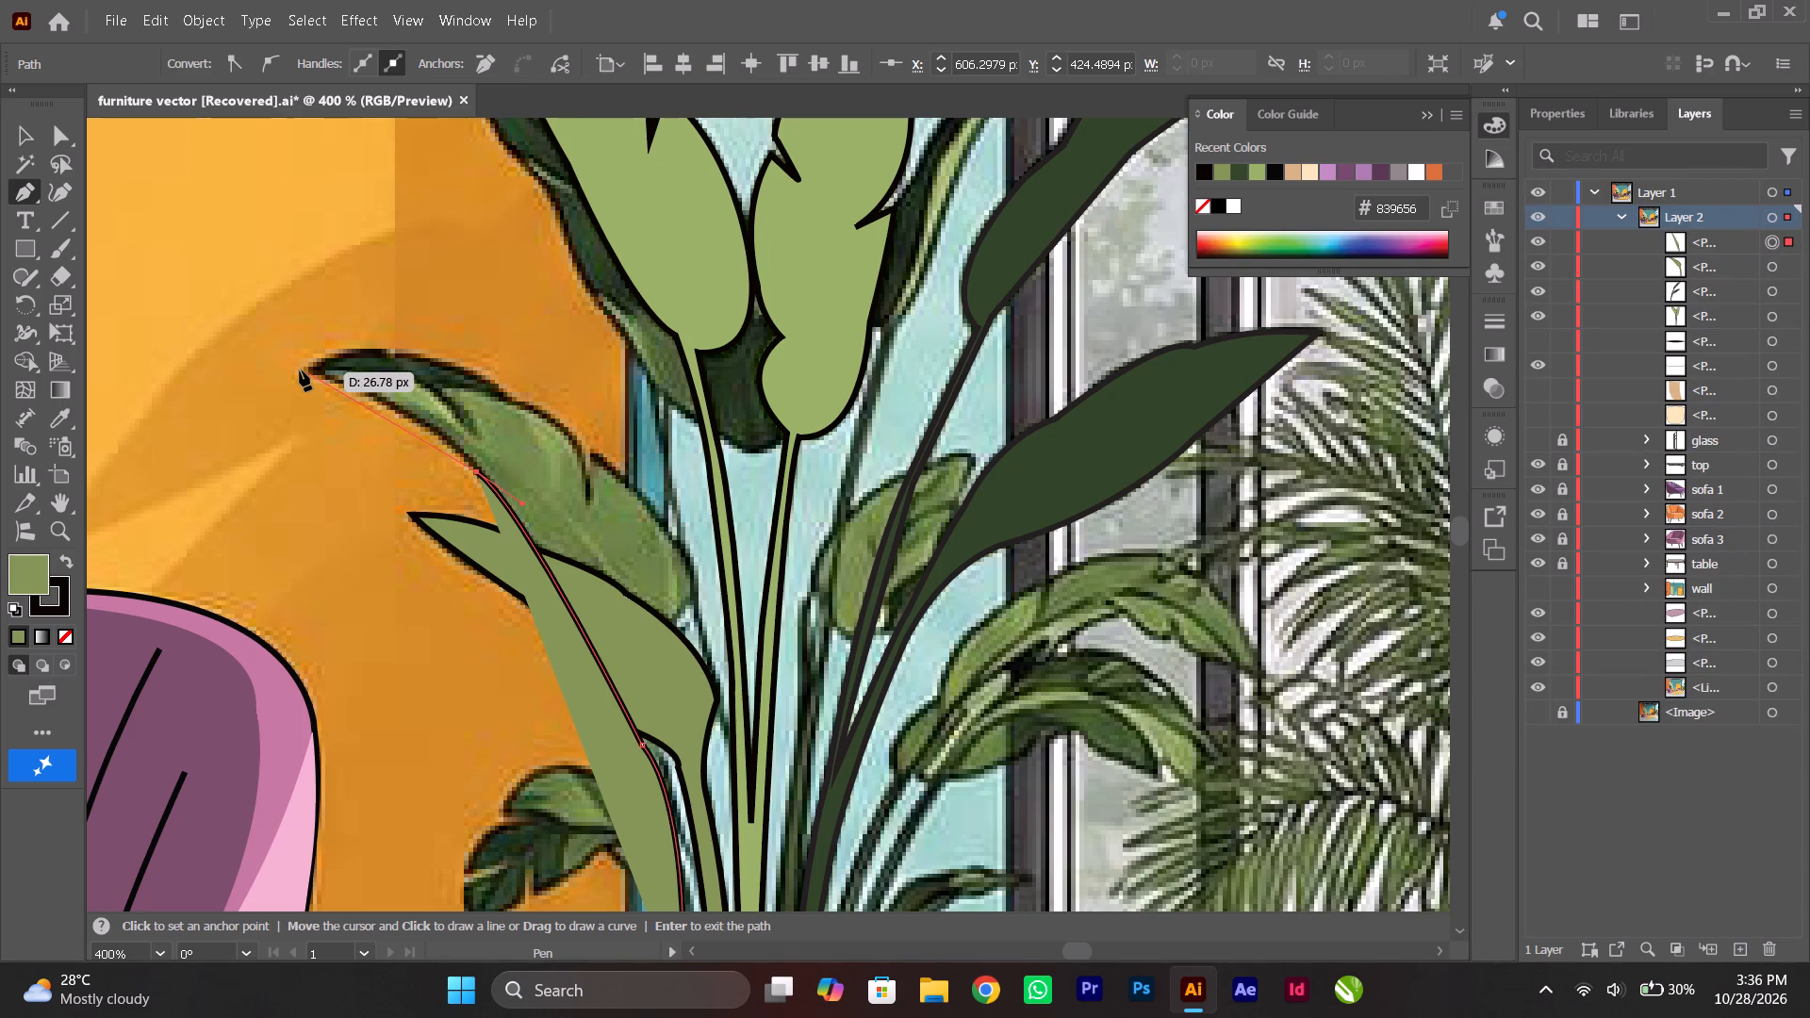
{"action": "left_click_drag", "start_coordinate": [300, 370], "coordinate": [208, 347]}
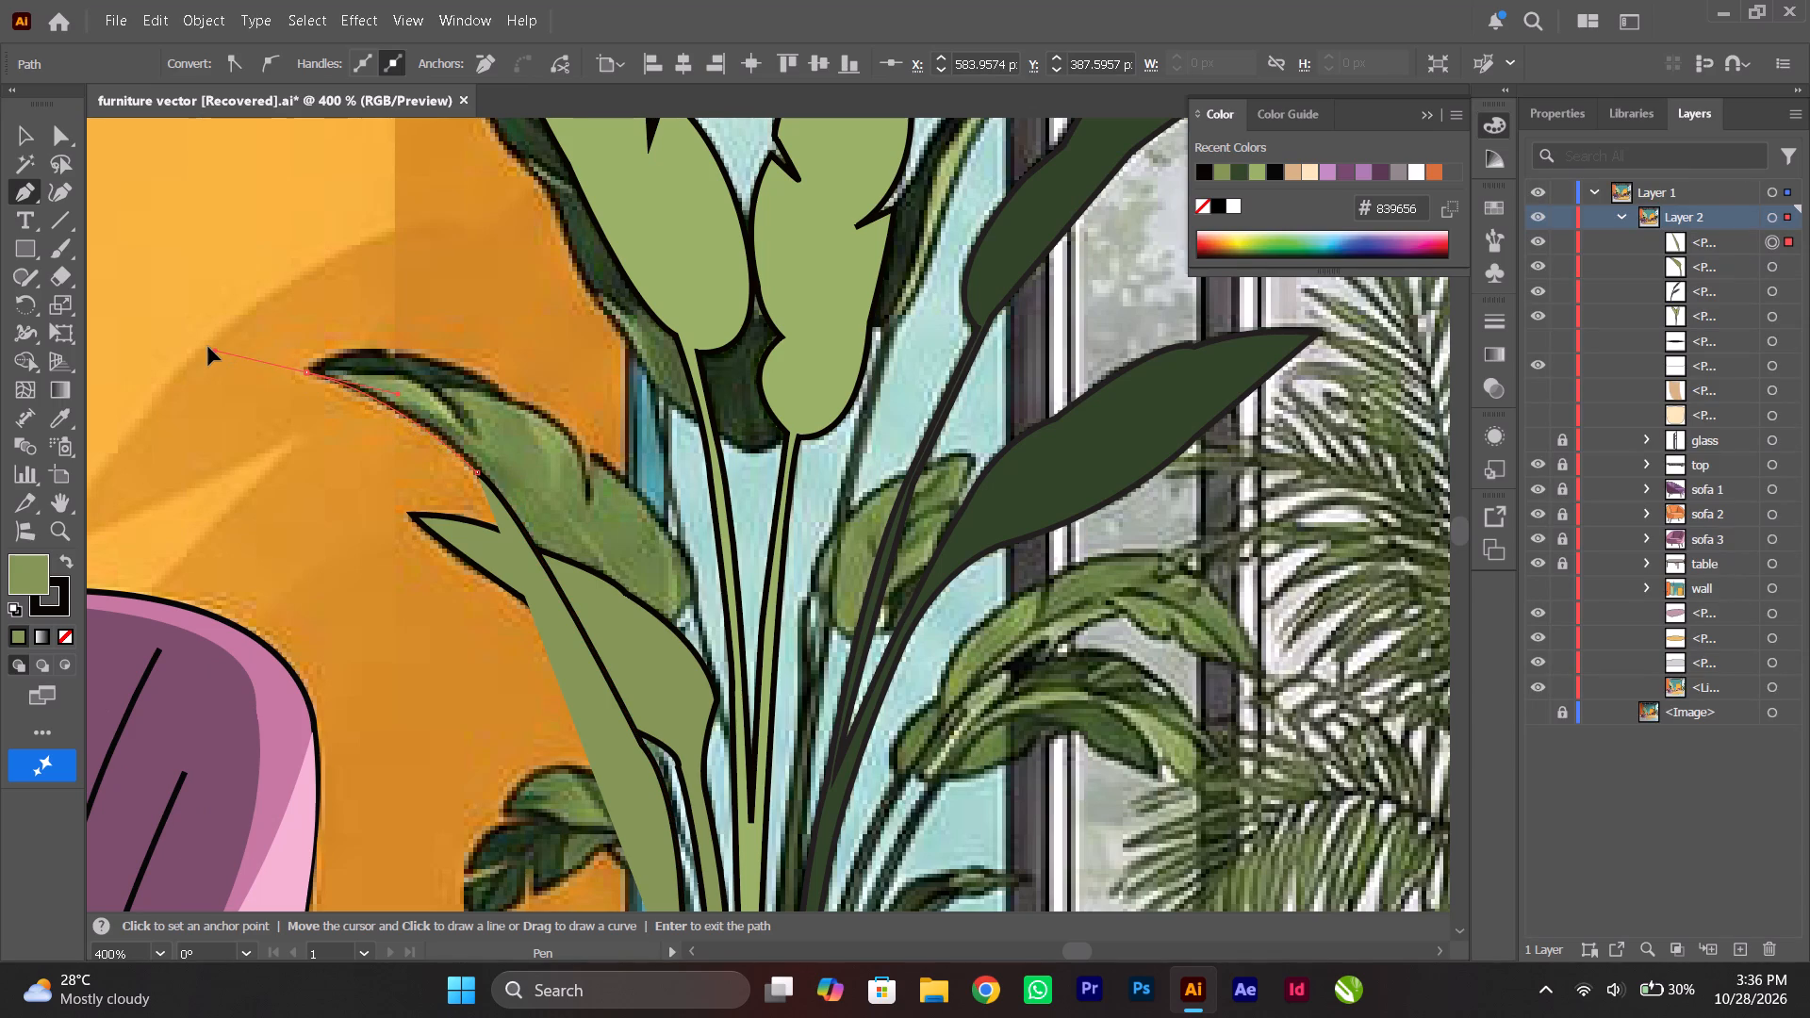
{"action": "left_click_drag", "start_coordinate": [208, 347], "coordinate": [198, 353]}
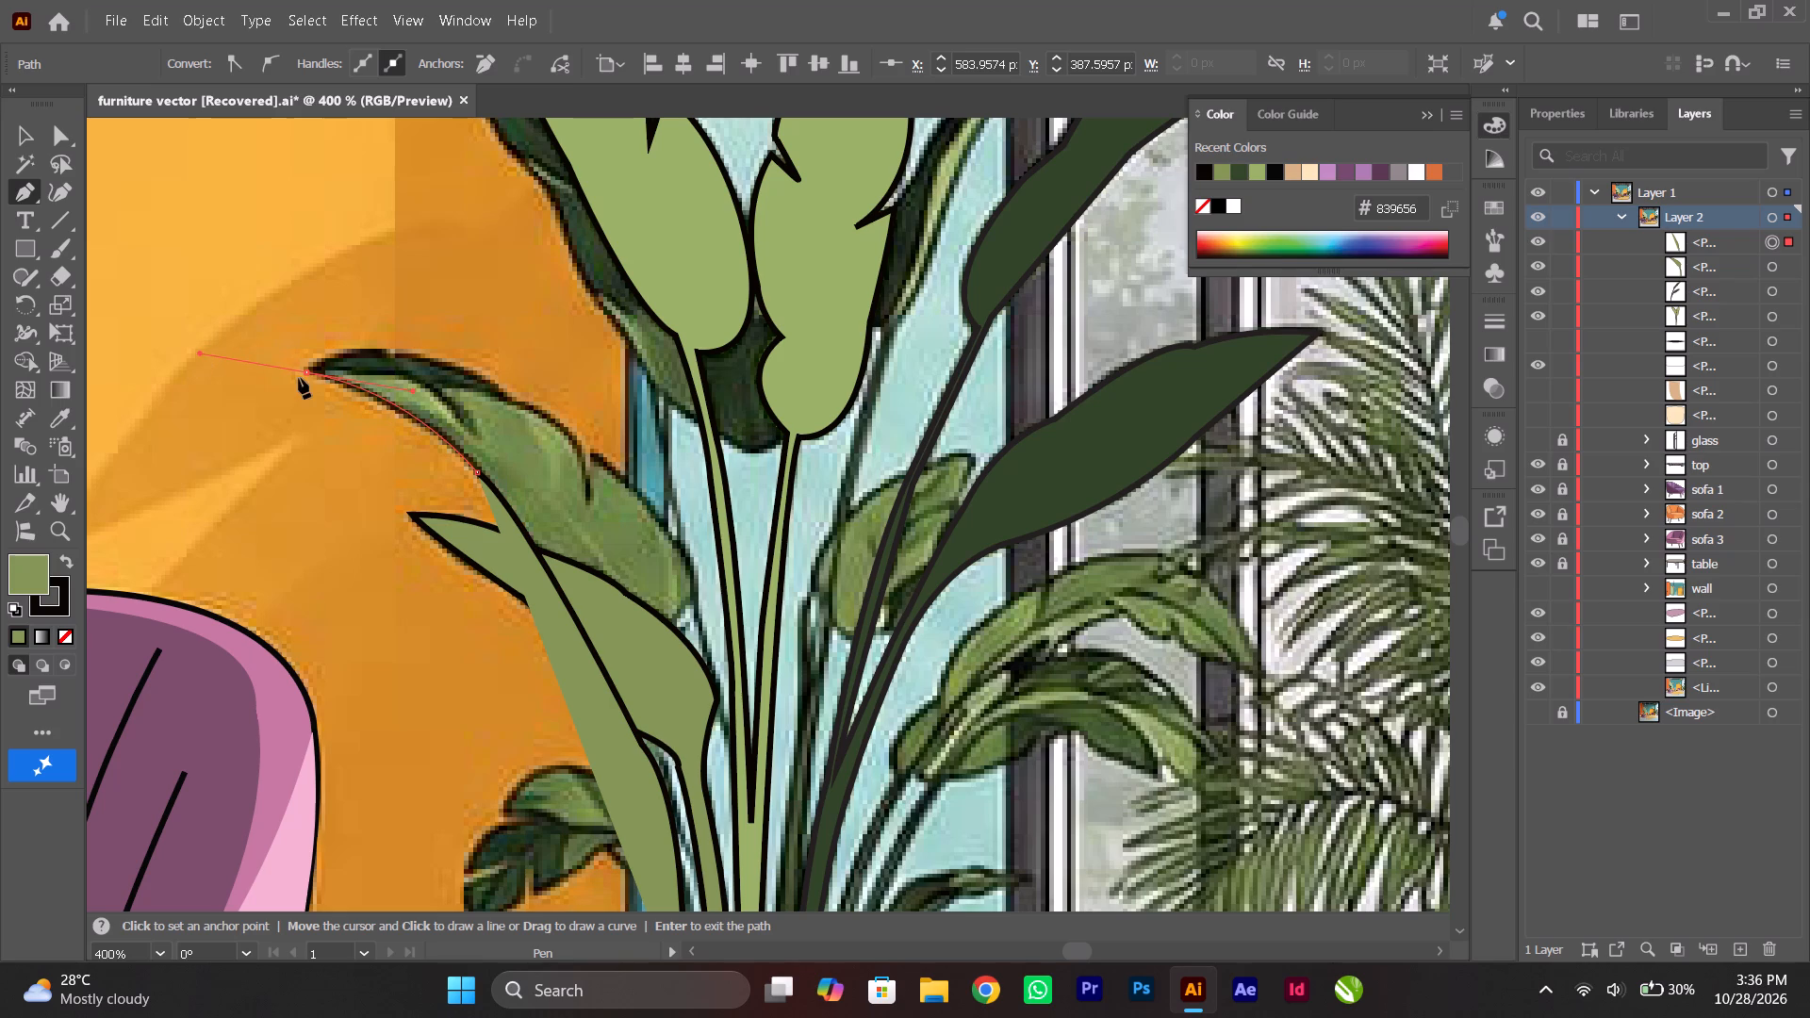
{"action": "left_click", "coordinate": [305, 372]}
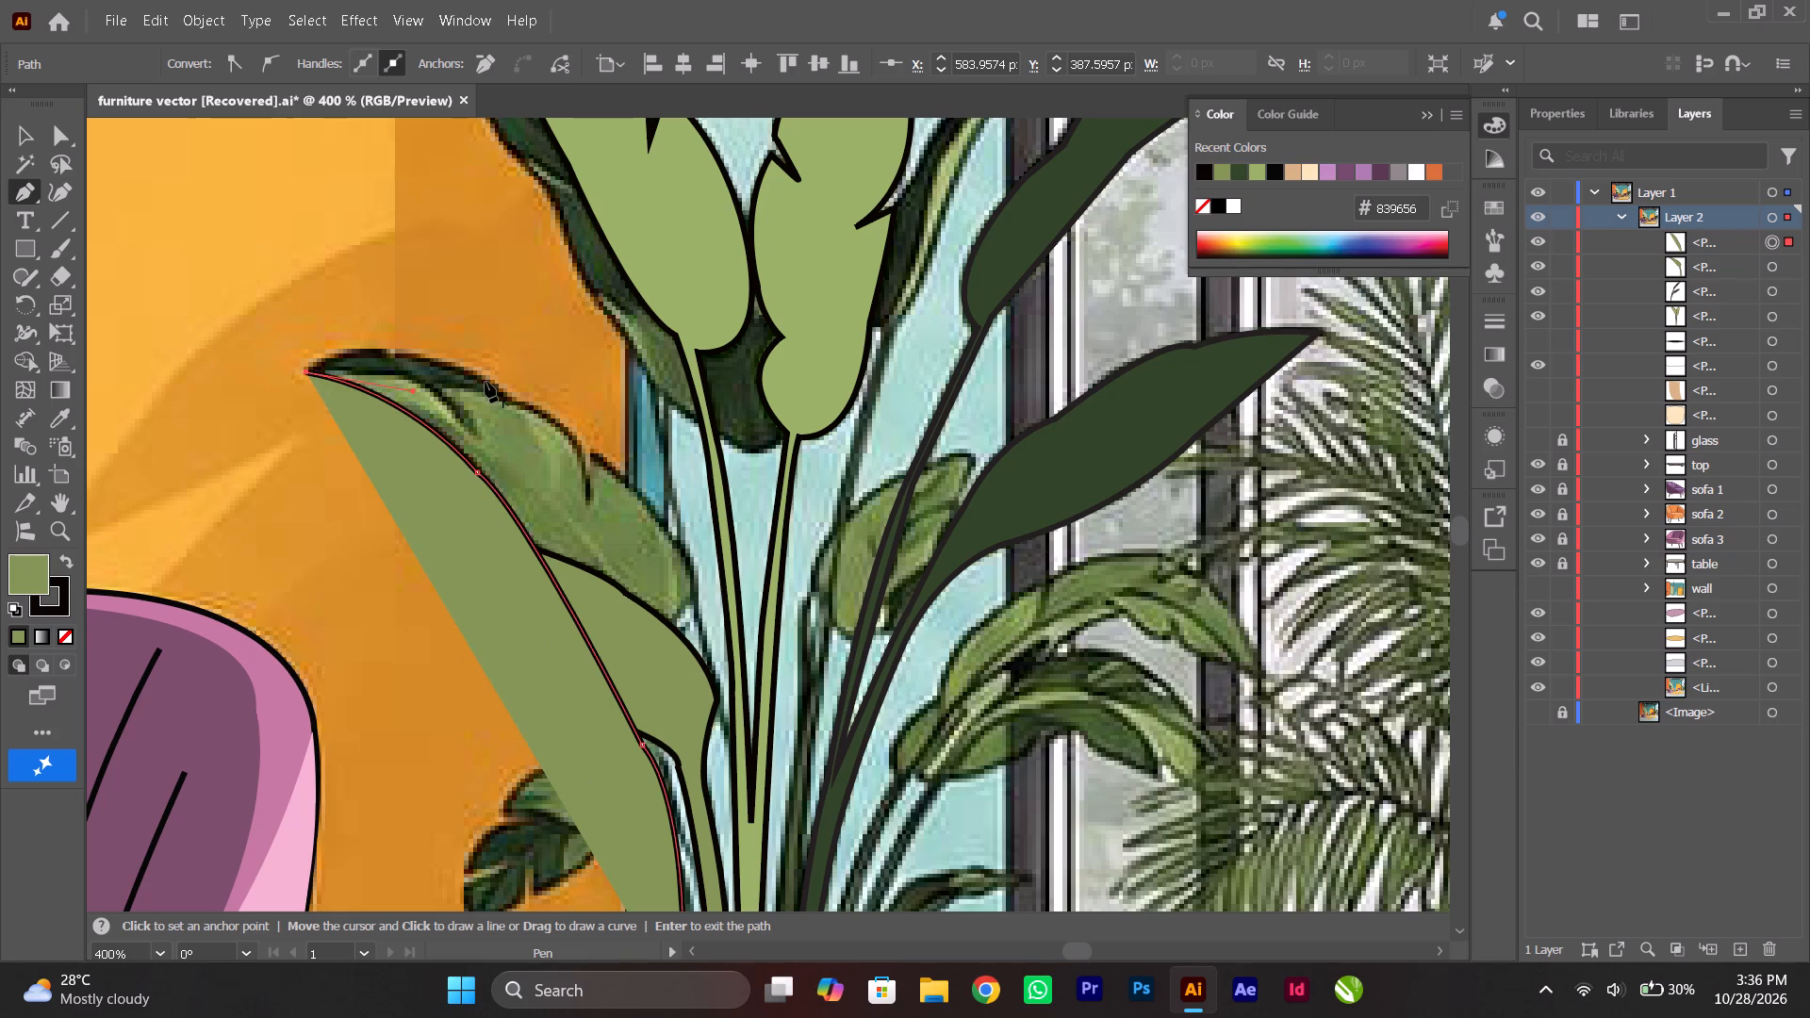
Trace the leaf's upper edge from the tip back to its rounded base, including the small bump and the narrow notch.
{"action": "left_click_drag", "start_coordinate": [485, 382], "coordinate": [604, 452]}
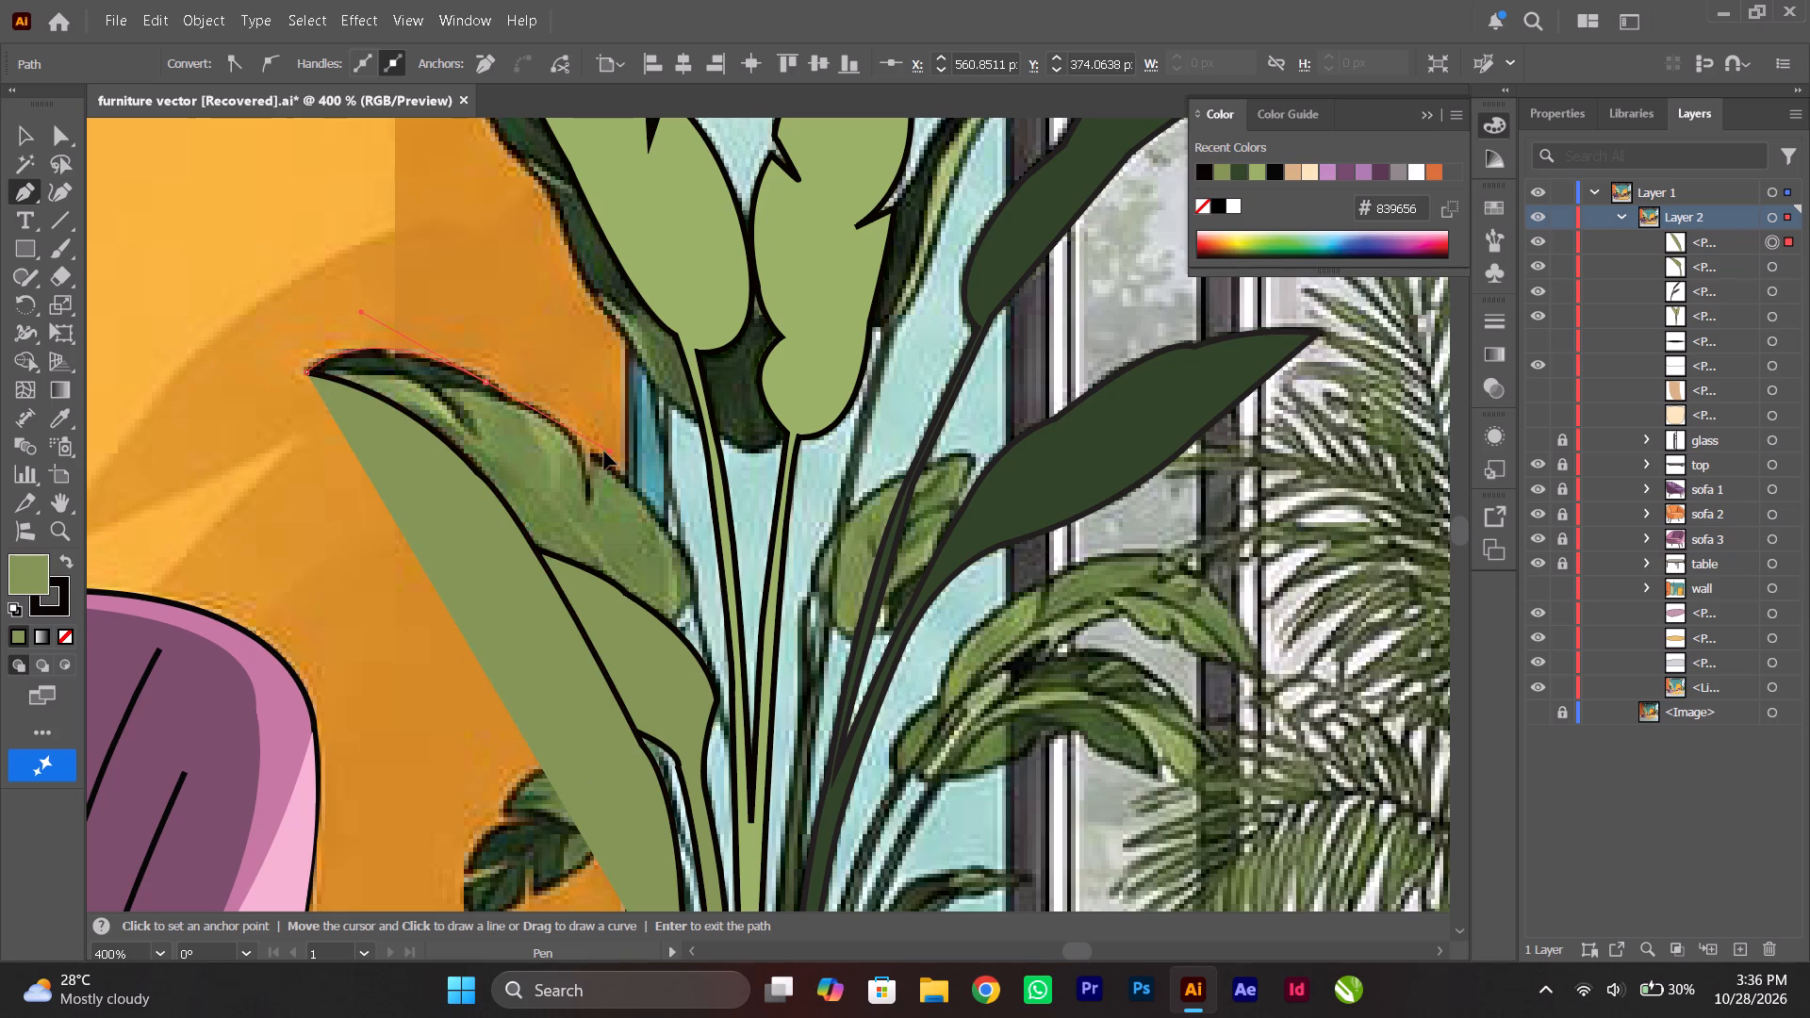
{"action": "left_click_drag", "start_coordinate": [604, 452], "coordinate": [600, 450]}
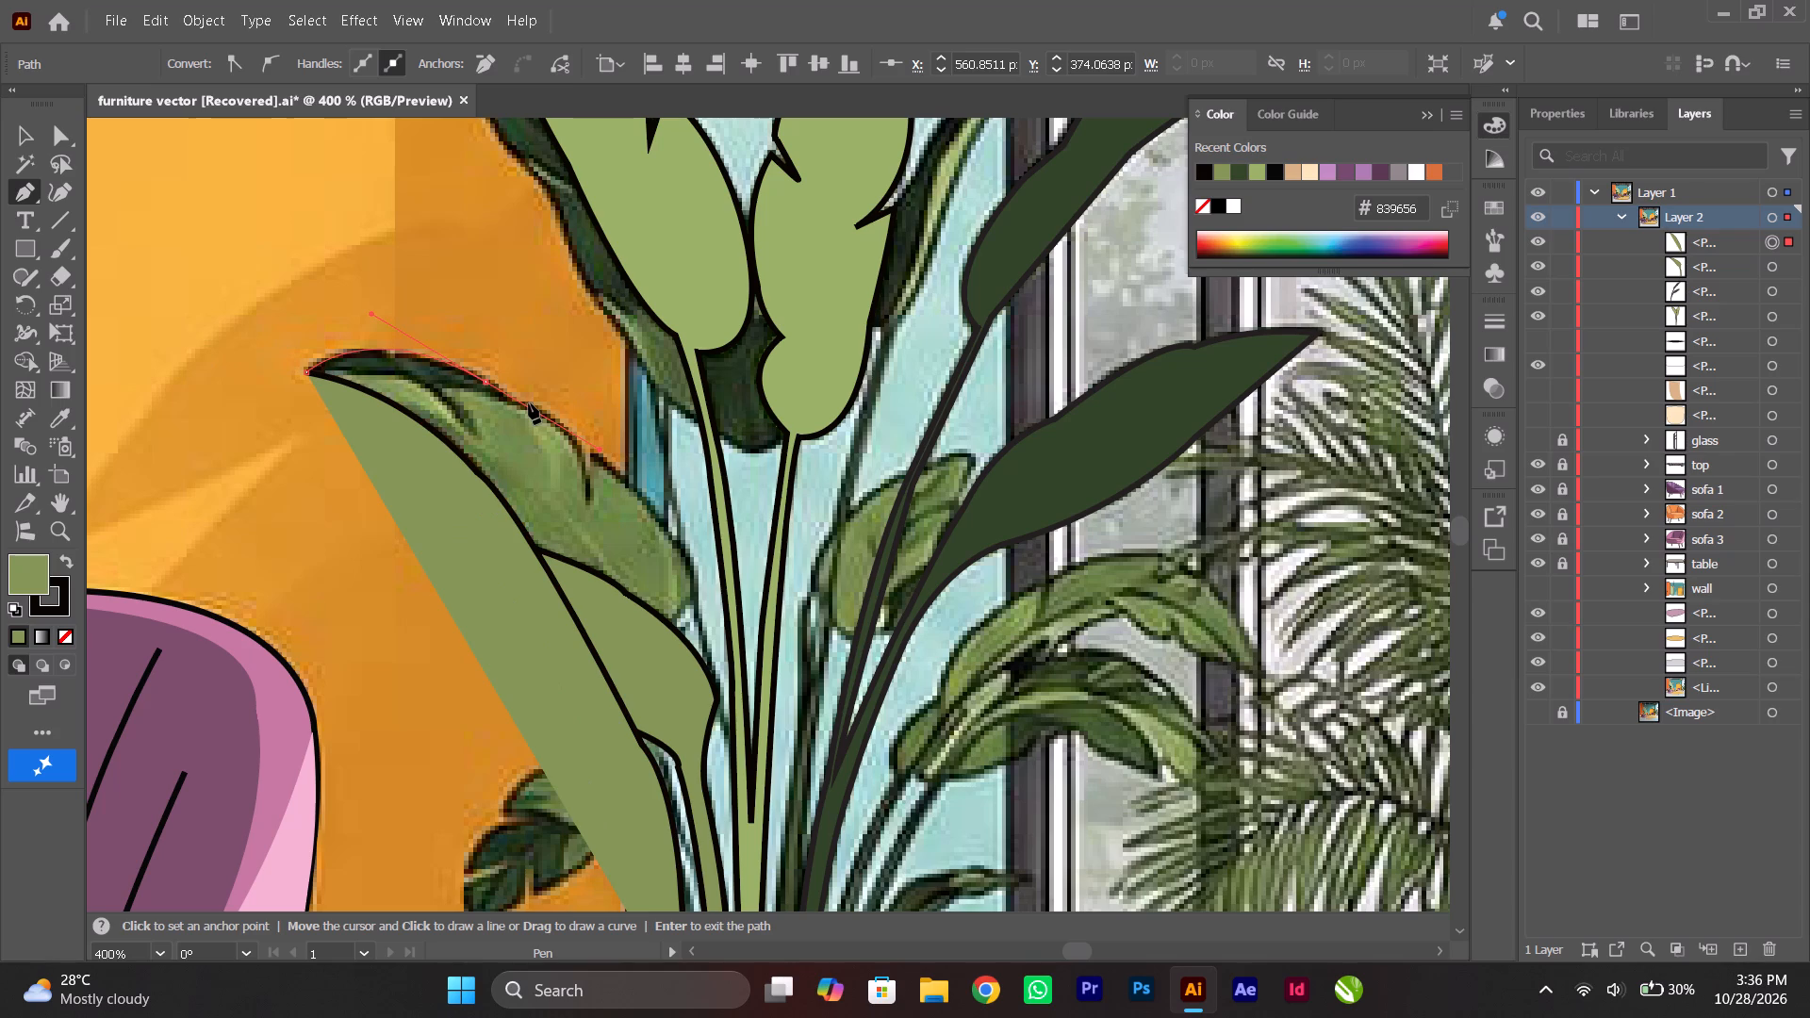
{"action": "left_click", "coordinate": [485, 379]}
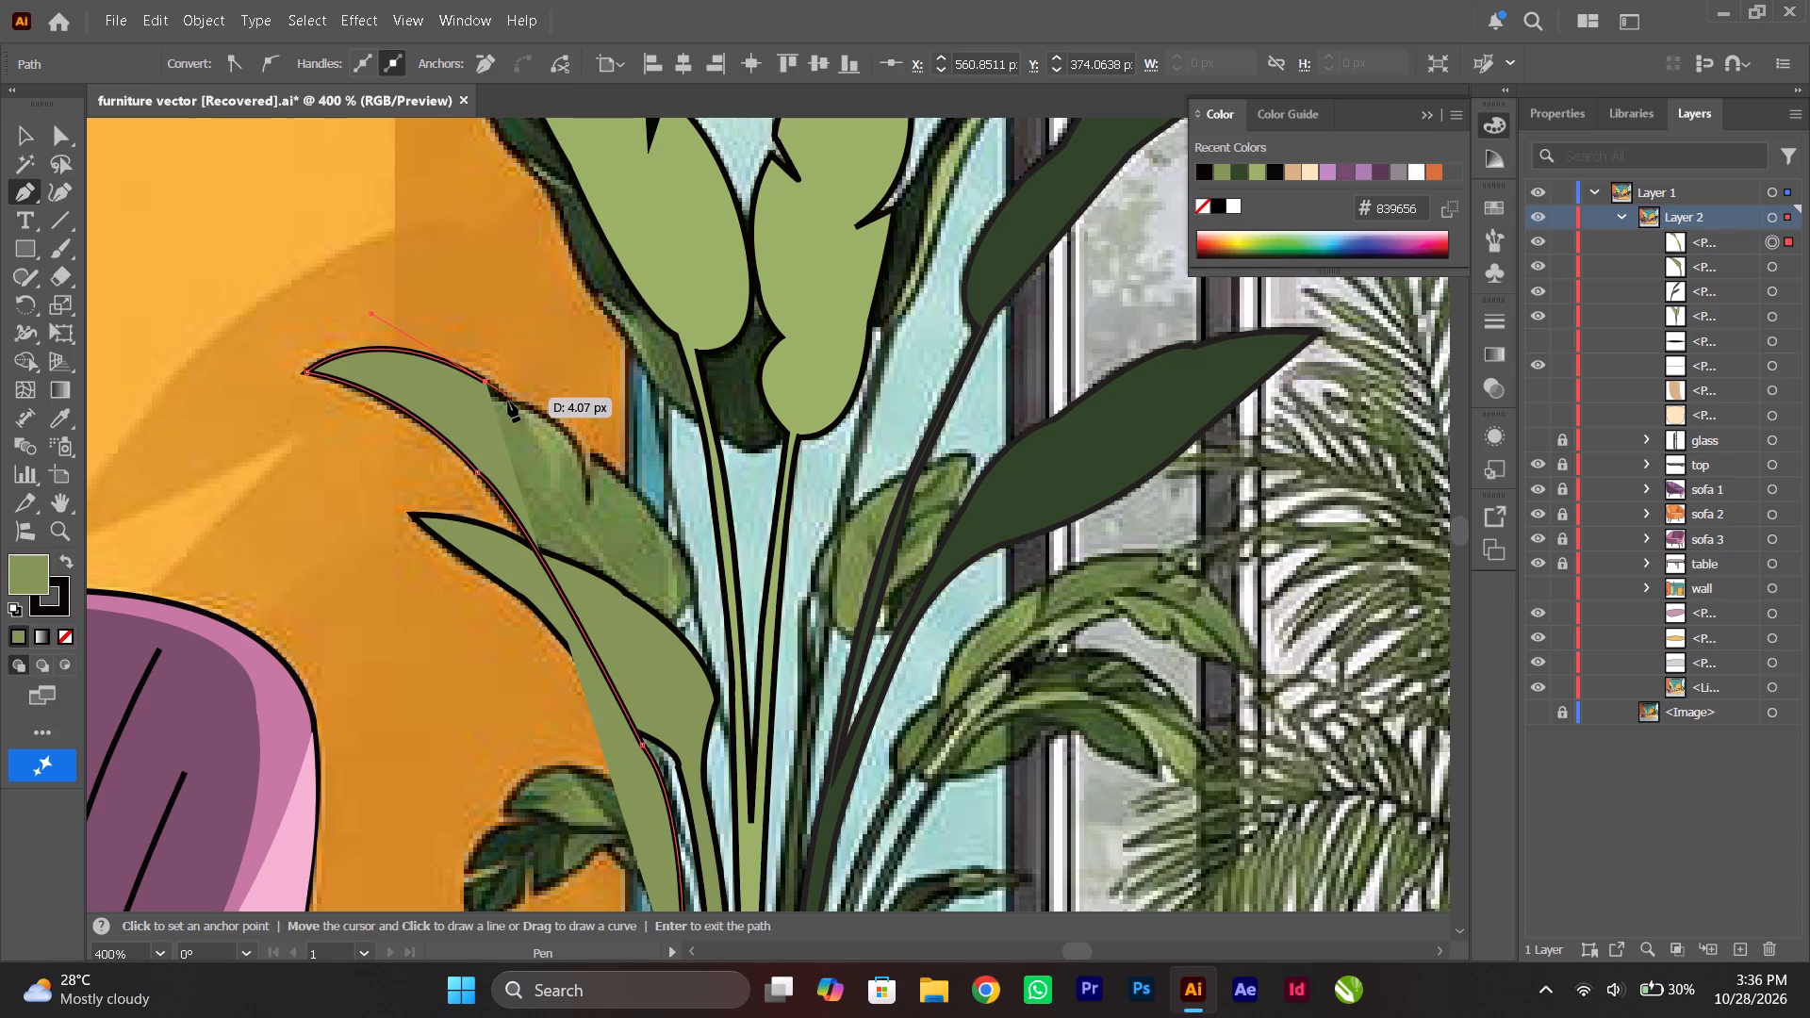
{"action": "left_click", "coordinate": [507, 402]}
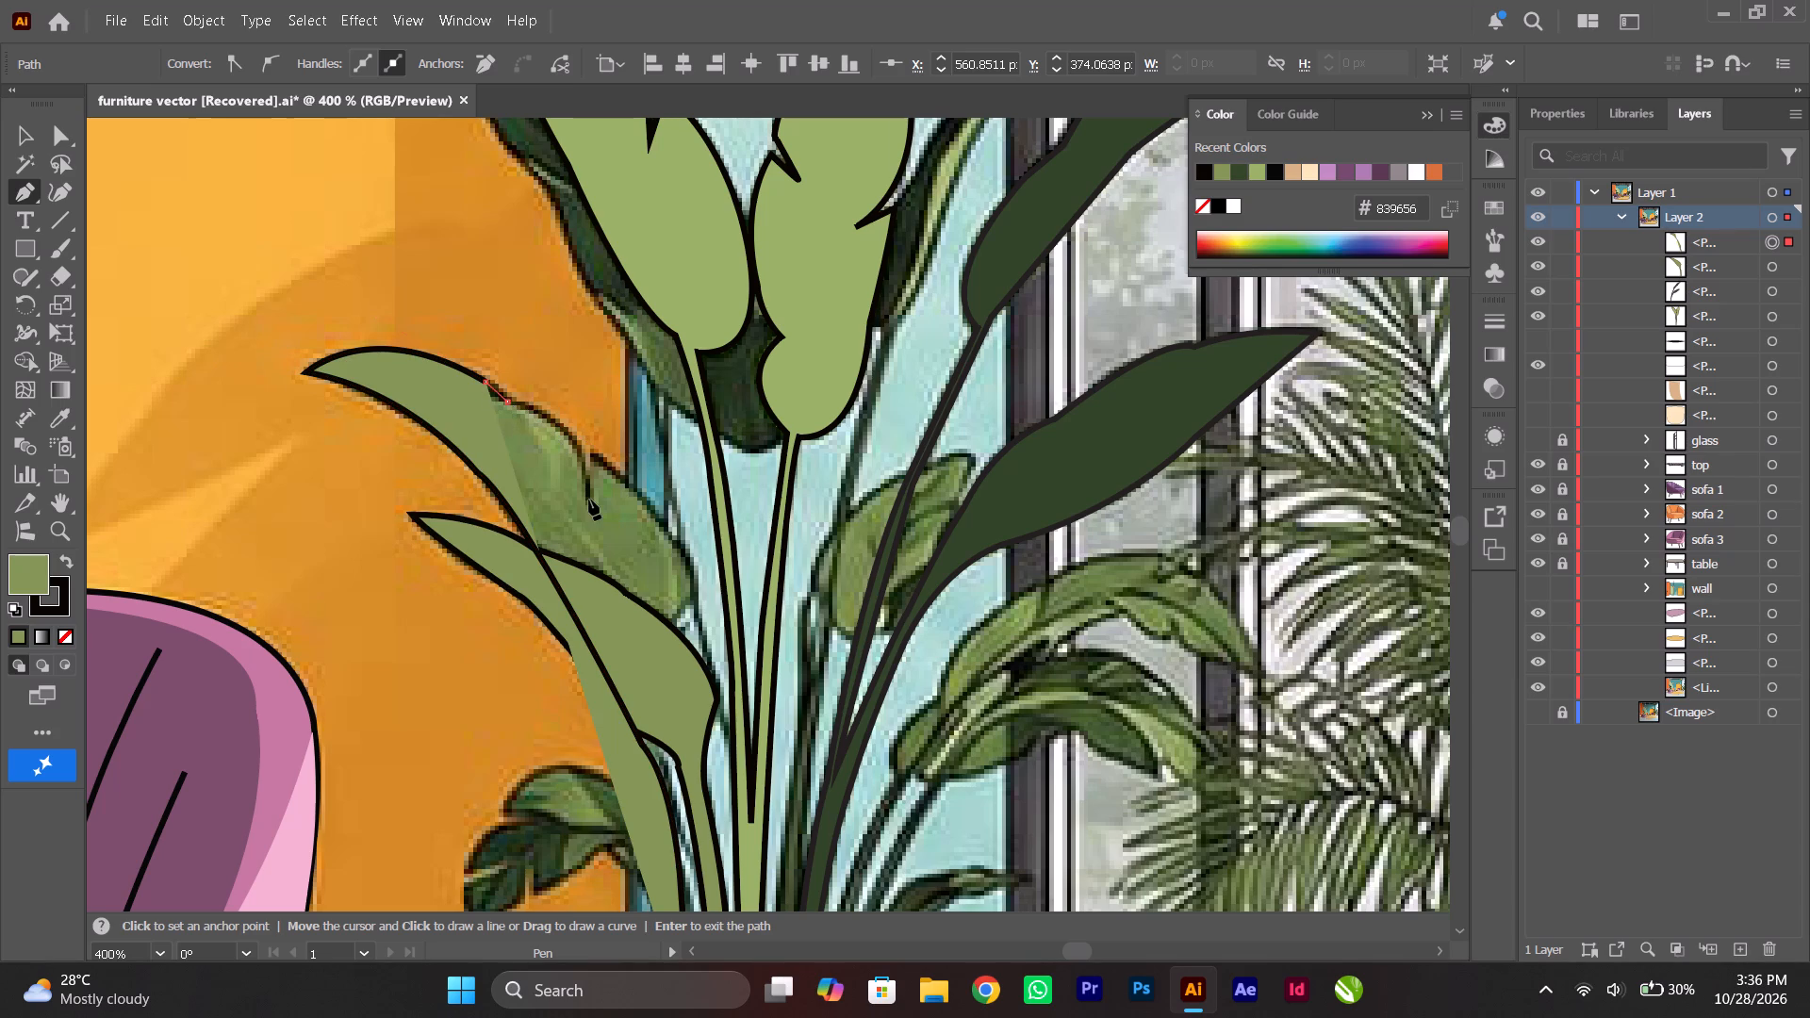
{"action": "left_click_drag", "start_coordinate": [589, 500], "coordinate": [601, 599]}
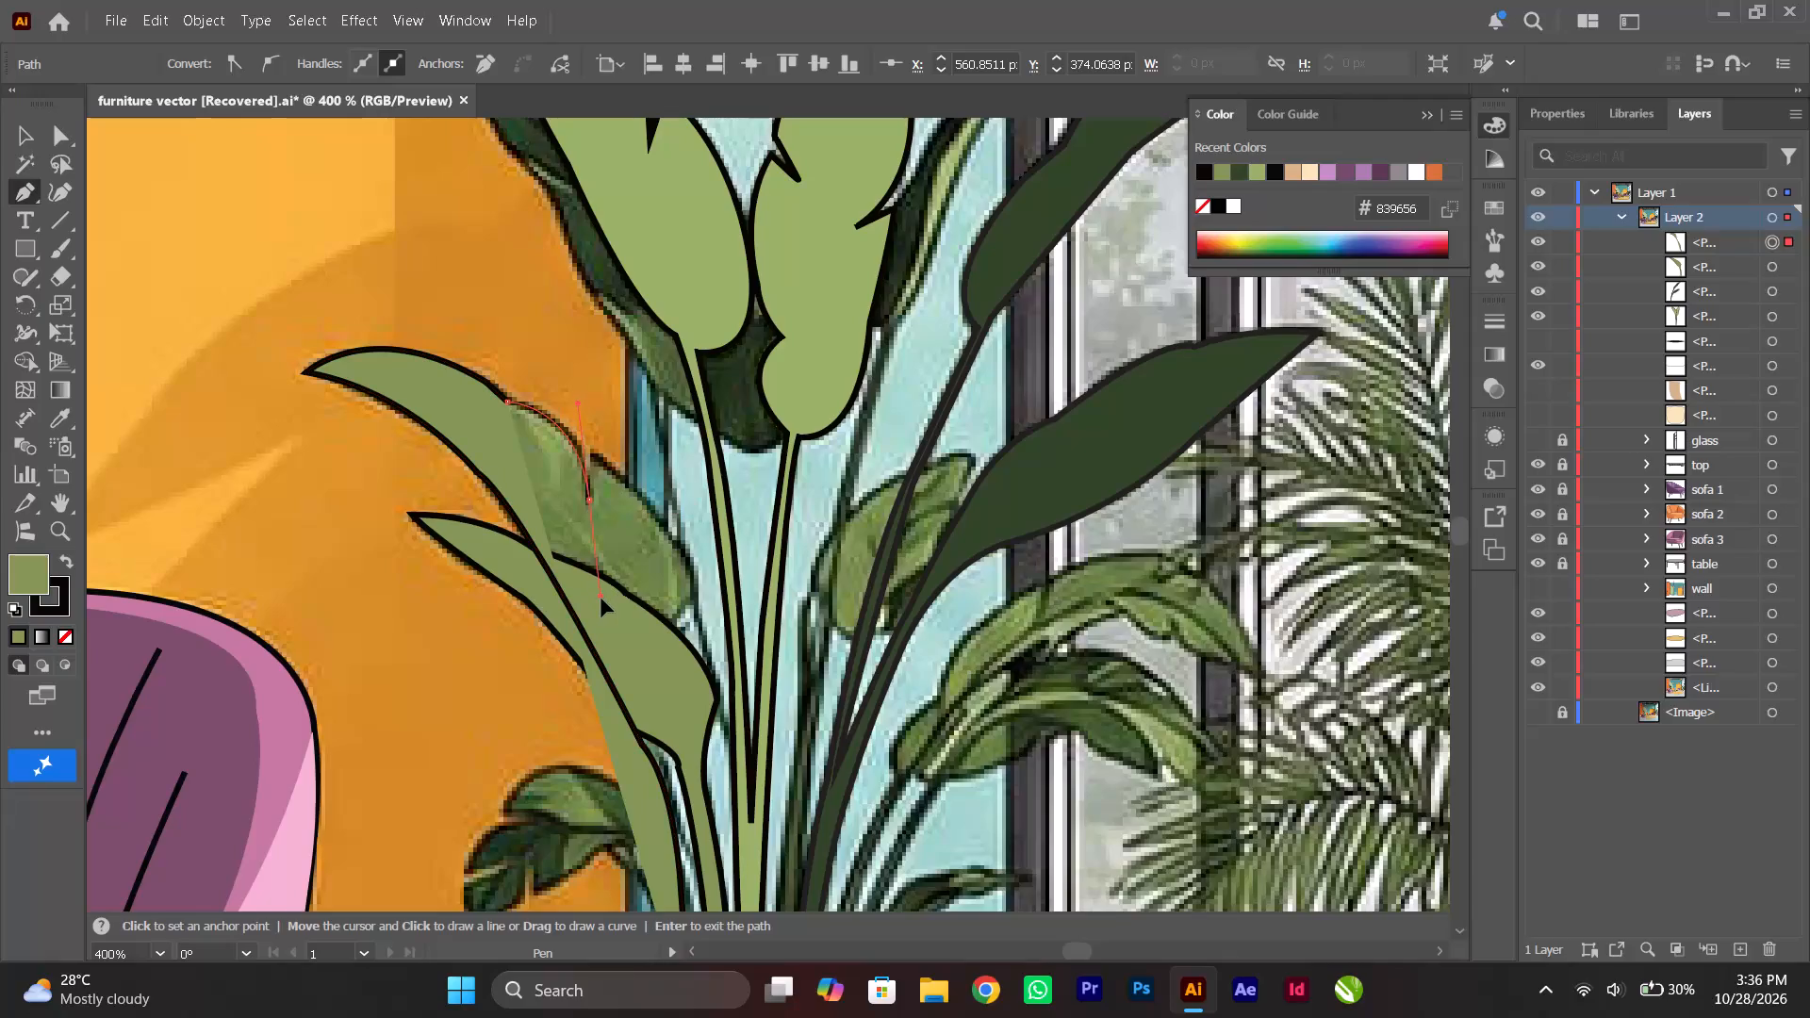
{"action": "left_click", "coordinate": [588, 498]}
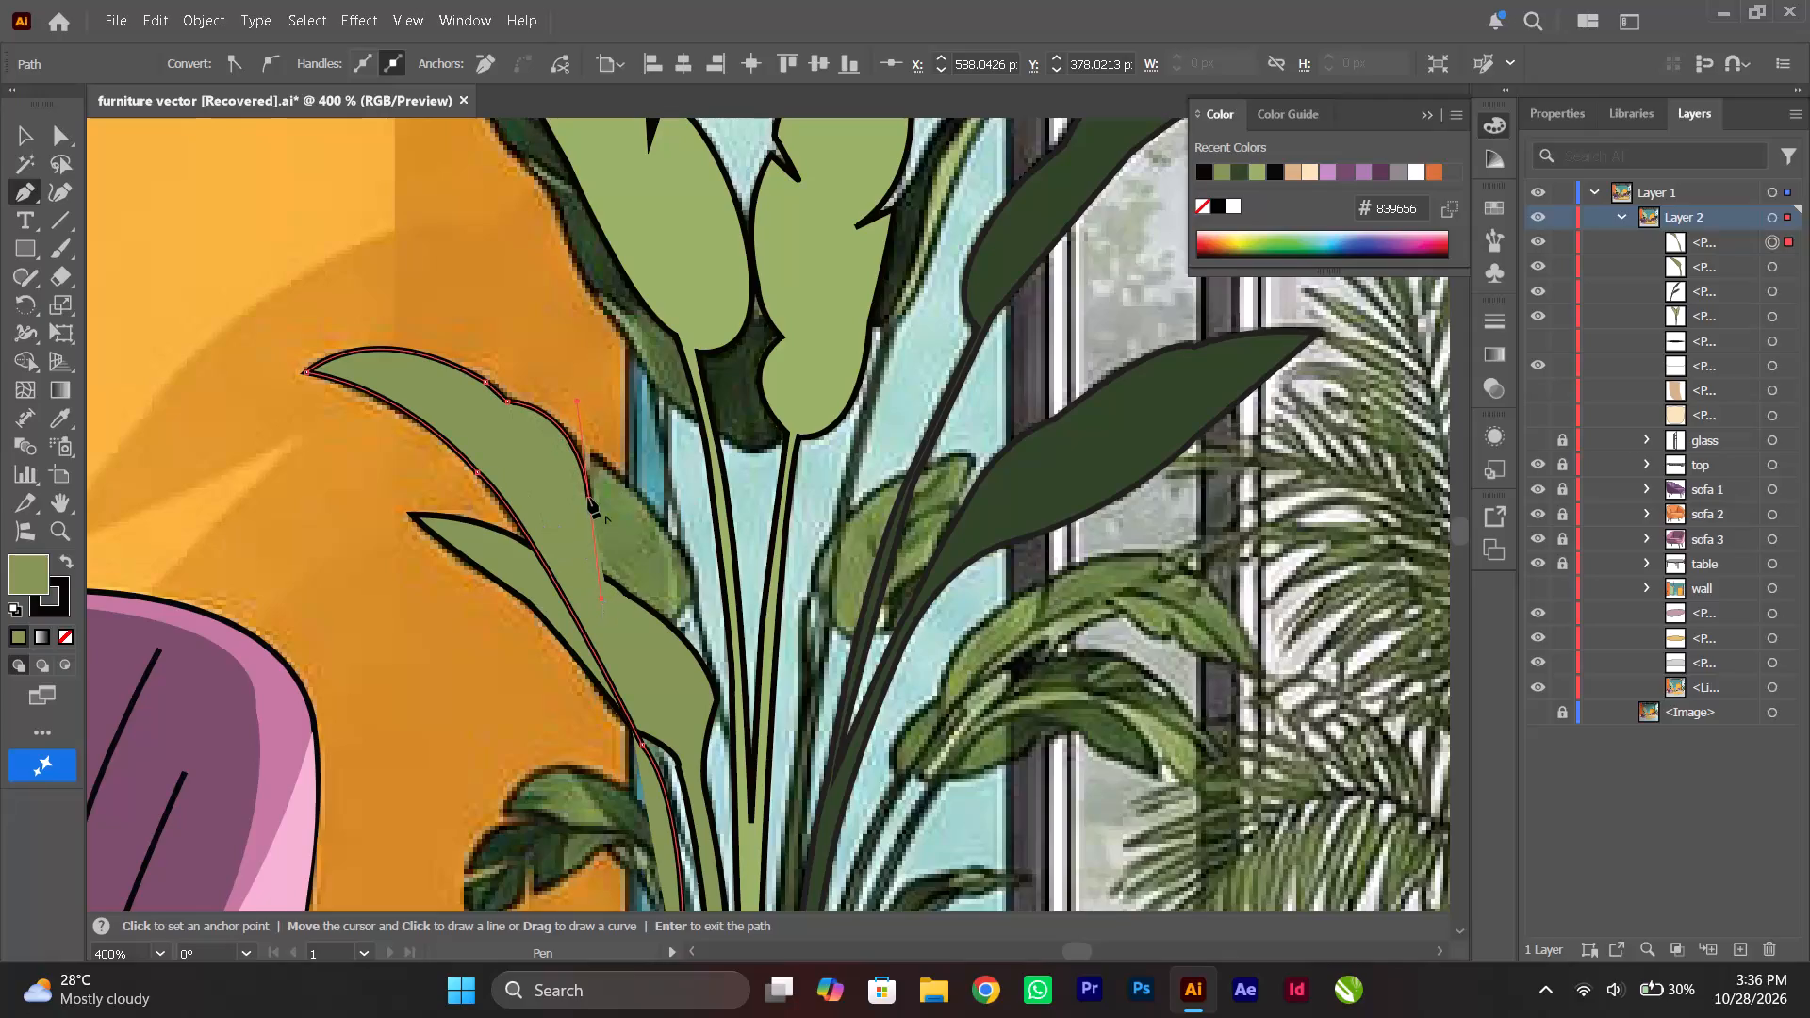
{"action": "left_click", "coordinate": [590, 456]}
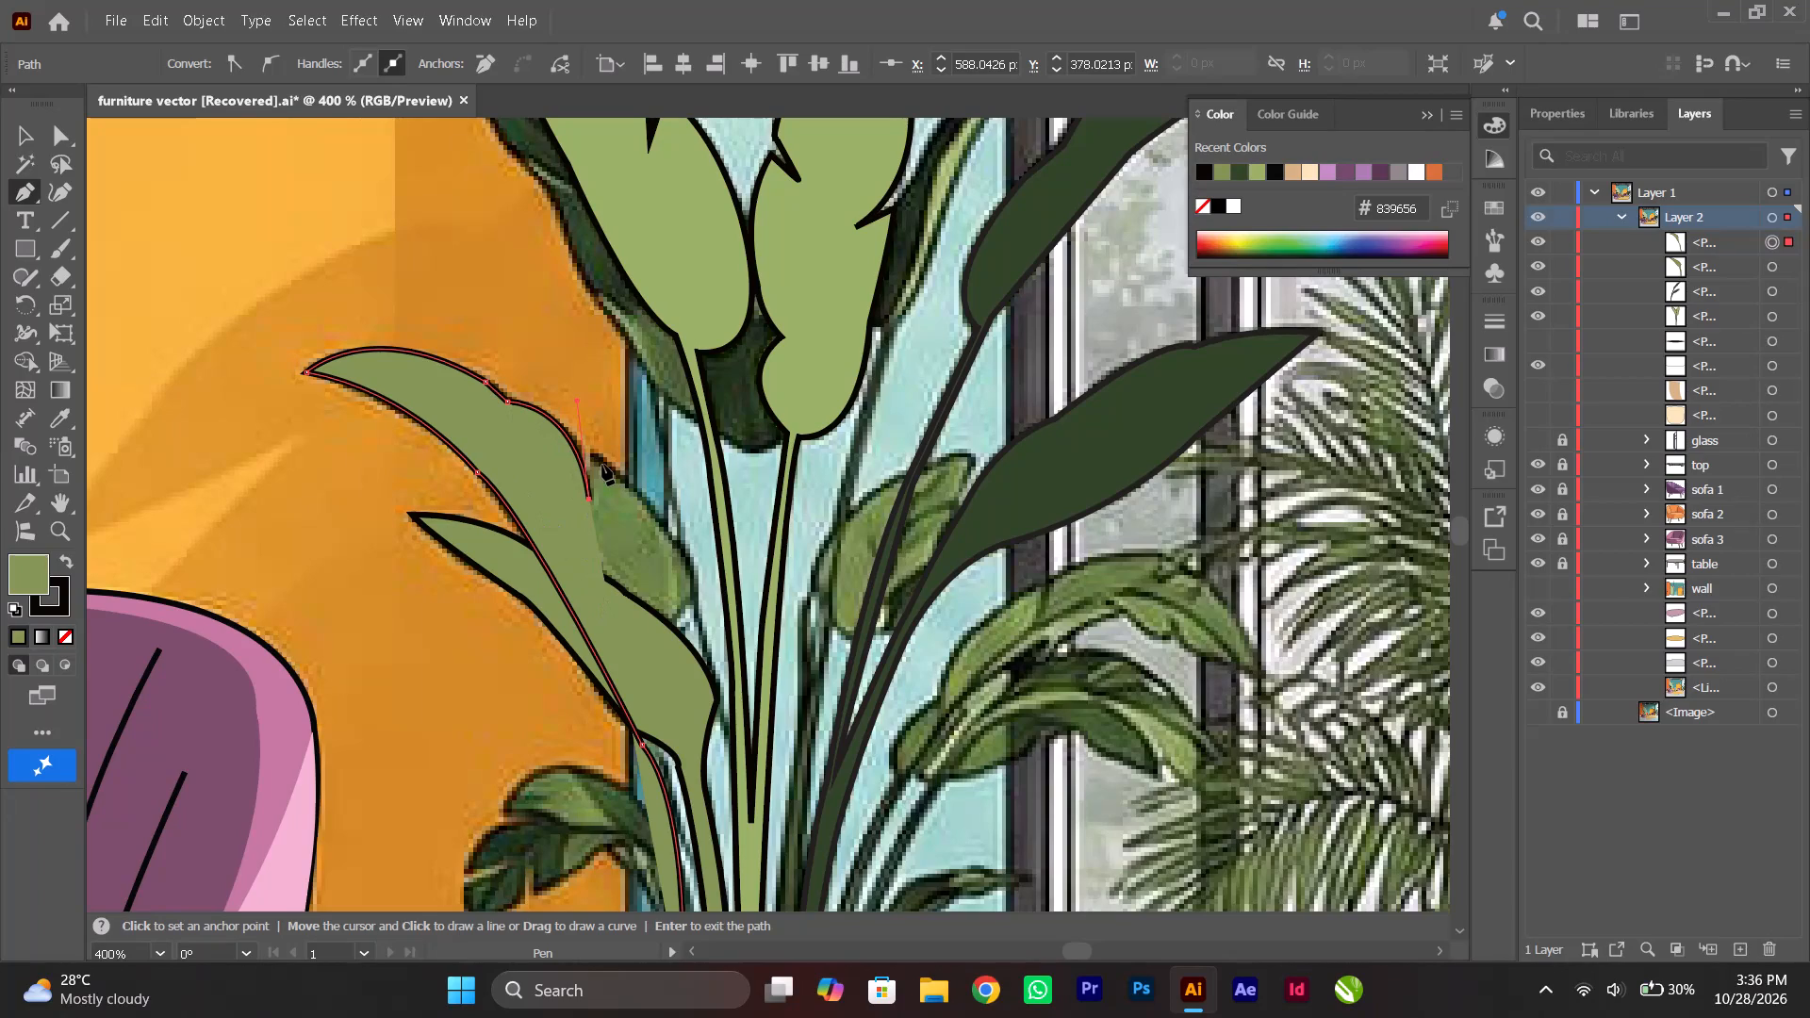
{"action": "left_click_drag", "start_coordinate": [687, 601], "coordinate": [665, 677]}
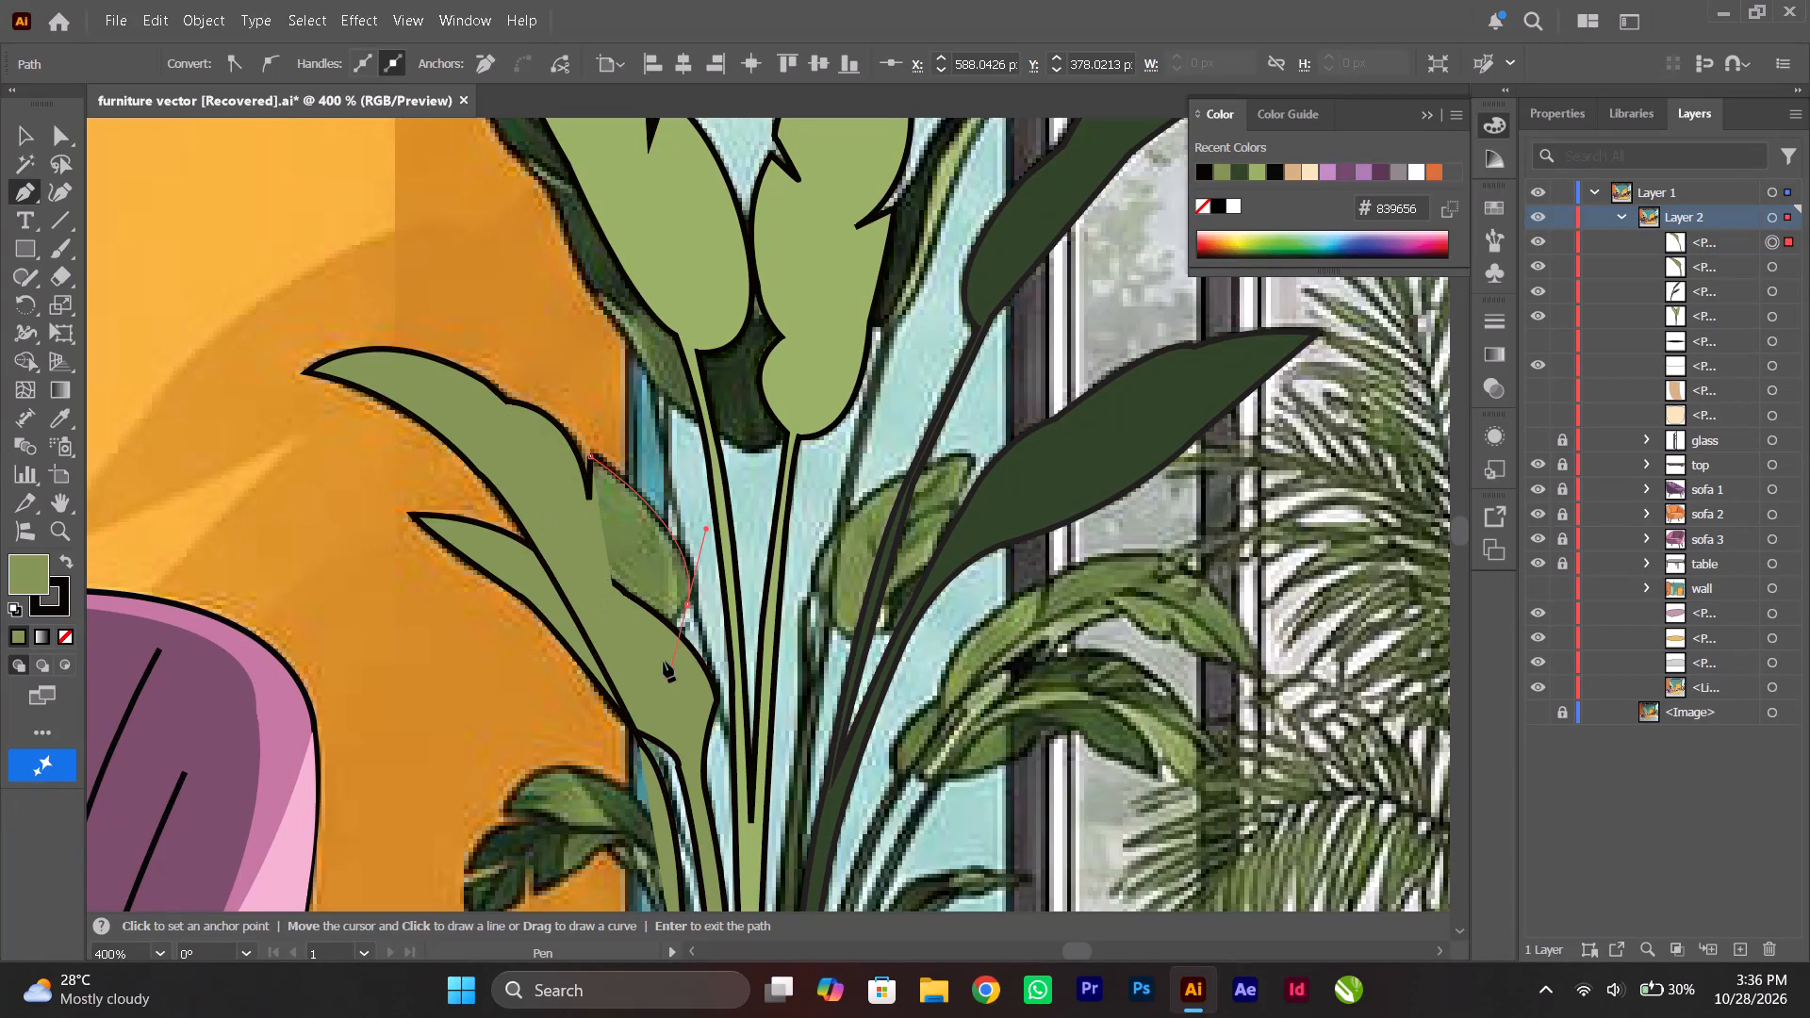
{"action": "left_click", "coordinate": [688, 605]}
With the path's fill set to none, trace the leaf base and inner stem edge down to the soil, closing the path.
{"action": "left_click", "coordinate": [69, 633]}
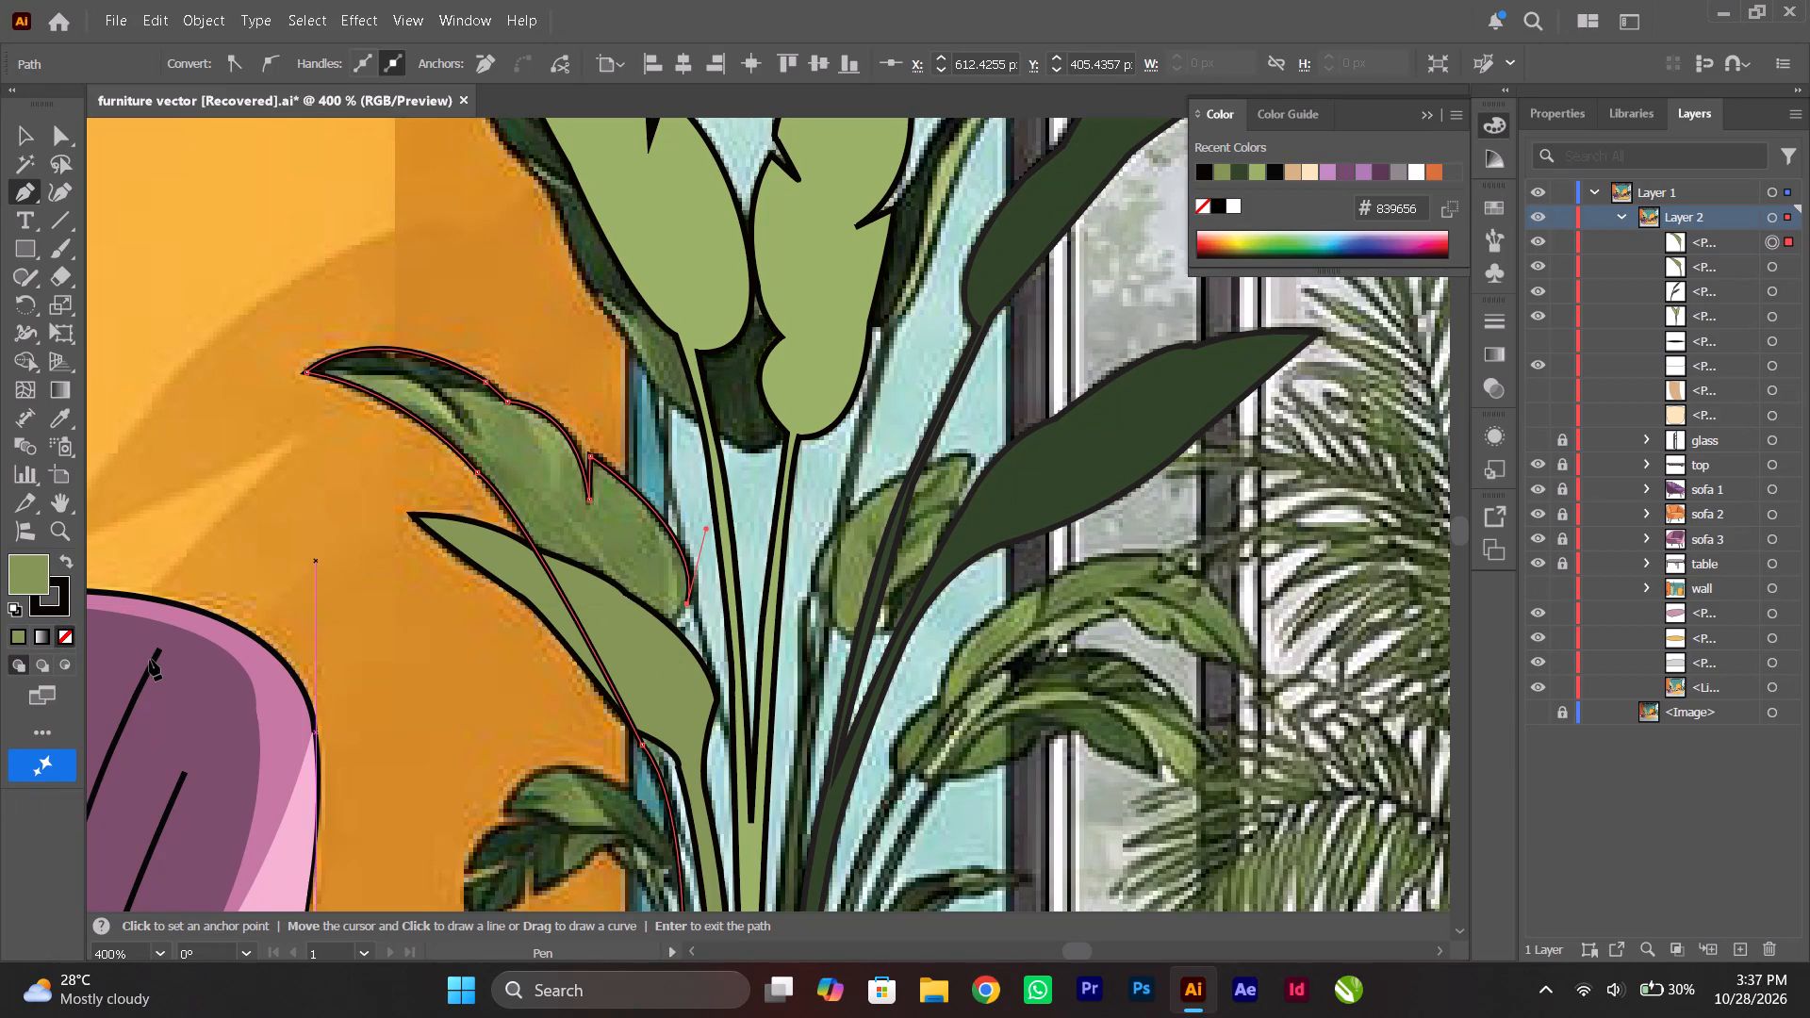
{"action": "left_click", "coordinate": [671, 640]}
{"action": "scroll", "coordinate": [656, 749], "scroll_direction": "down", "scroll_amount": 10}
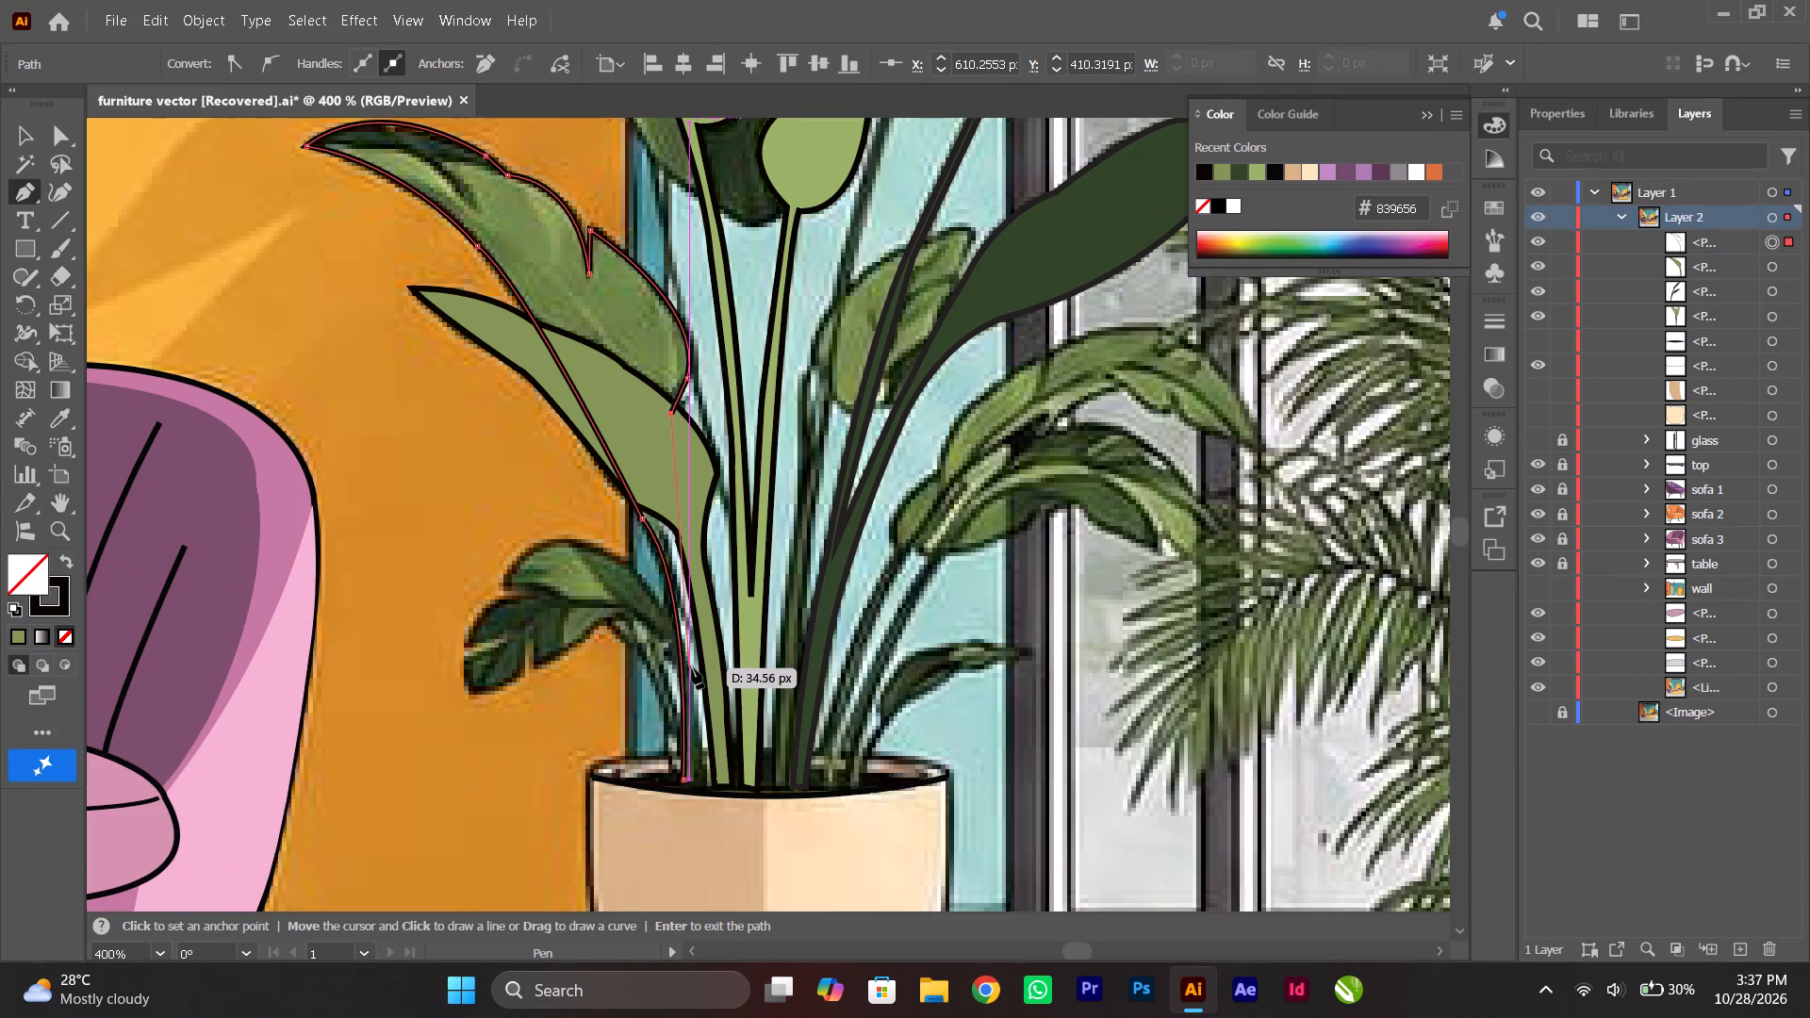
{"action": "left_click", "coordinate": [692, 668]}
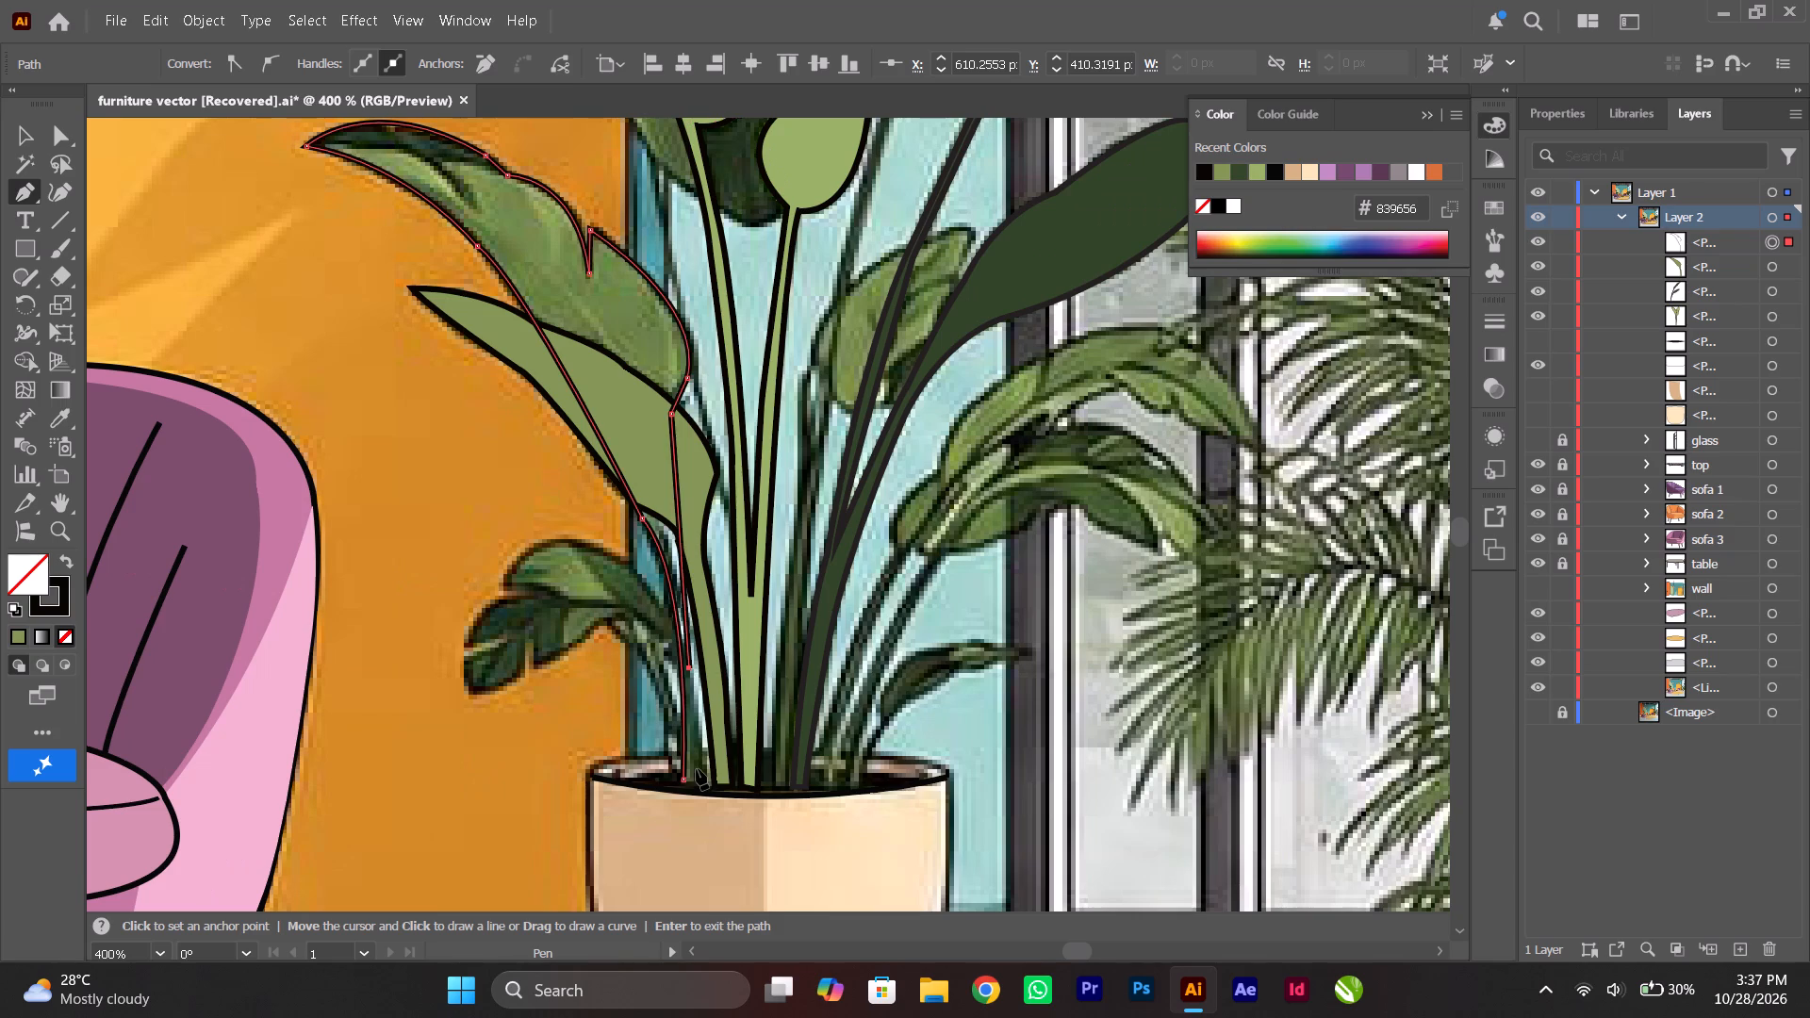
{"action": "left_click", "coordinate": [698, 784]}
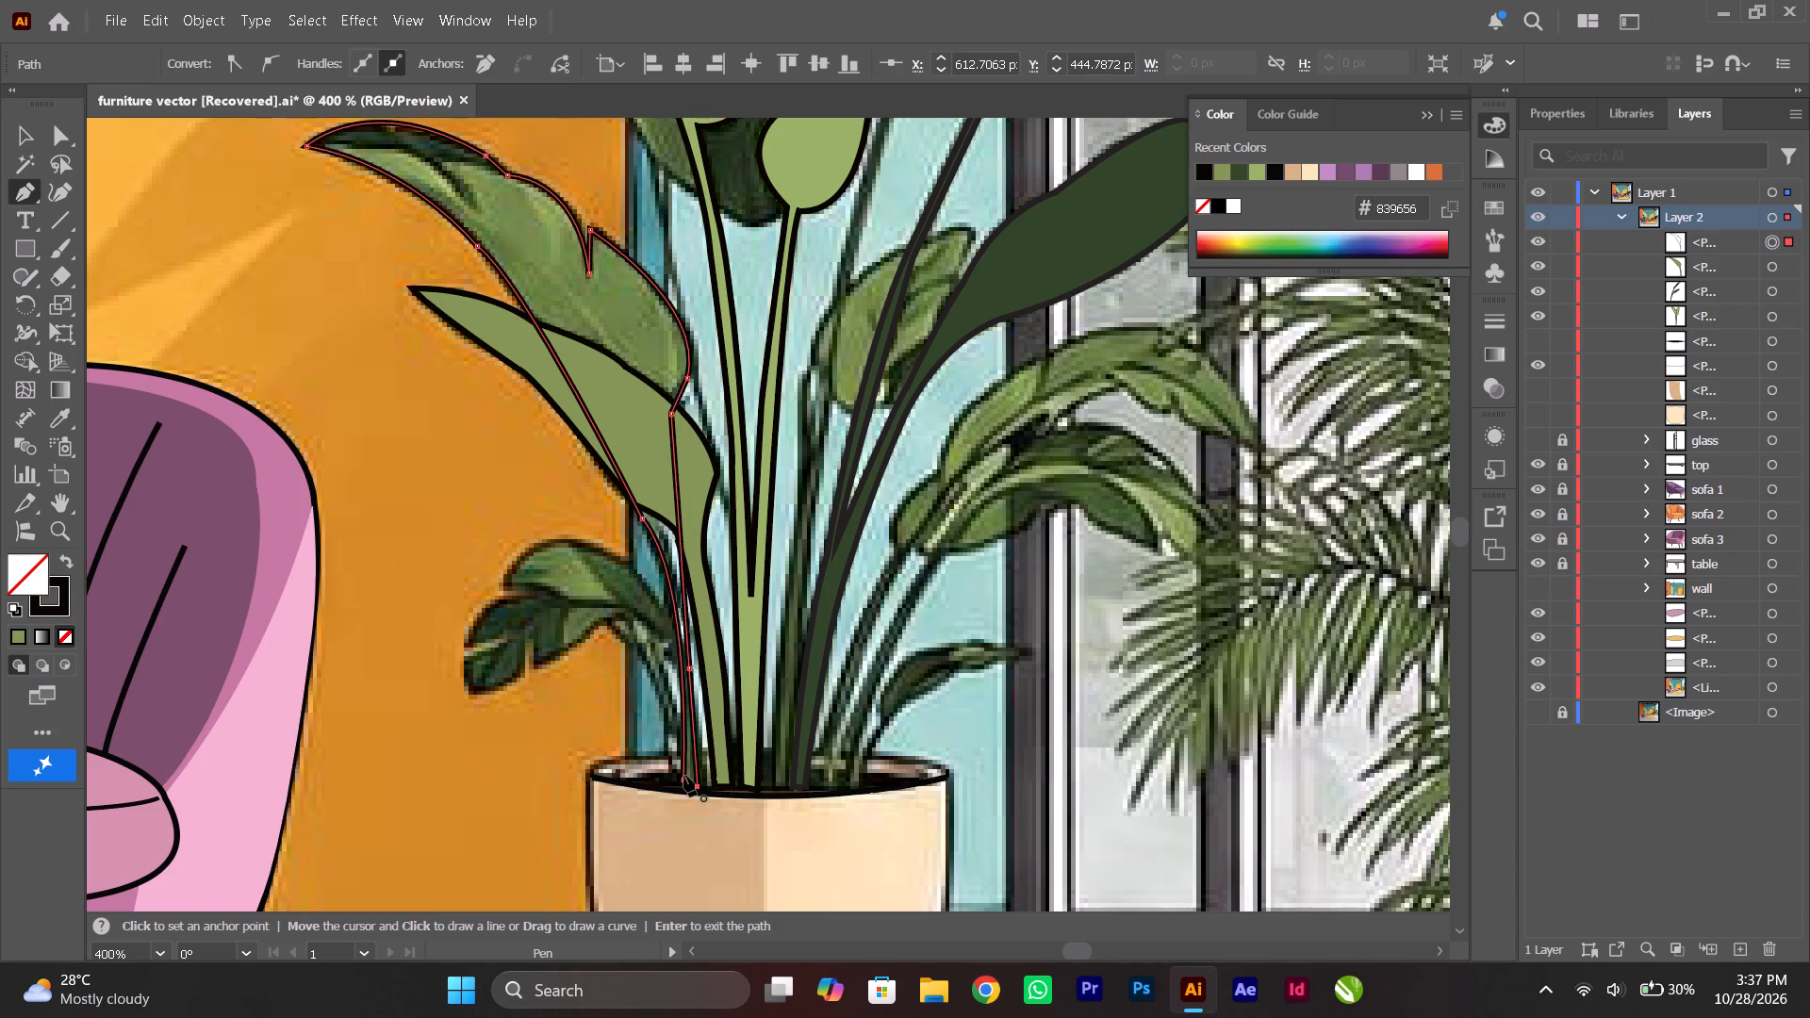
{"action": "left_click", "coordinate": [683, 779]}
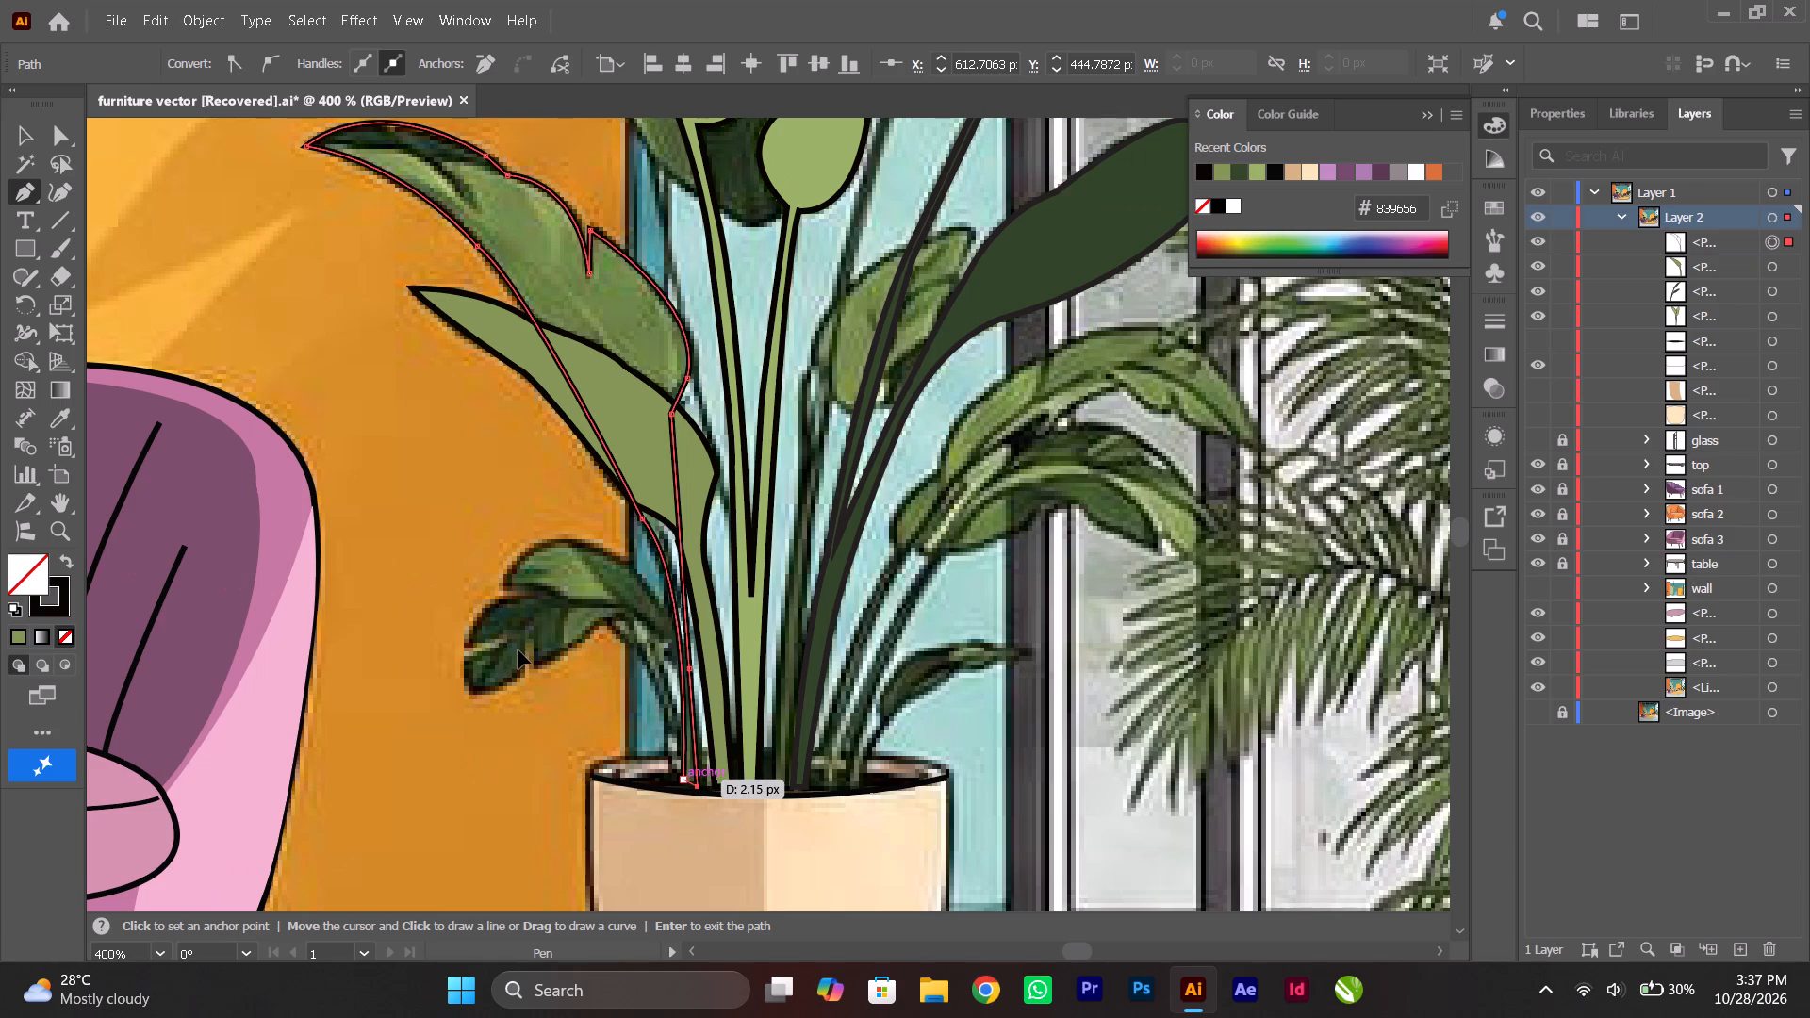
Fill the closed leaf and stem shape with the green 6d8545 sampled from the reference leaf, and deselect it.
{"action": "left_click", "coordinate": [57, 425]}
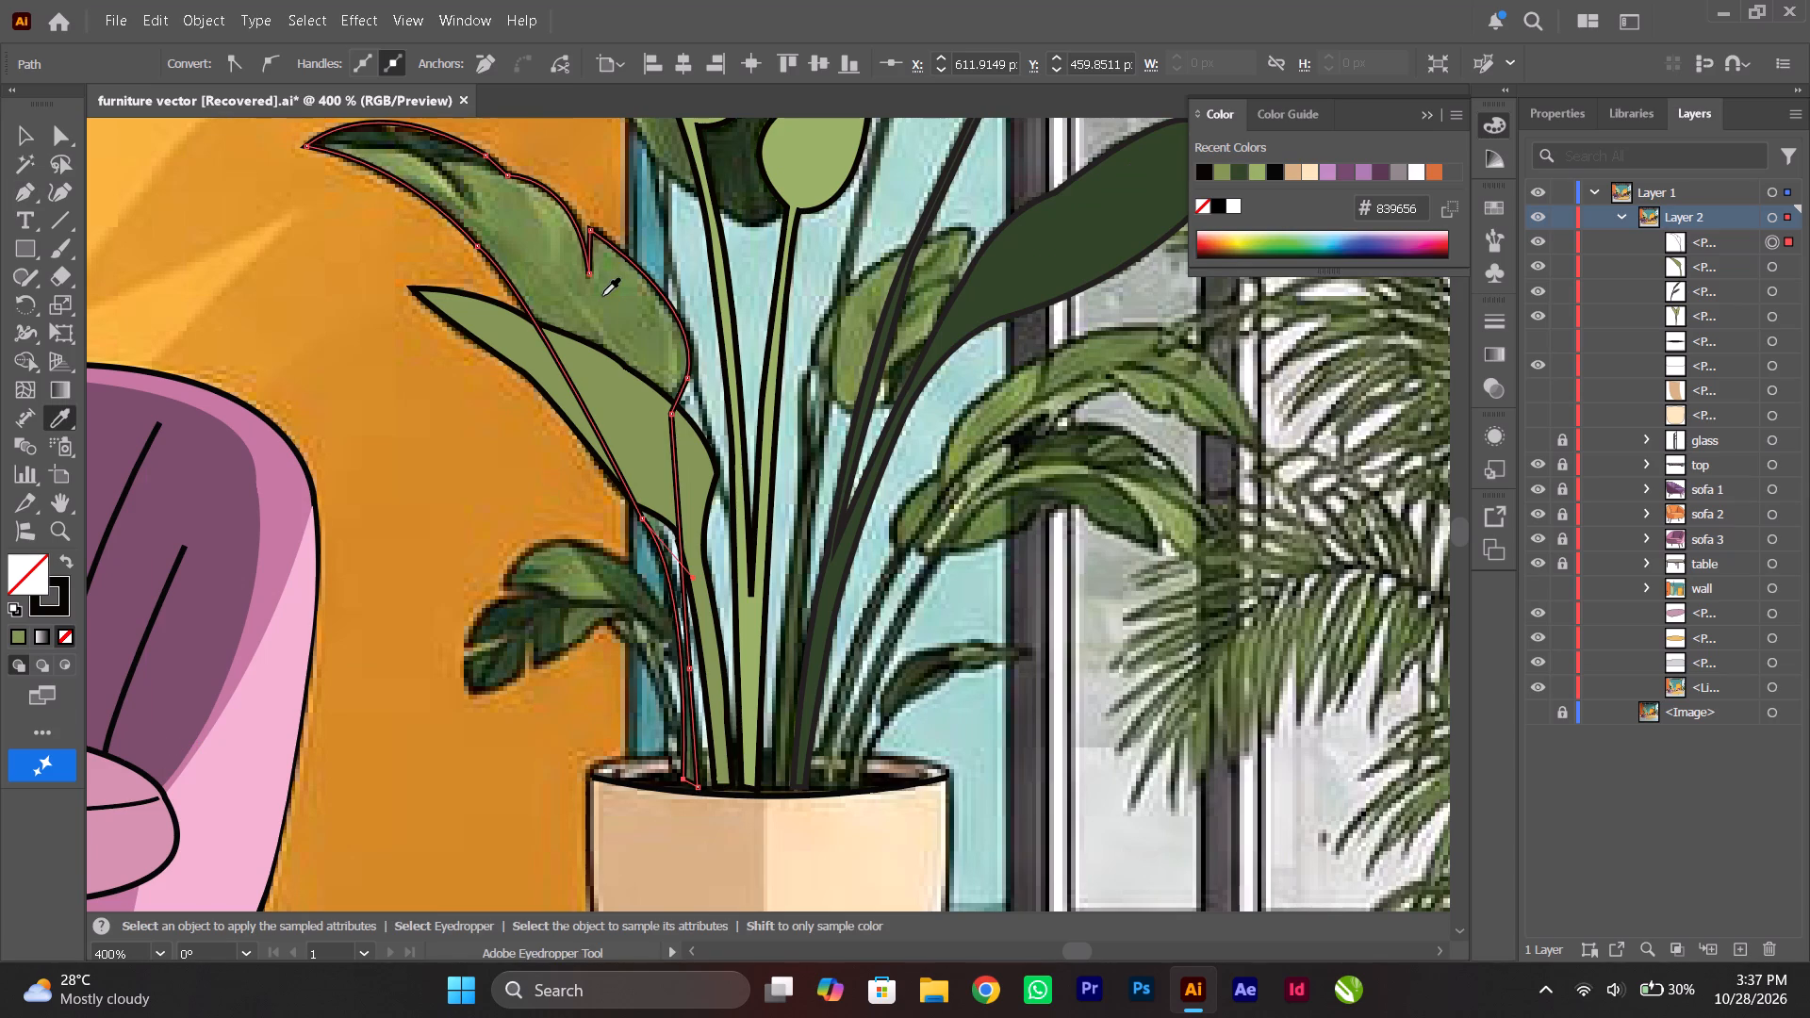
{"action": "left_click", "coordinate": [602, 295]}
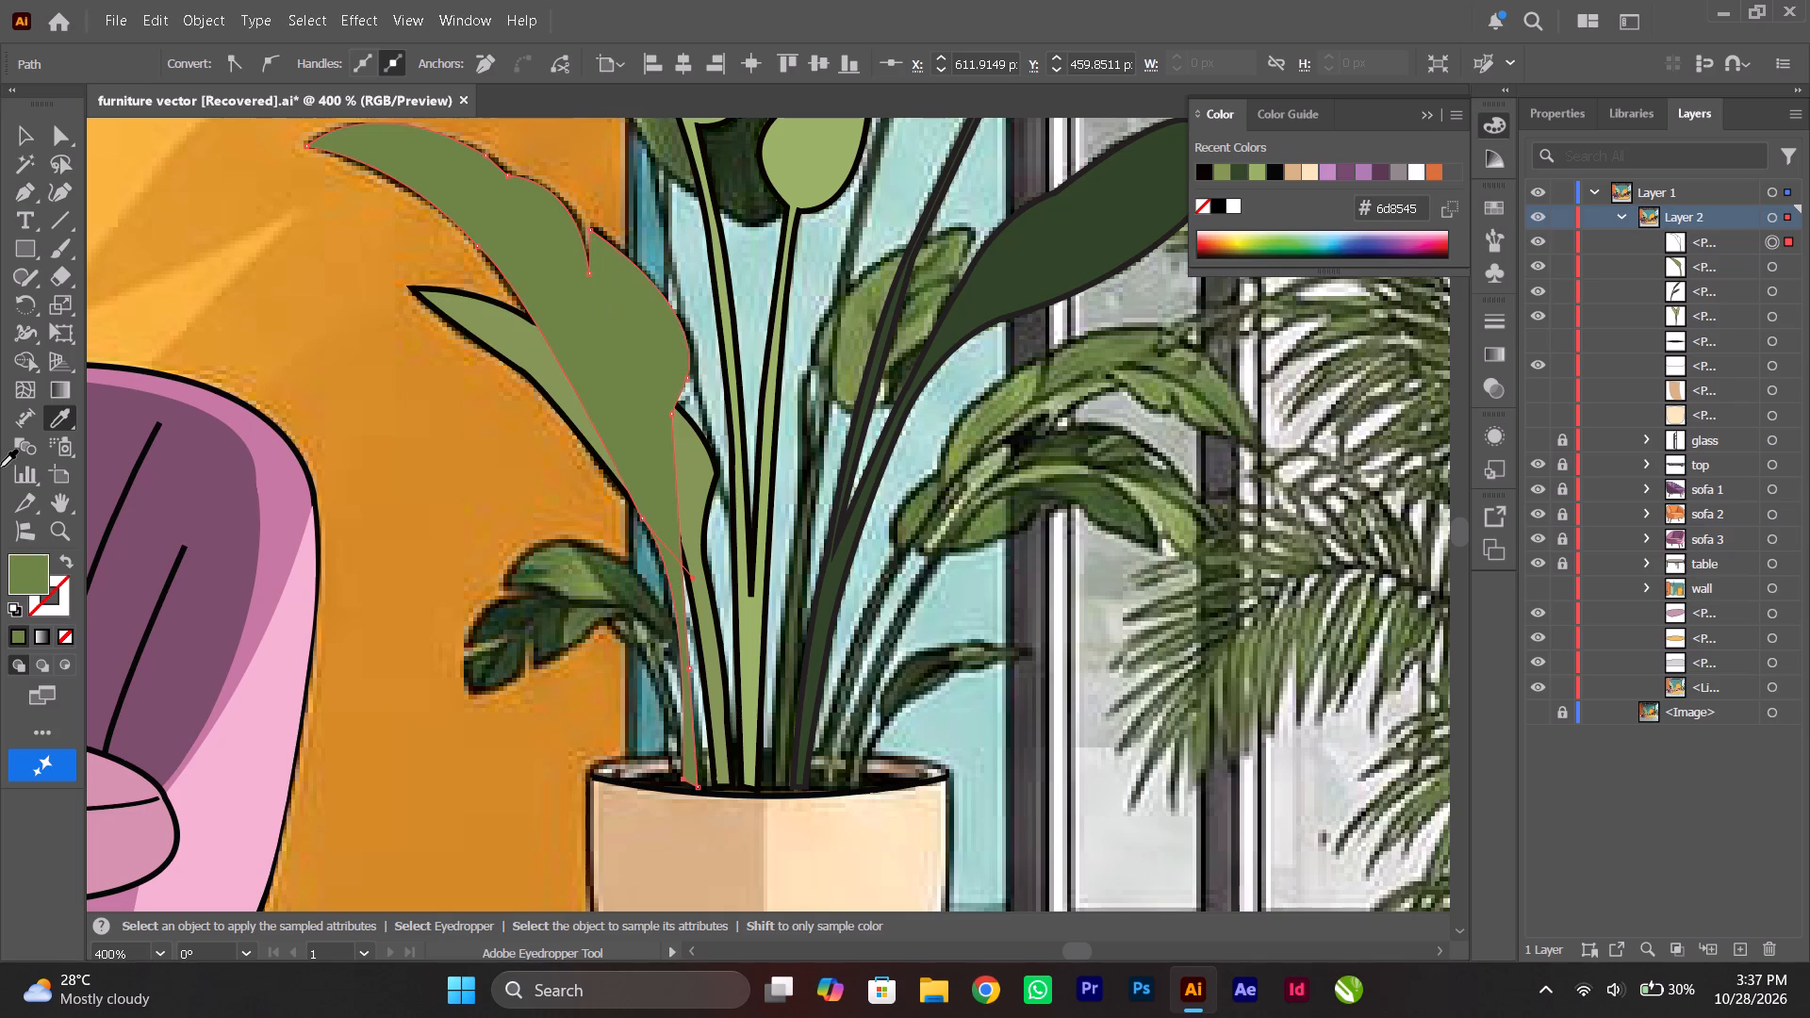
{"action": "left_click", "coordinate": [25, 128]}
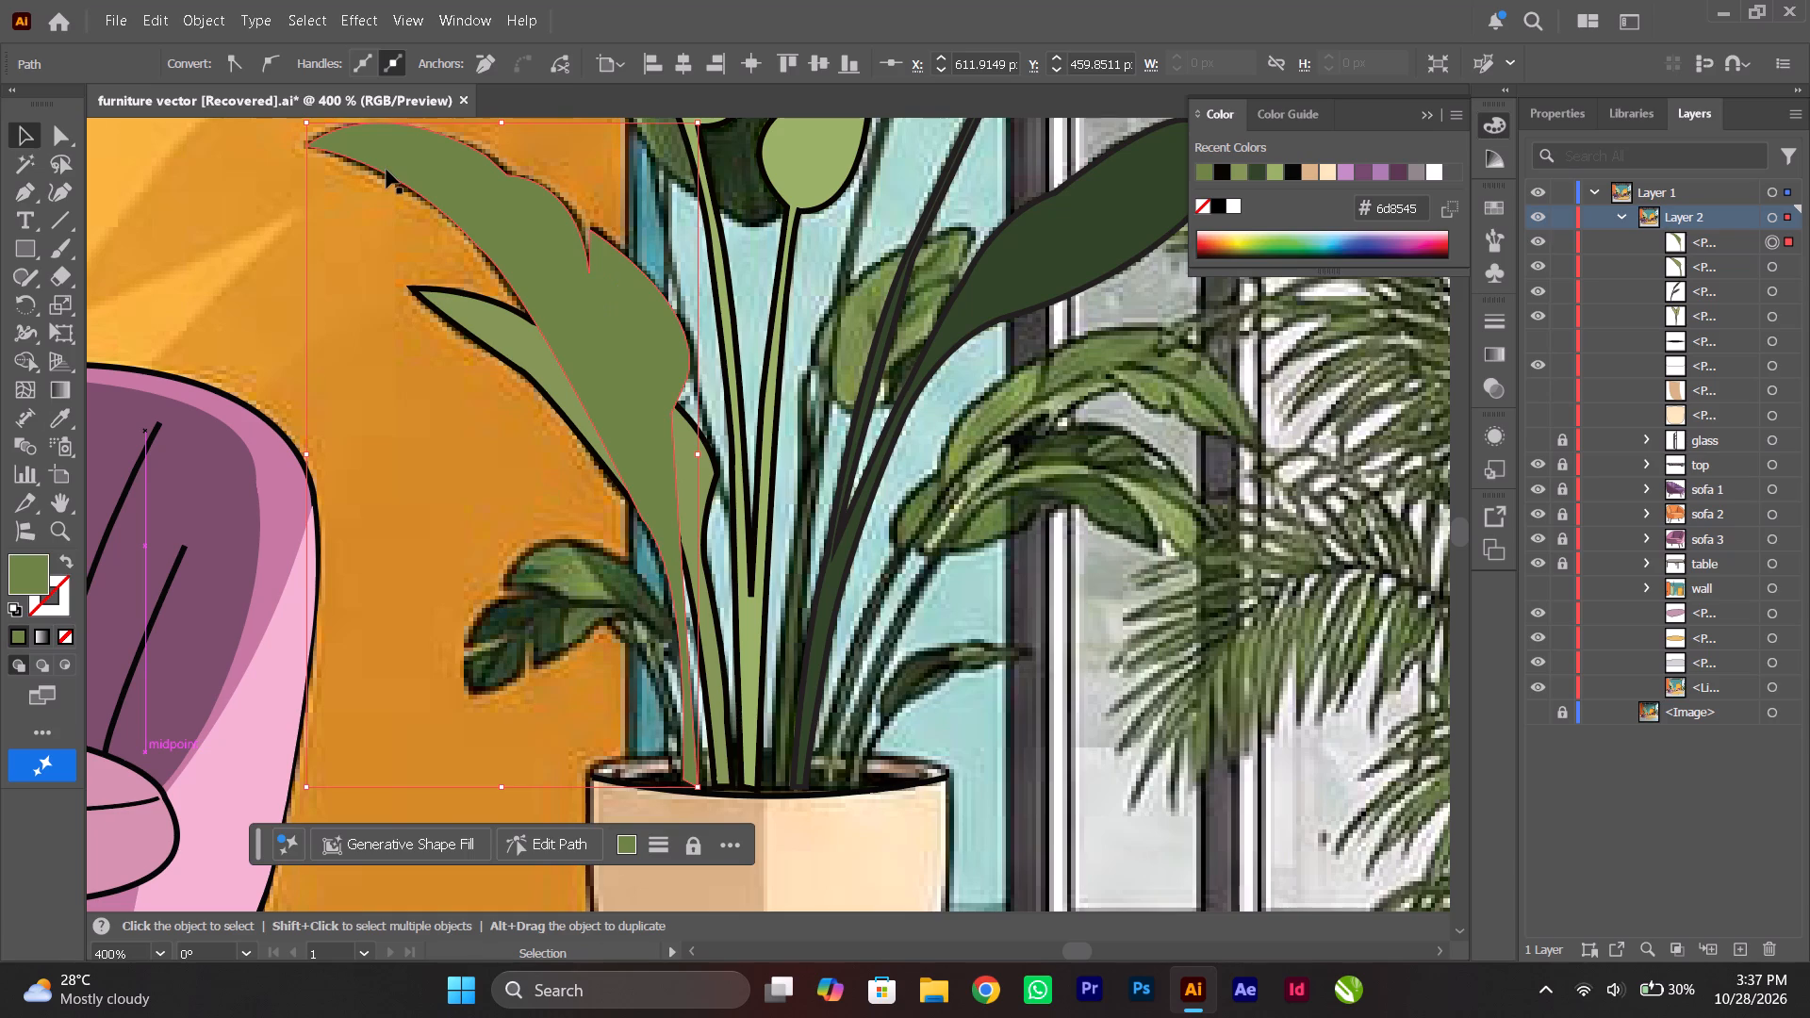
{"action": "left_click", "coordinate": [179, 189]}
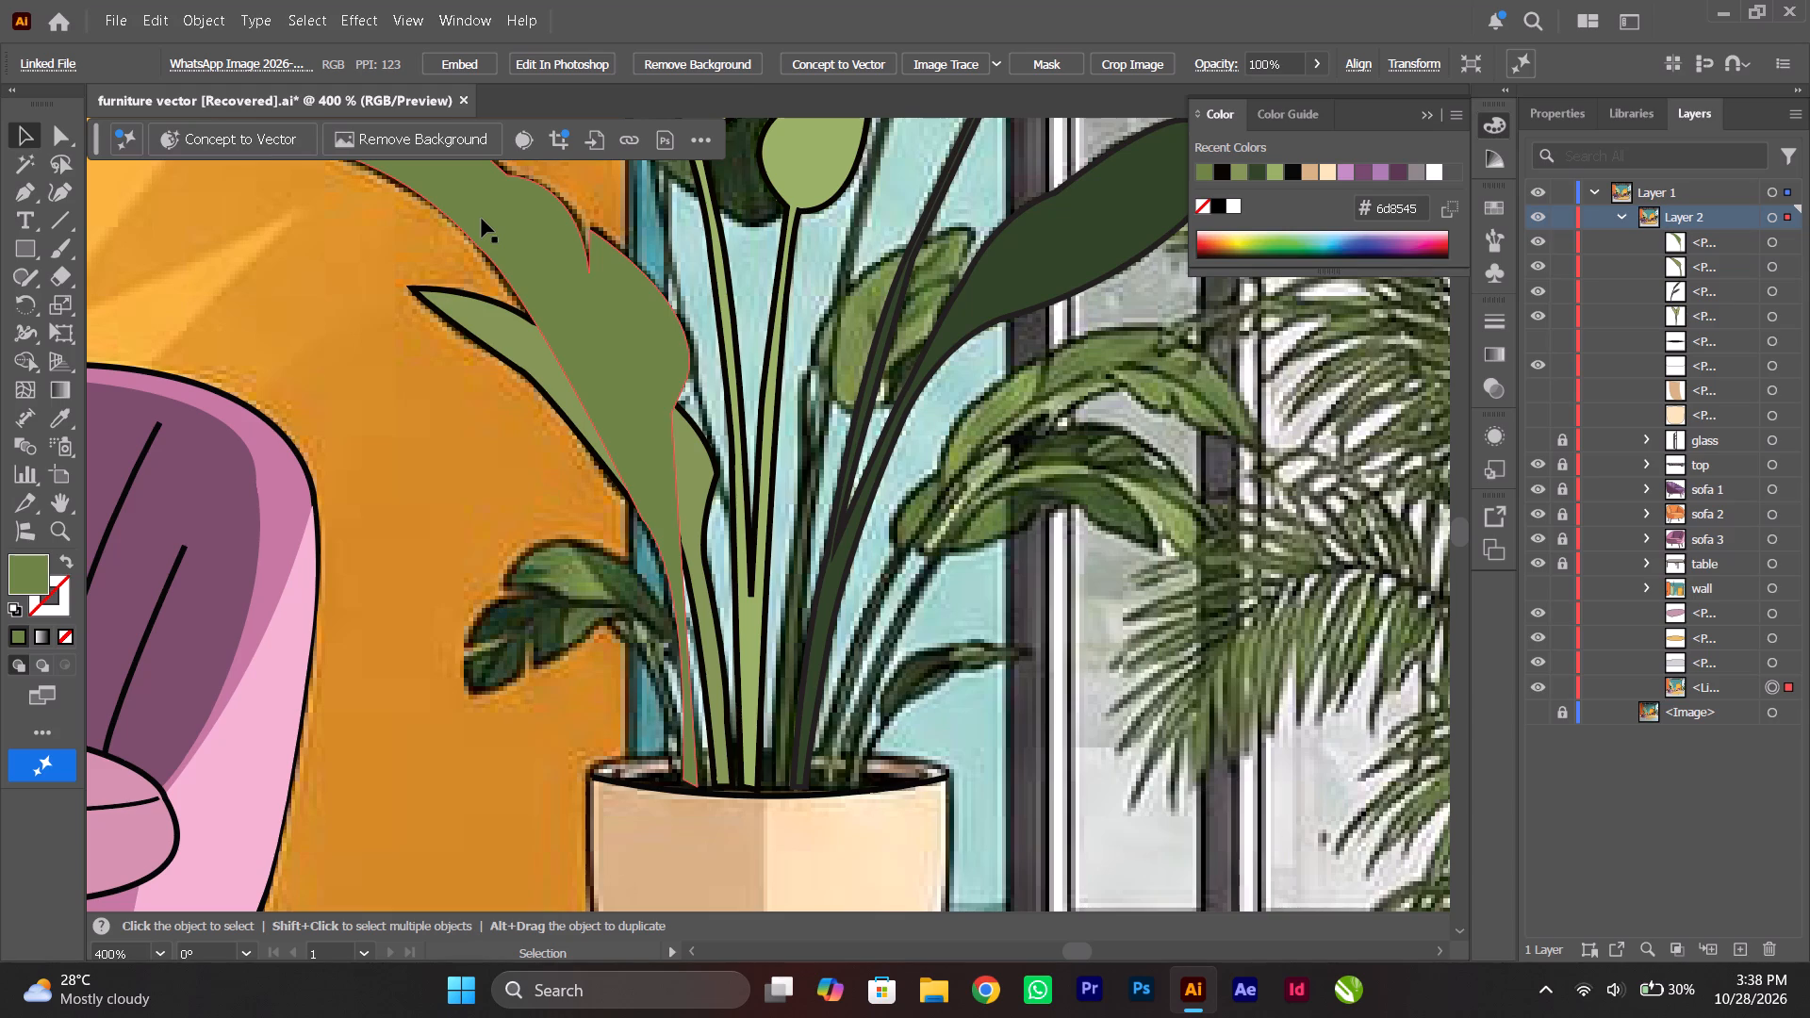
Outline the large green leaf and stem shape with the recent black 090502 at a 0.75 pt stroke weight.
{"action": "left_click", "coordinate": [482, 219]}
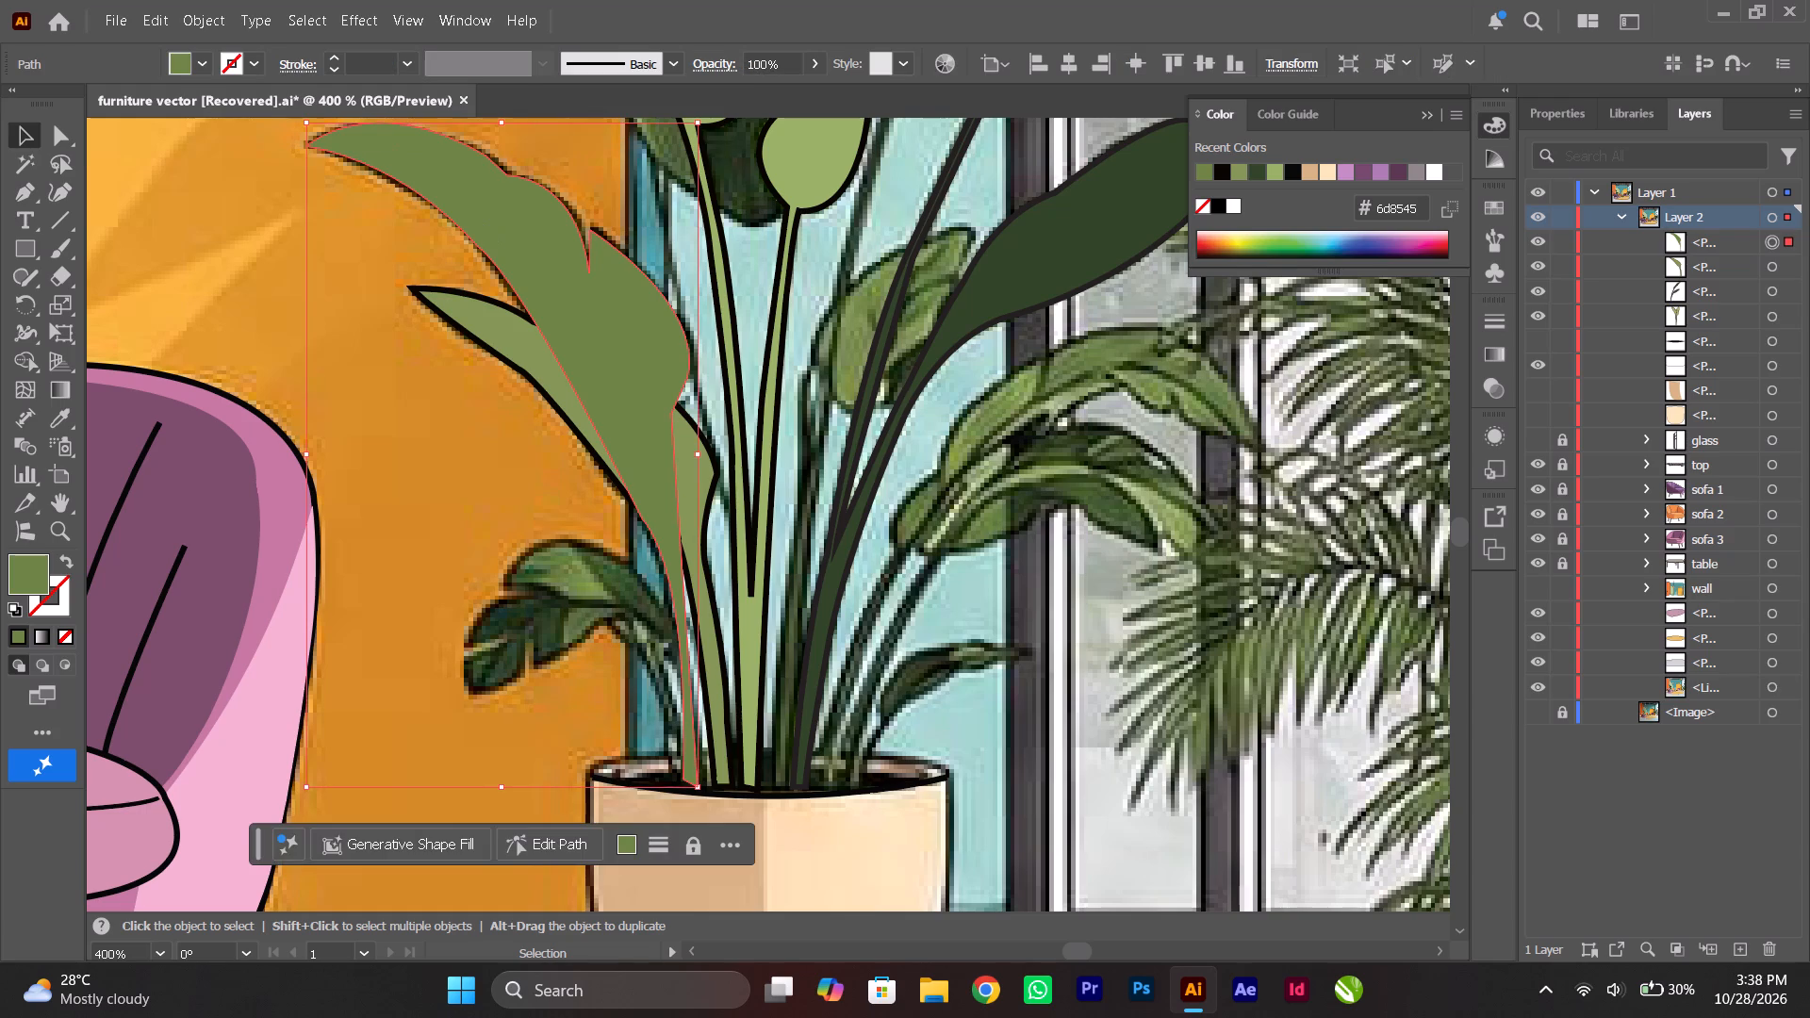
{"action": "left_click", "coordinate": [255, 58]}
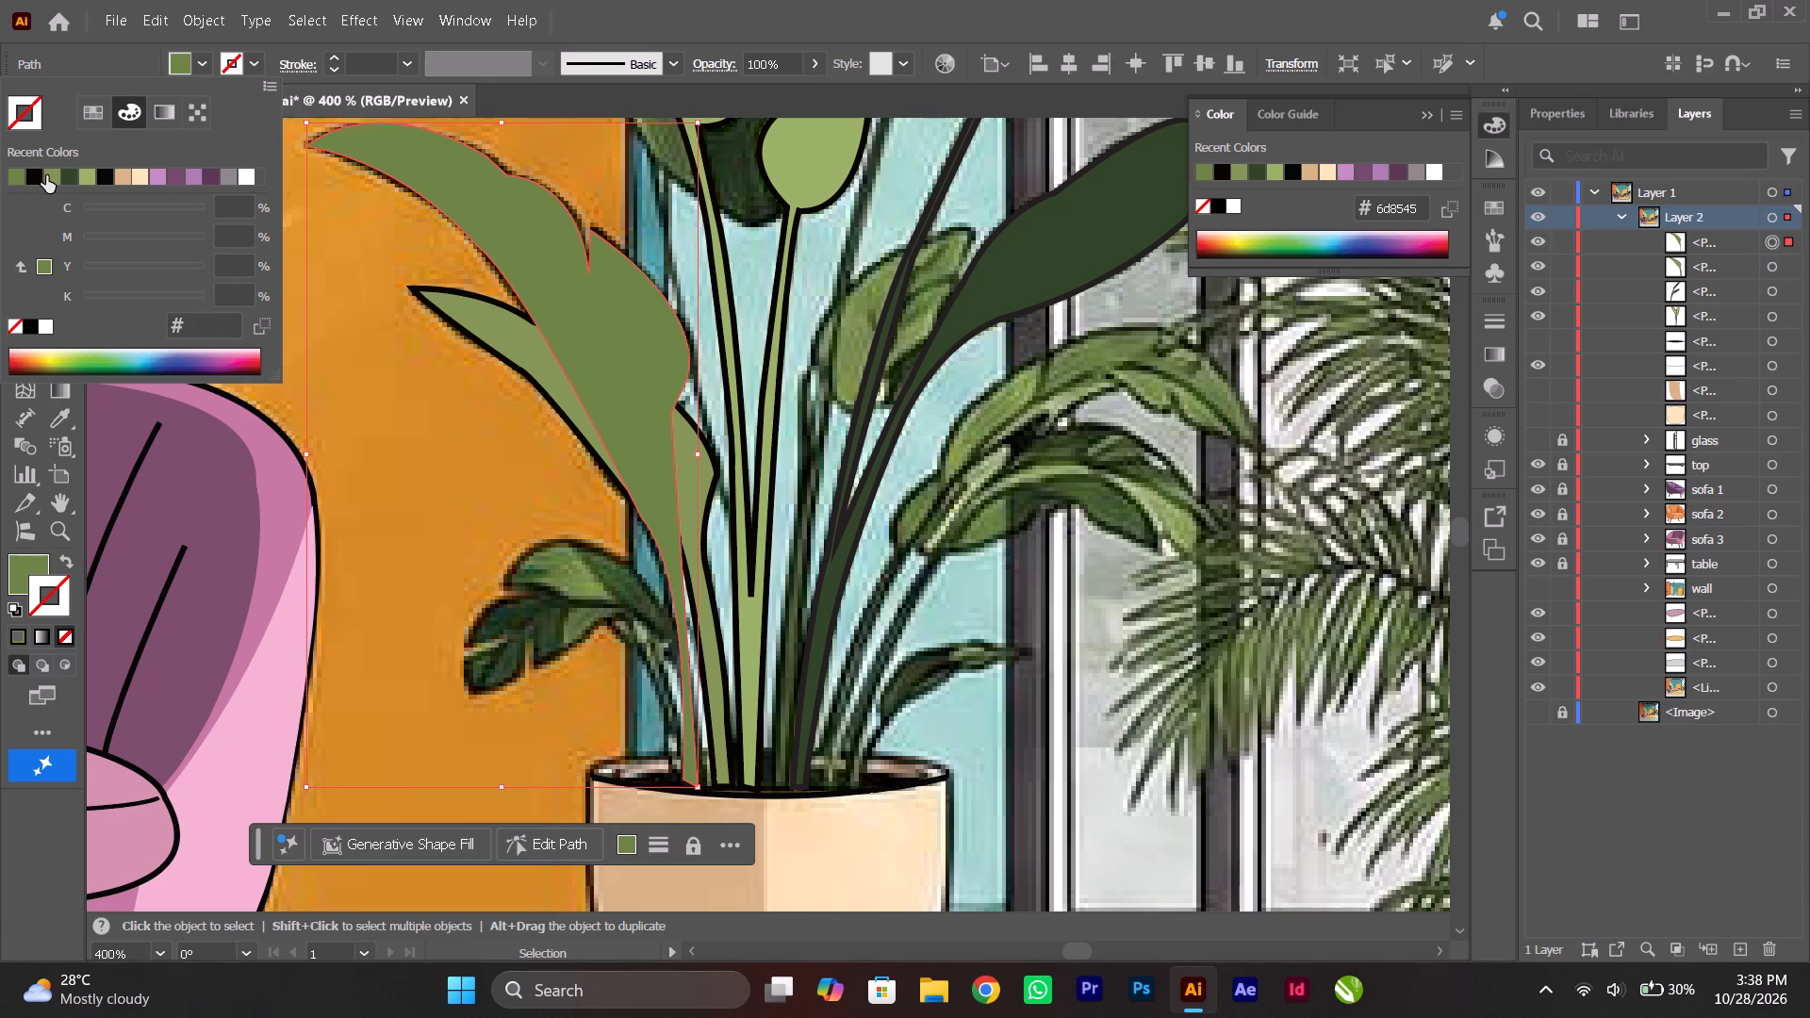
{"action": "left_click", "coordinate": [36, 173]}
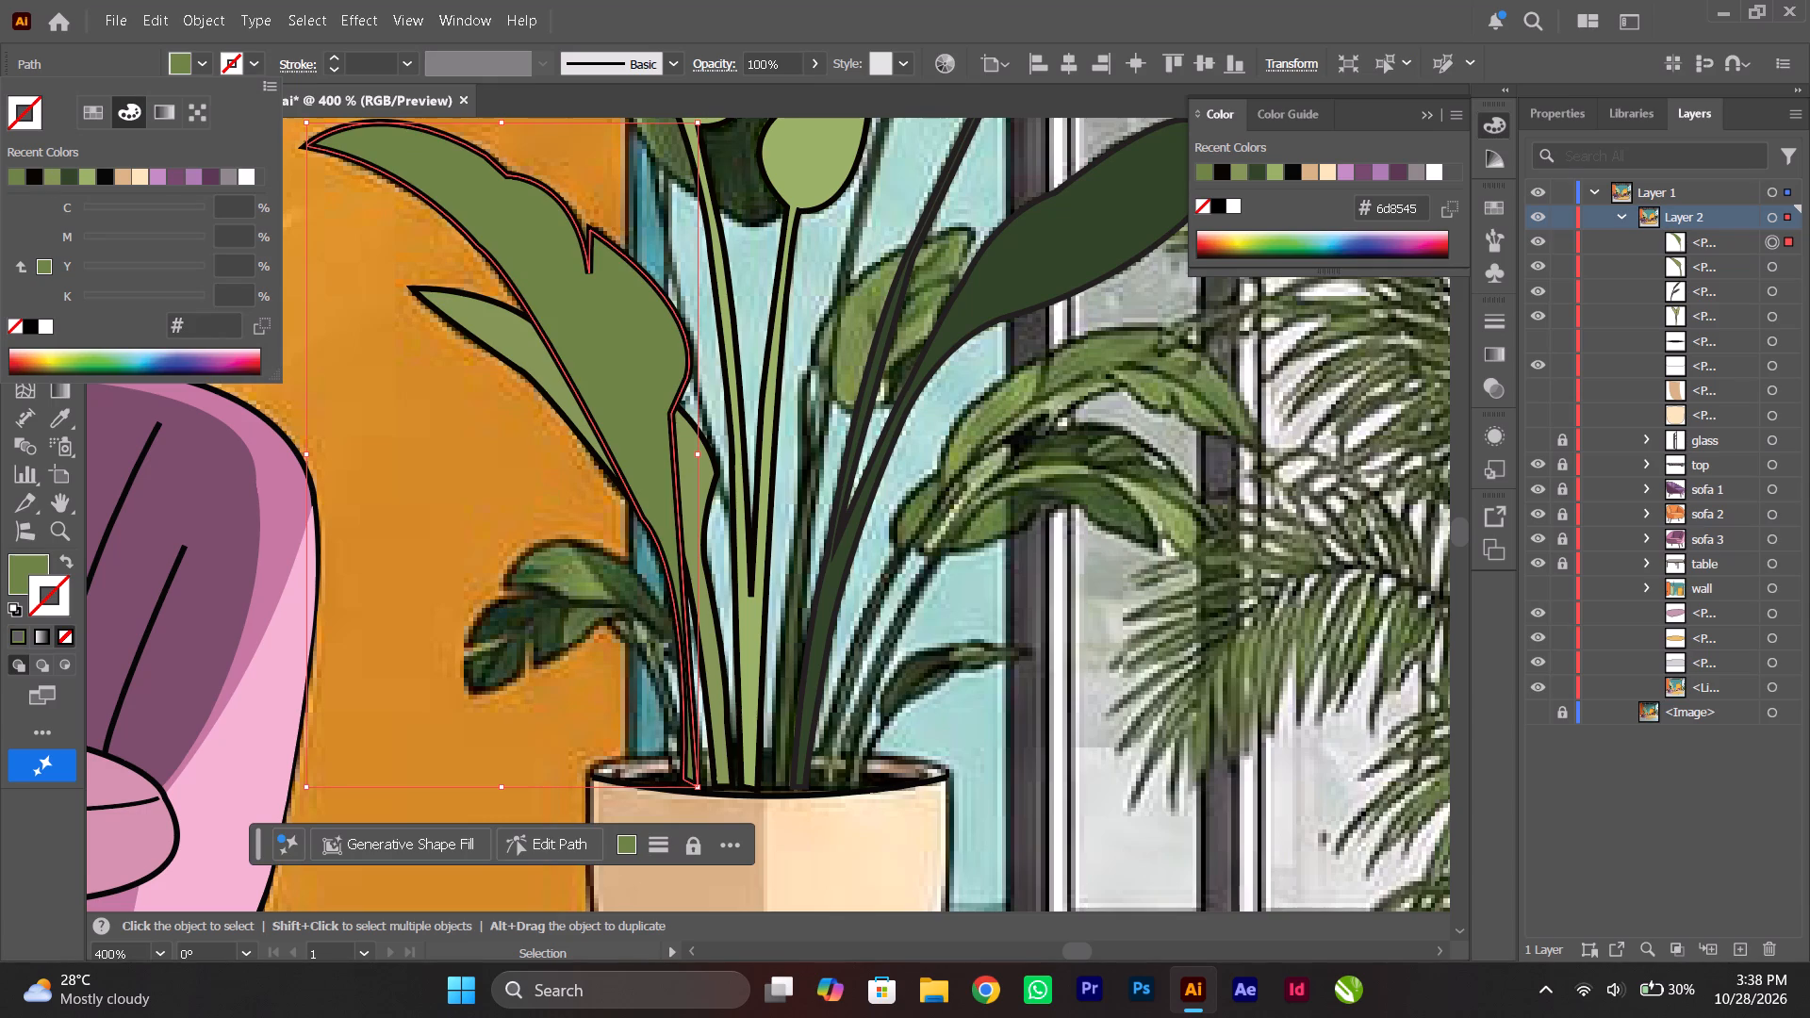
{"action": "left_click", "coordinate": [330, 74]}
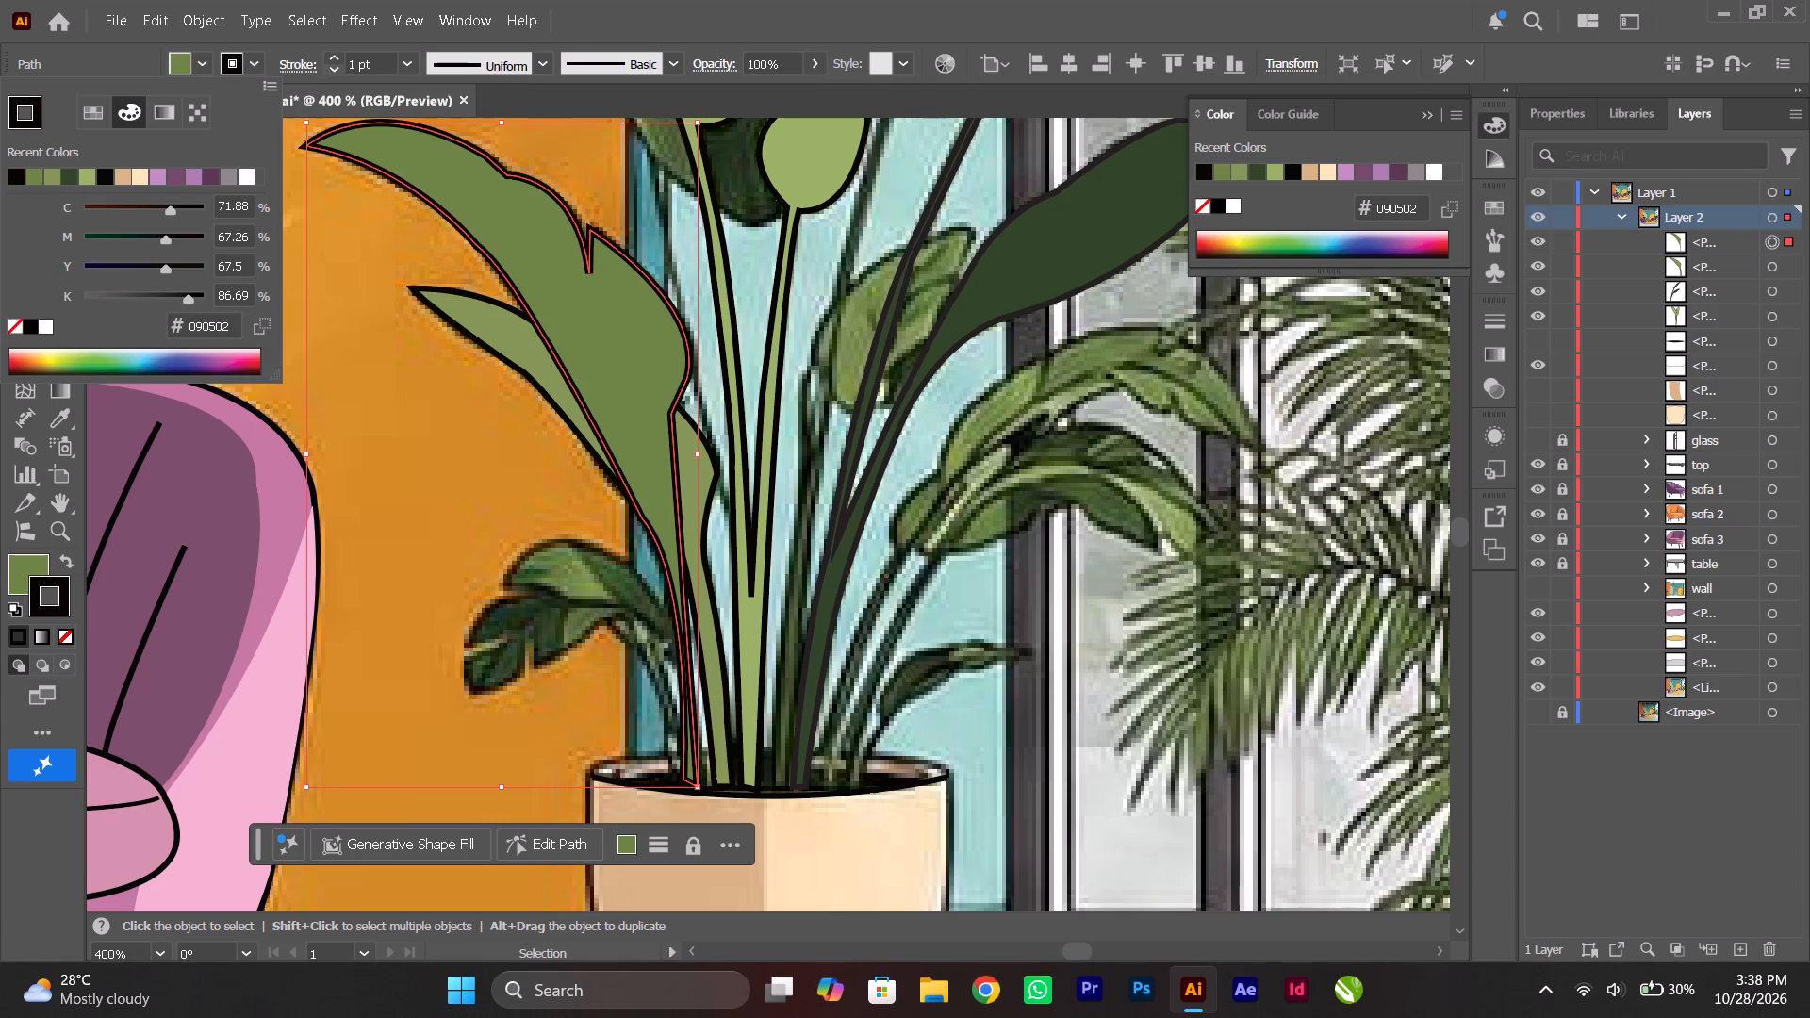
{"action": "left_click", "coordinate": [336, 72]}
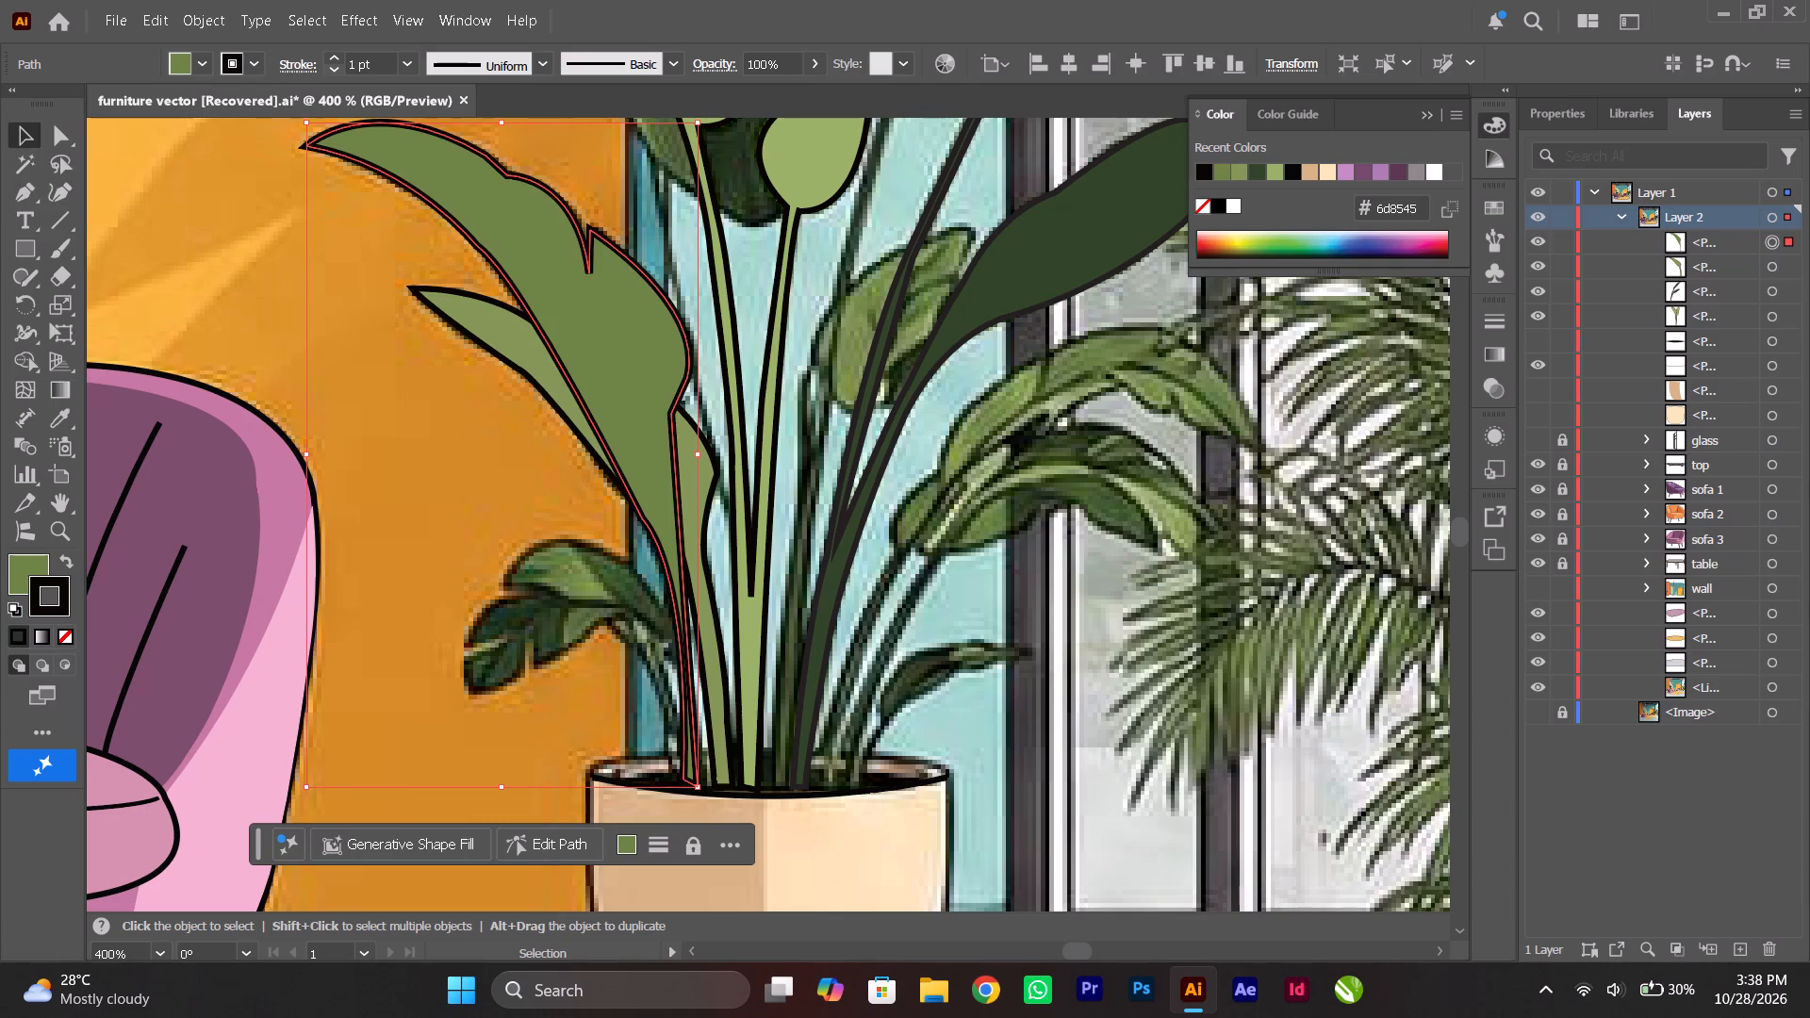
{"action": "left_click", "coordinate": [240, 222]}
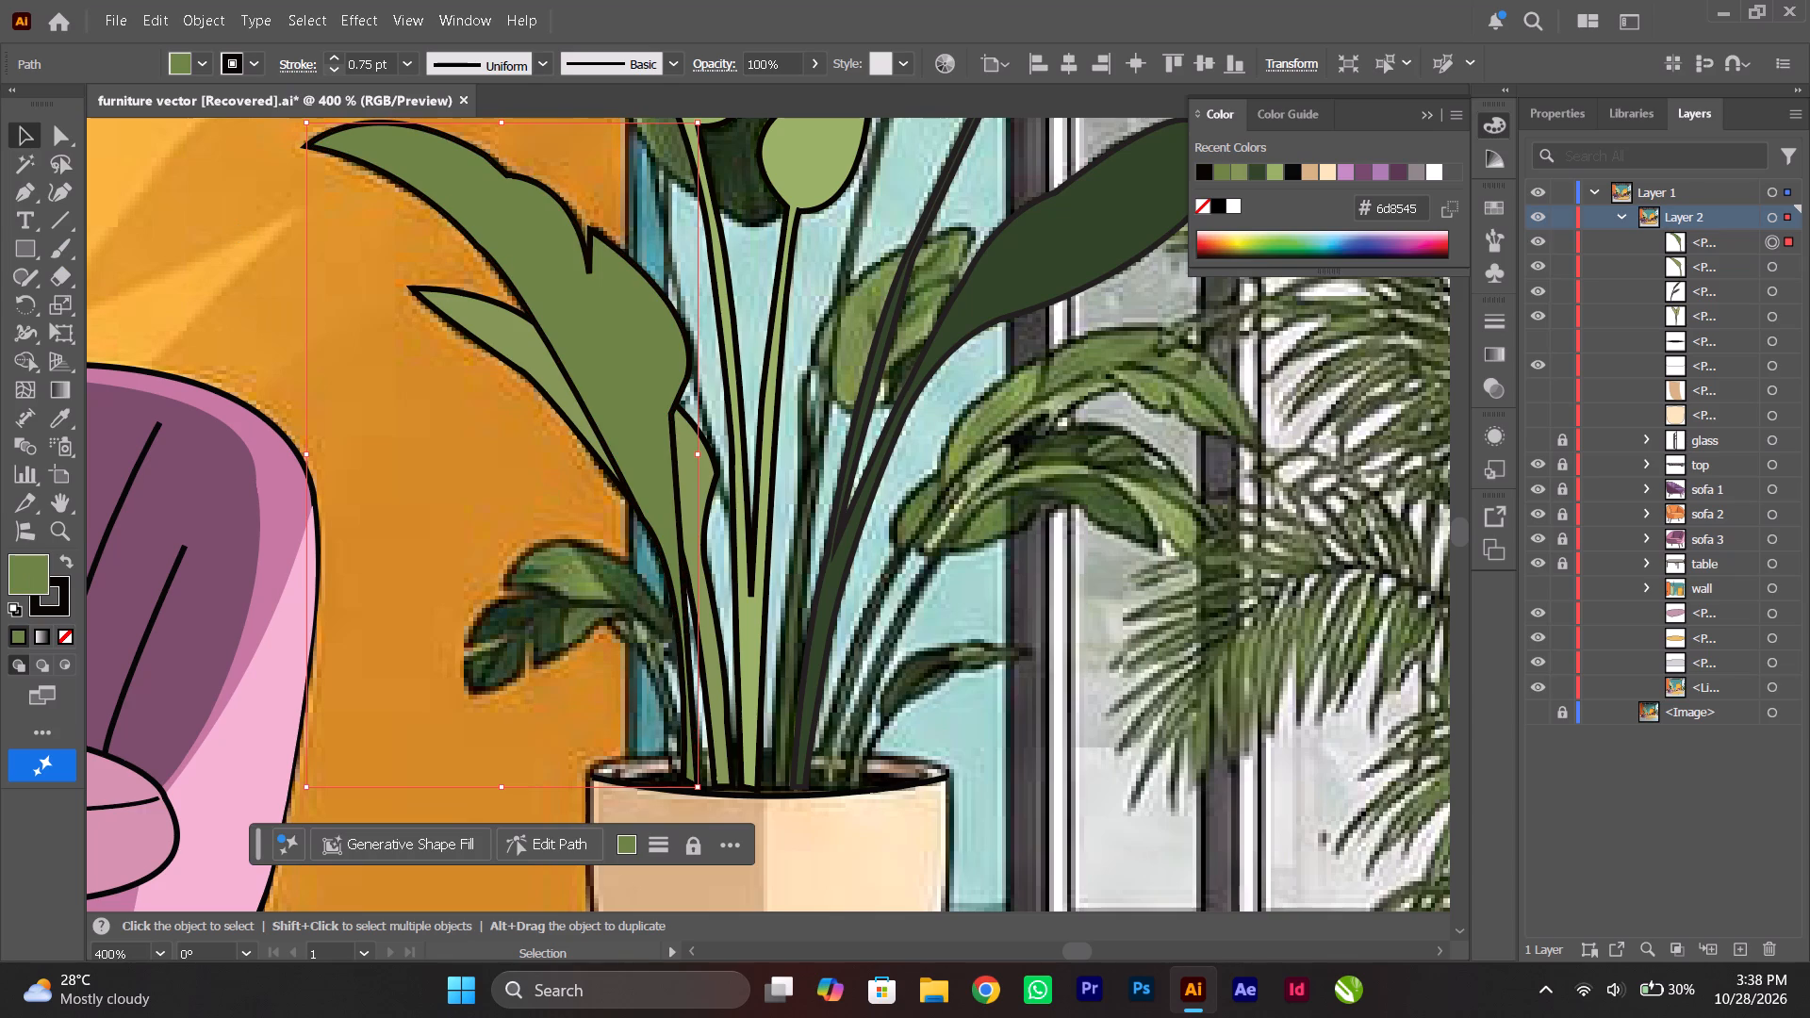
Move the large leaf's path down the layer stack so it sits behind the smaller light green leaf.
{"action": "left_click_drag", "start_coordinate": [1719, 241], "coordinate": [1722, 279]}
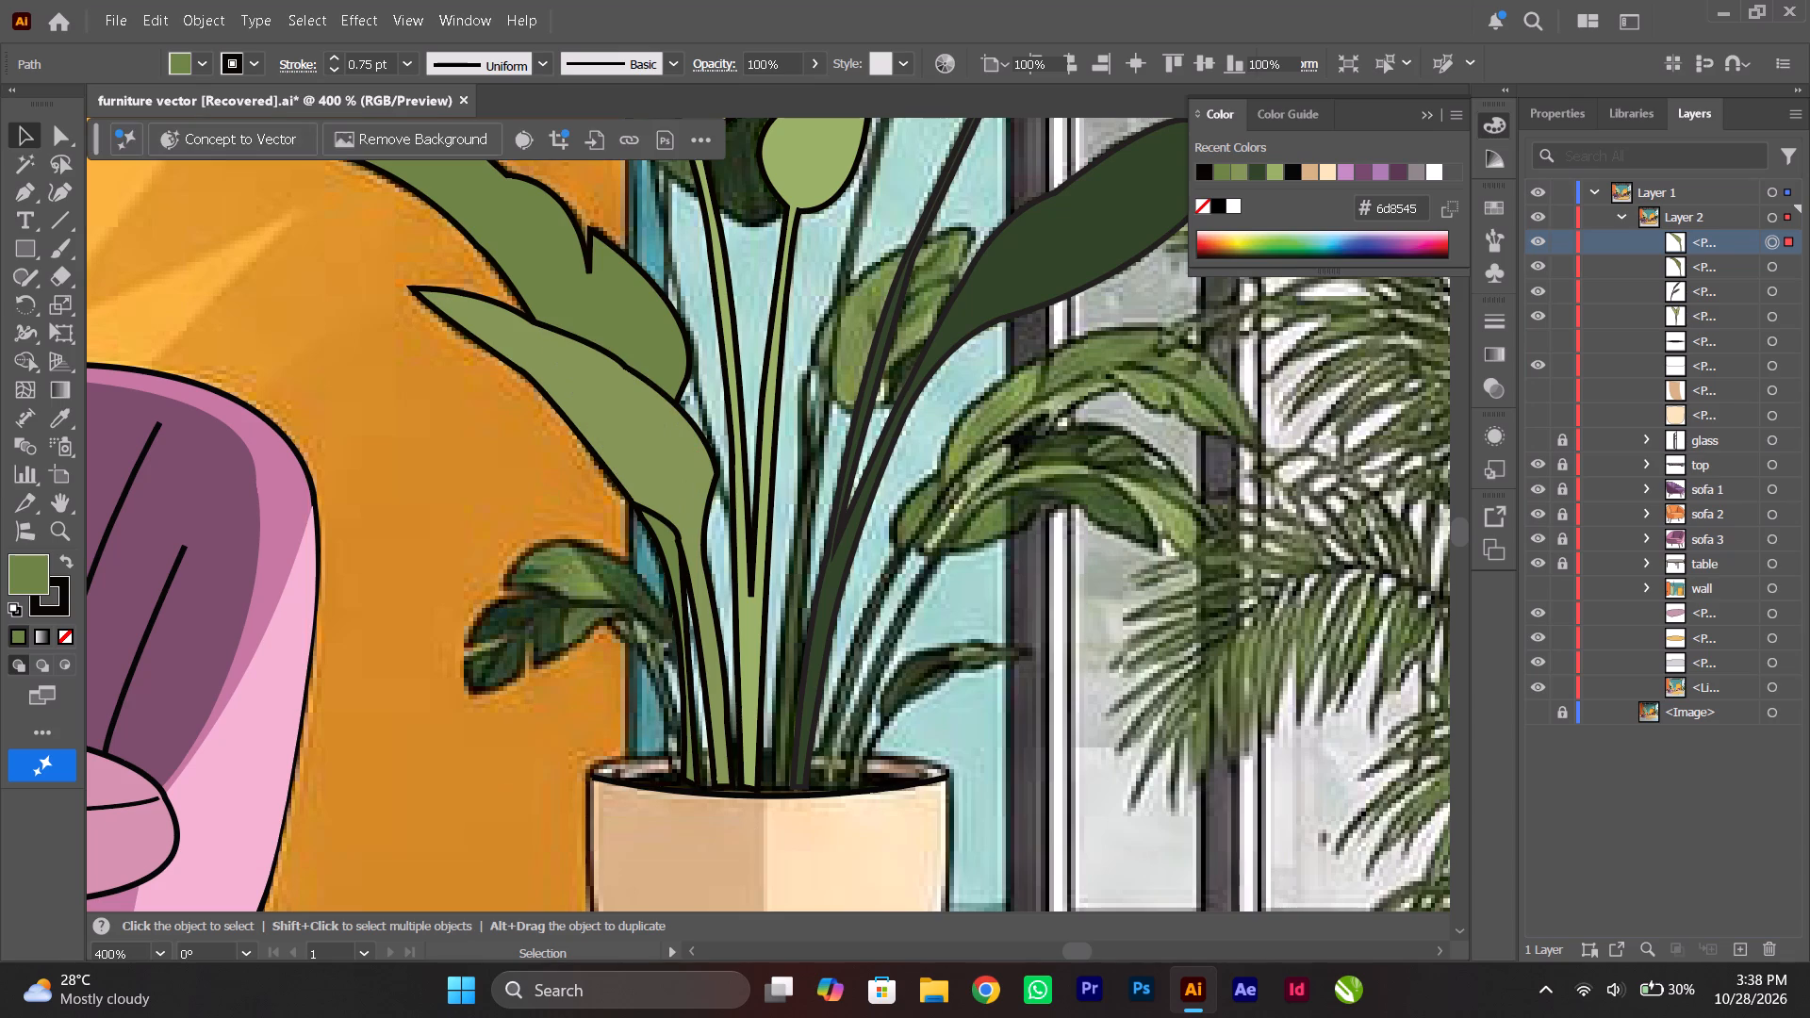
Hide the linked reference image and show the wall and glass groups plus the hidden pot and soil paths.
{"action": "scroll", "coordinate": [636, 696], "scroll_direction": "down", "scroll_amount": 6, "text": "alt"}
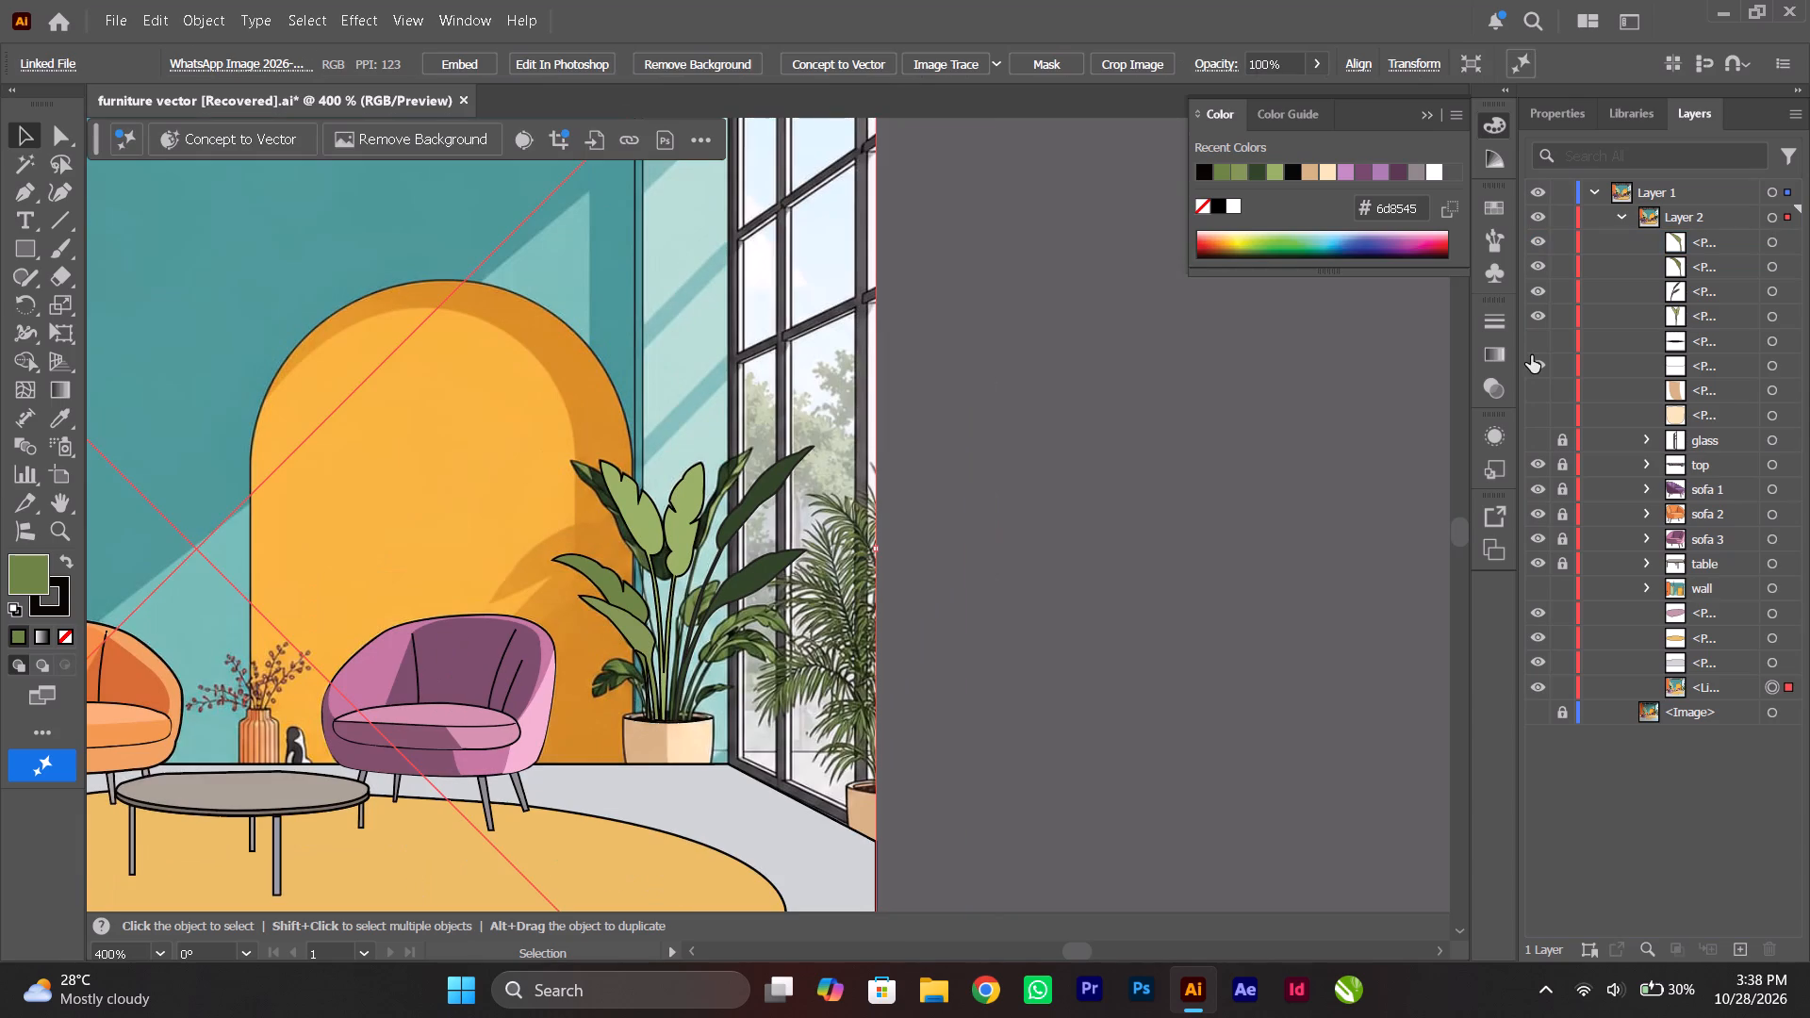
{"action": "left_click", "coordinate": [1541, 687]}
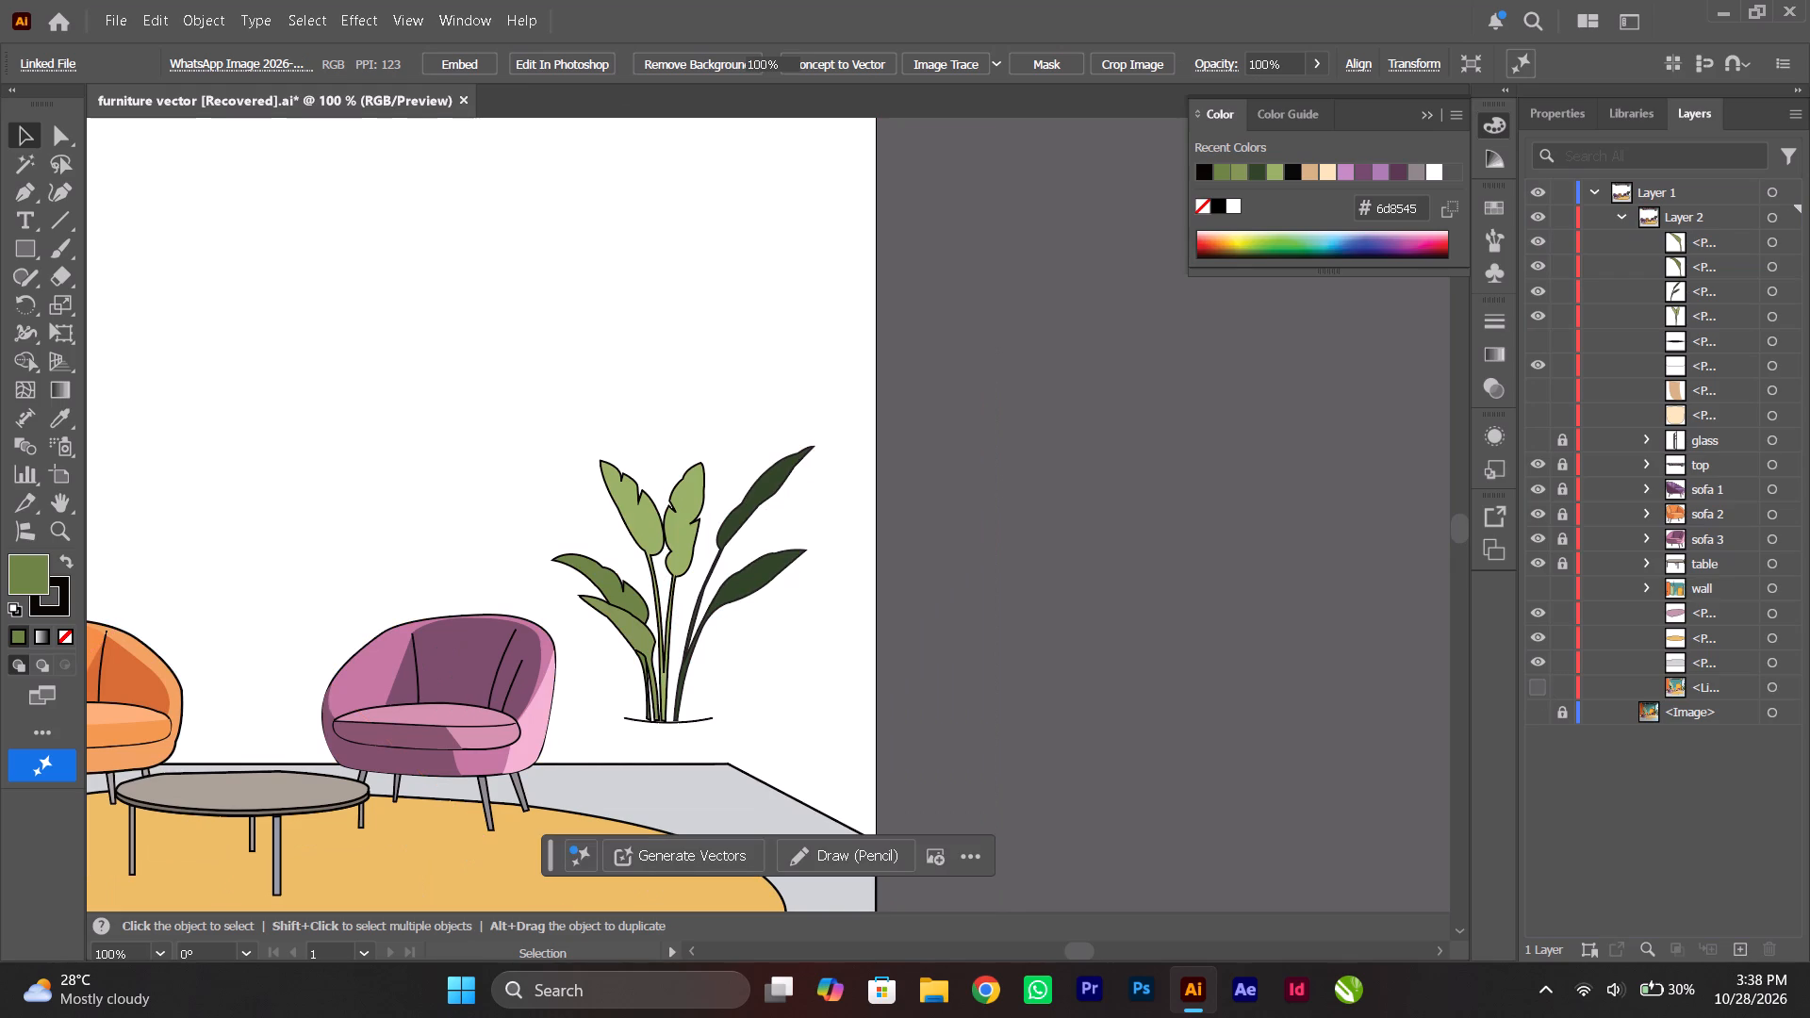
{"action": "left_click", "coordinate": [1537, 592]}
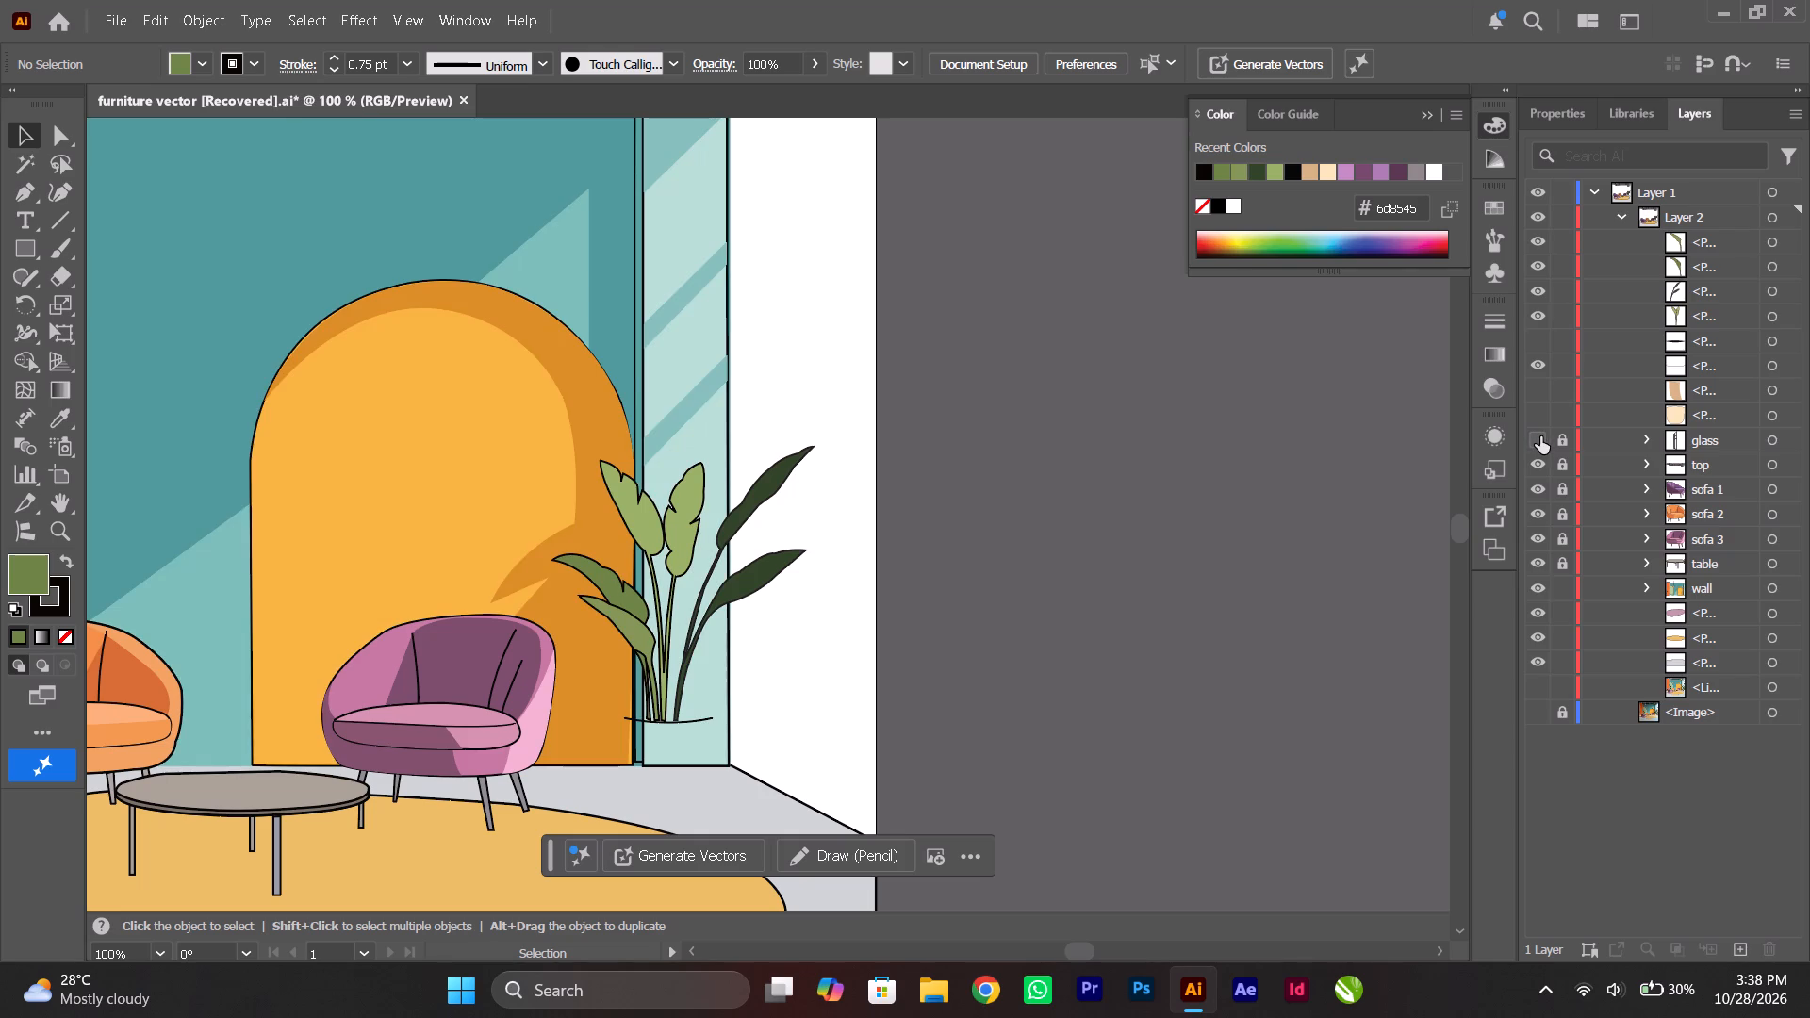
{"action": "left_click_drag", "start_coordinate": [1539, 432], "coordinate": [1537, 388]}
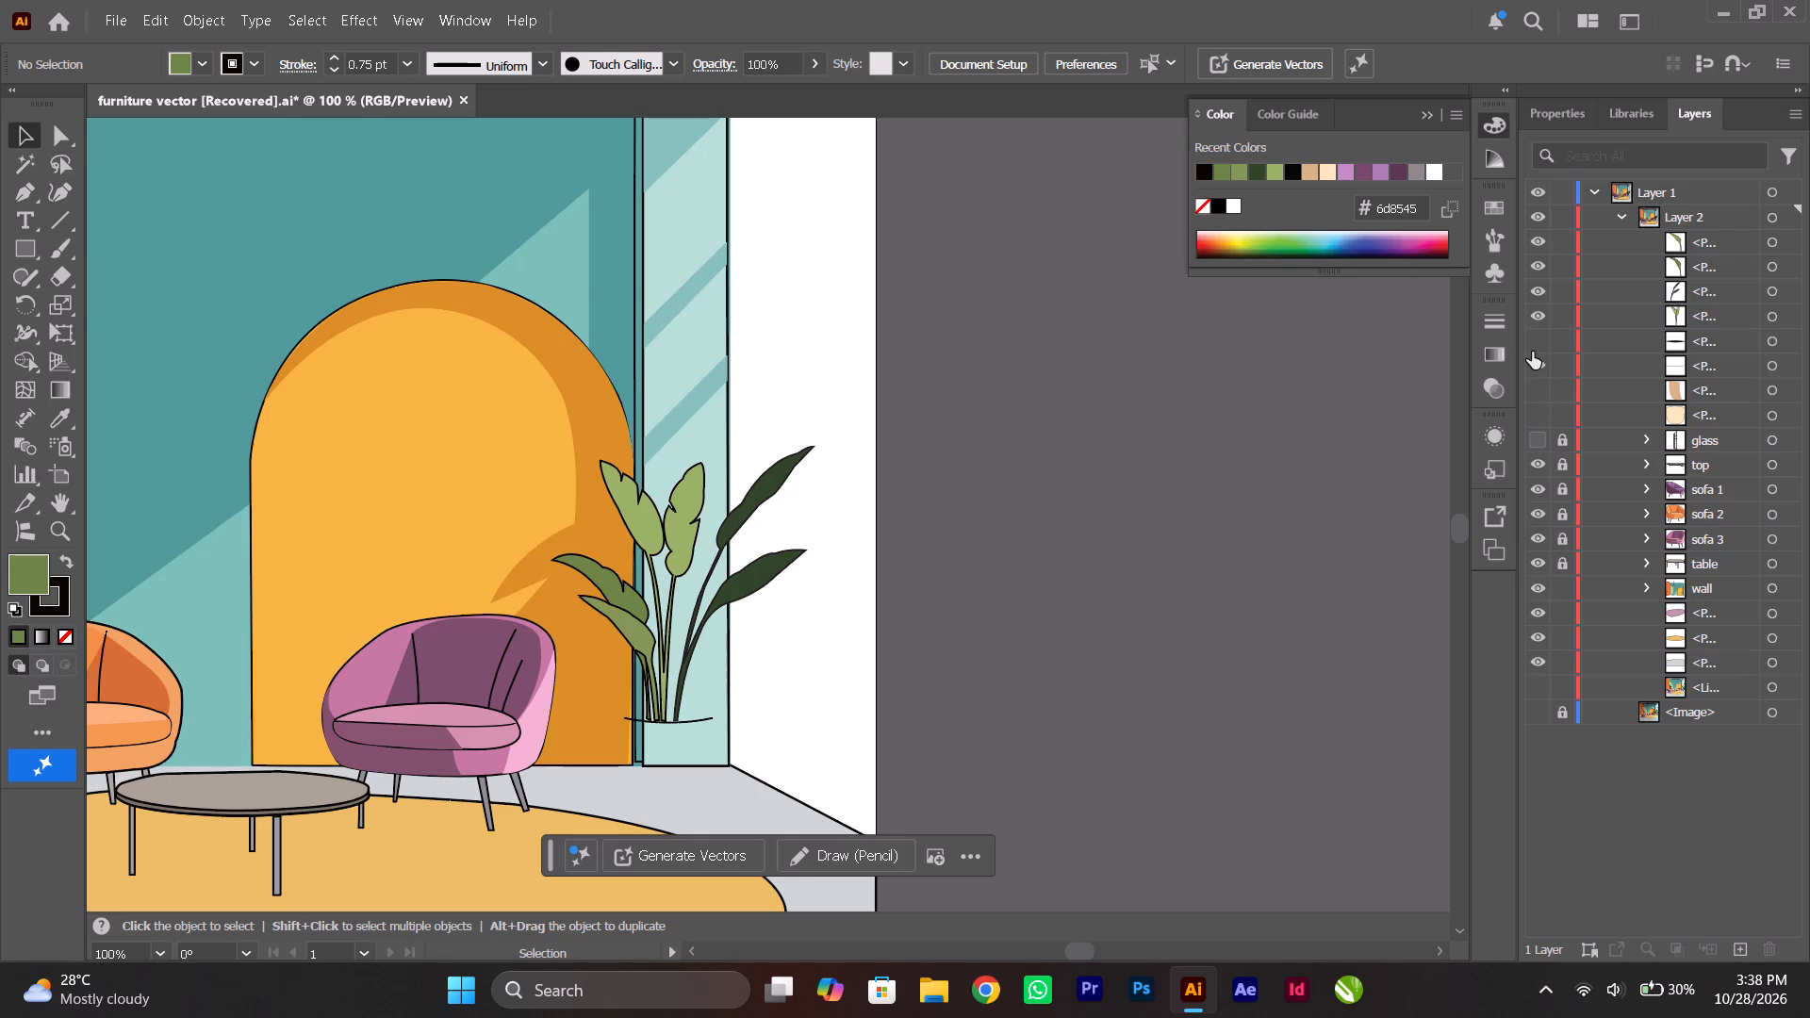
{"action": "left_click", "coordinate": [1538, 337]}
Save the artwork as the Illustrator file furniture vector [Recovered].ai, using the Illustrator 2020 version.
{"action": "scroll", "coordinate": [1252, 507], "scroll_direction": "down", "scroll_amount": 2}
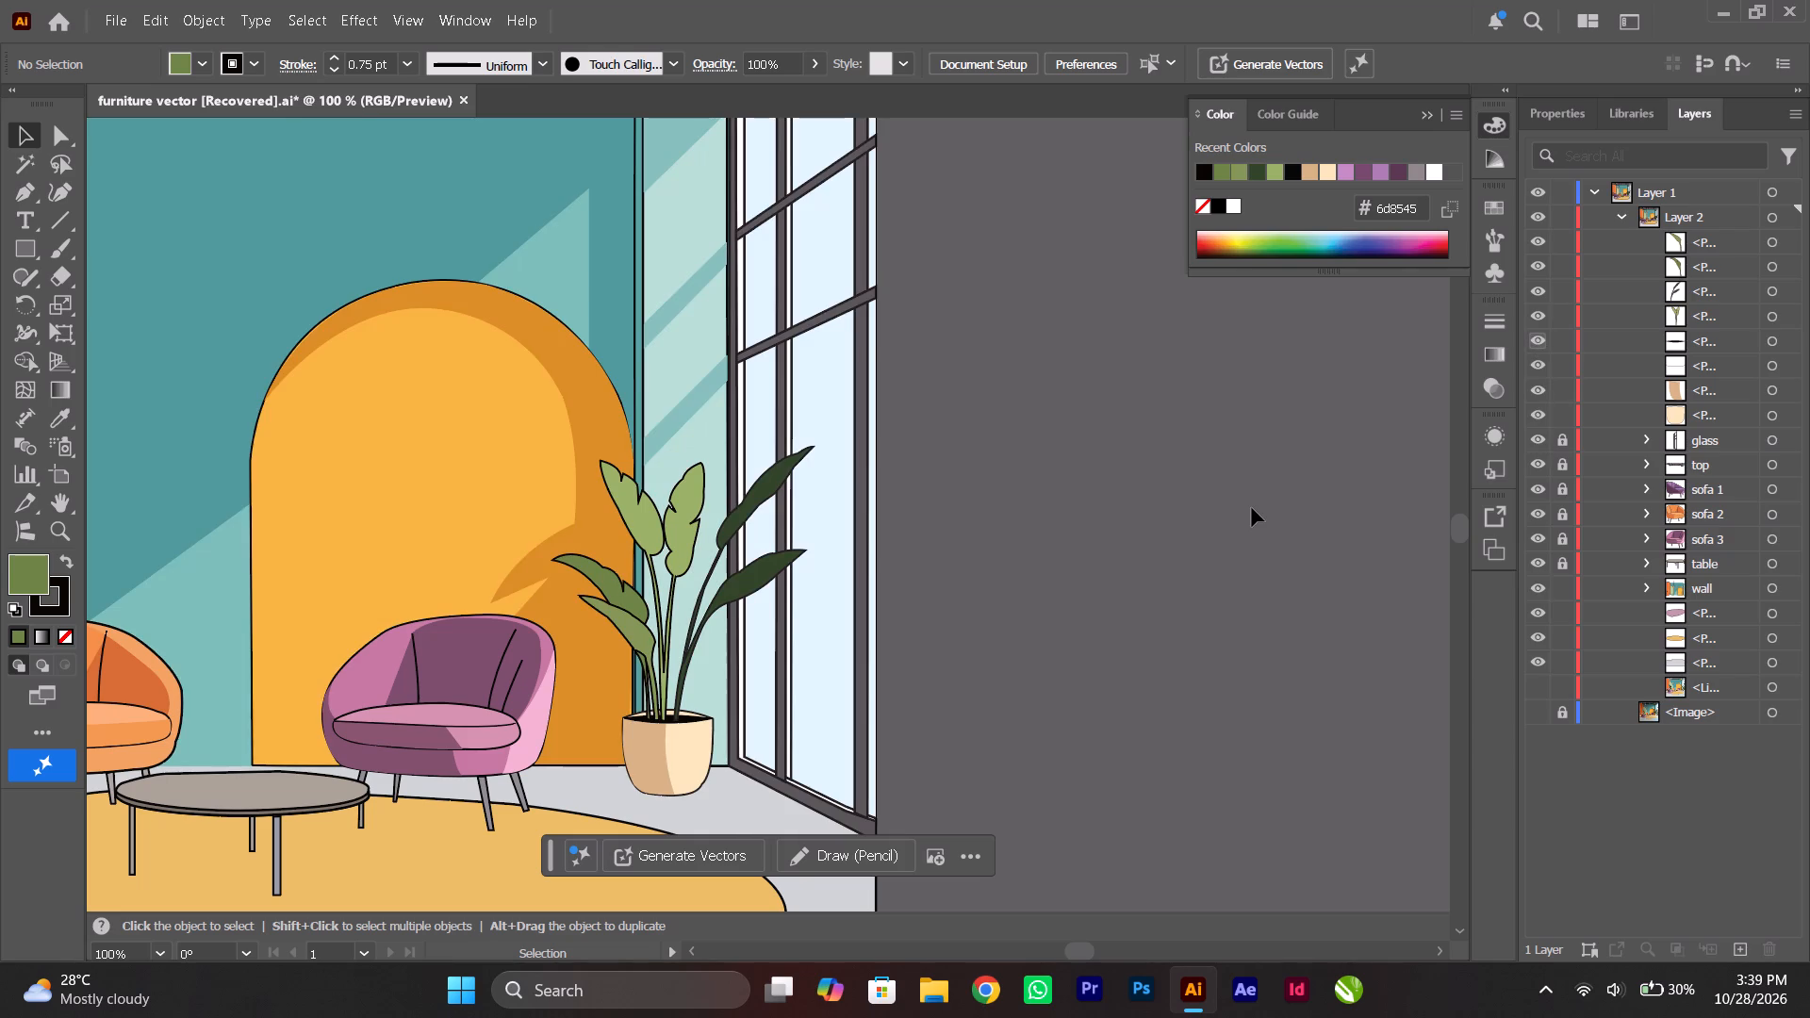
{"action": "scroll", "coordinate": [1252, 508], "scroll_direction": "down", "scroll_amount": 2}
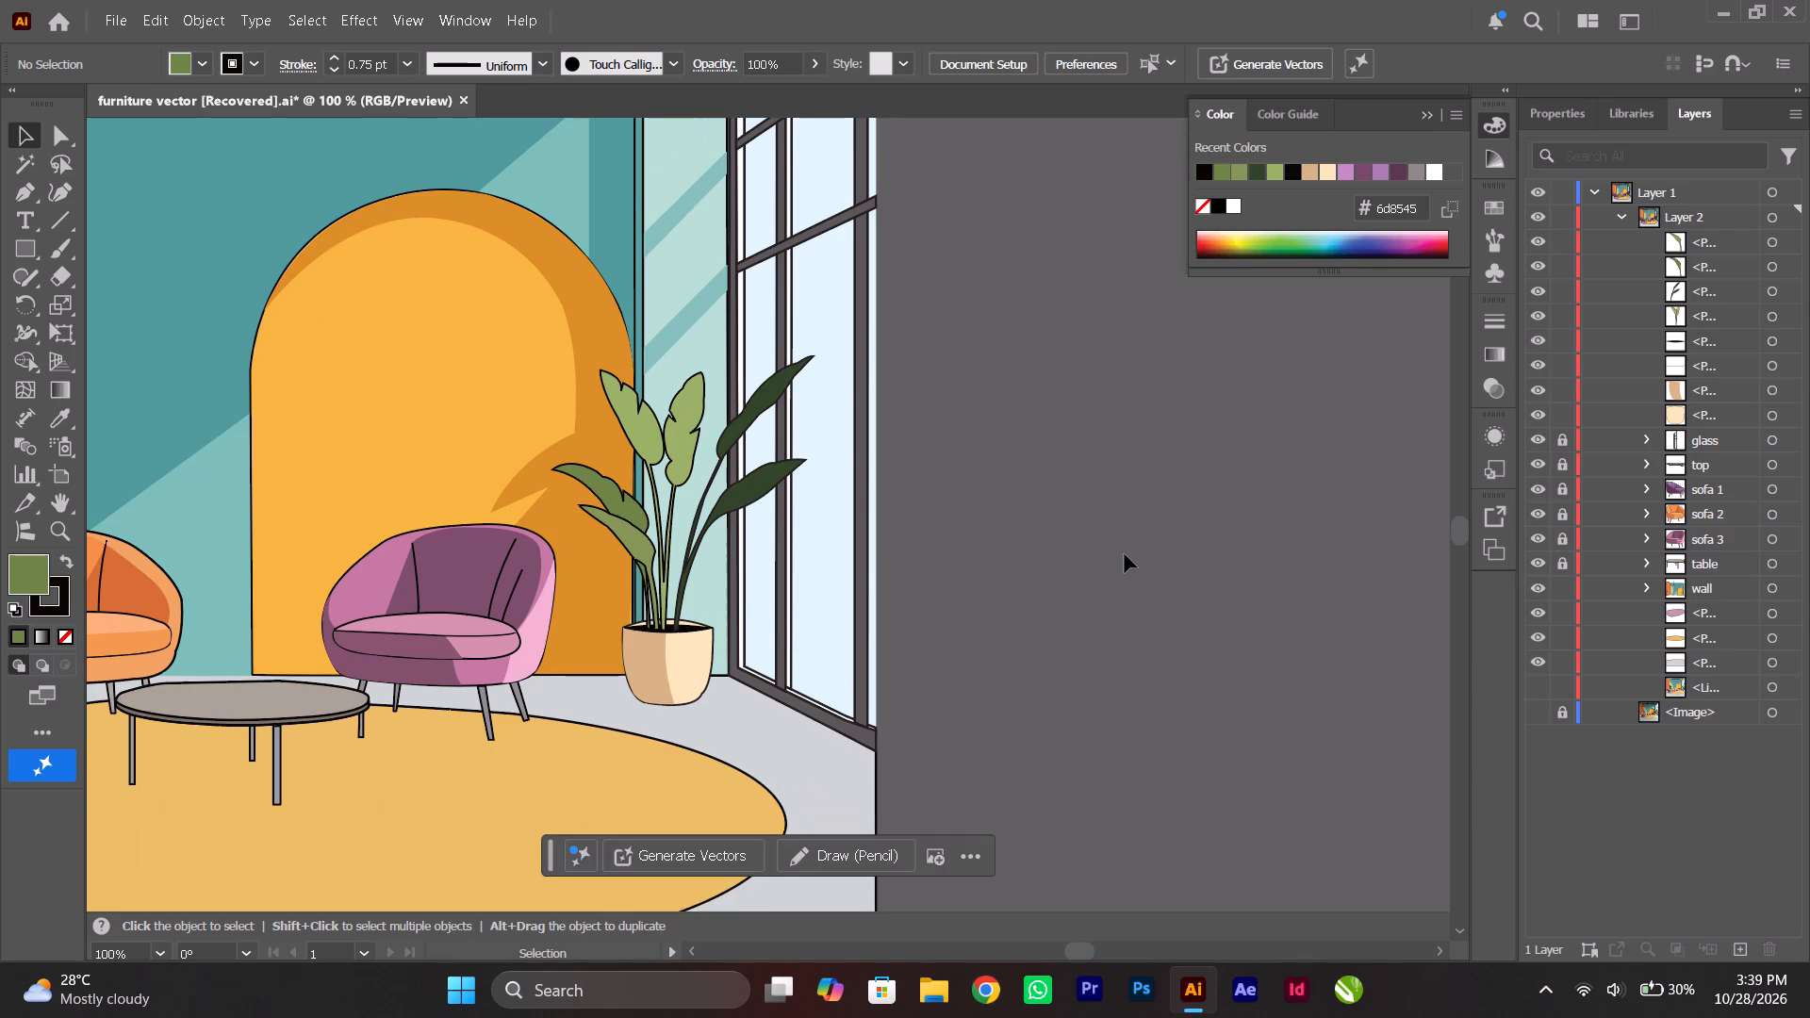
{"action": "scroll", "coordinate": [1126, 552], "scroll_direction": "down", "scroll_amount": 2, "text": "alt"}
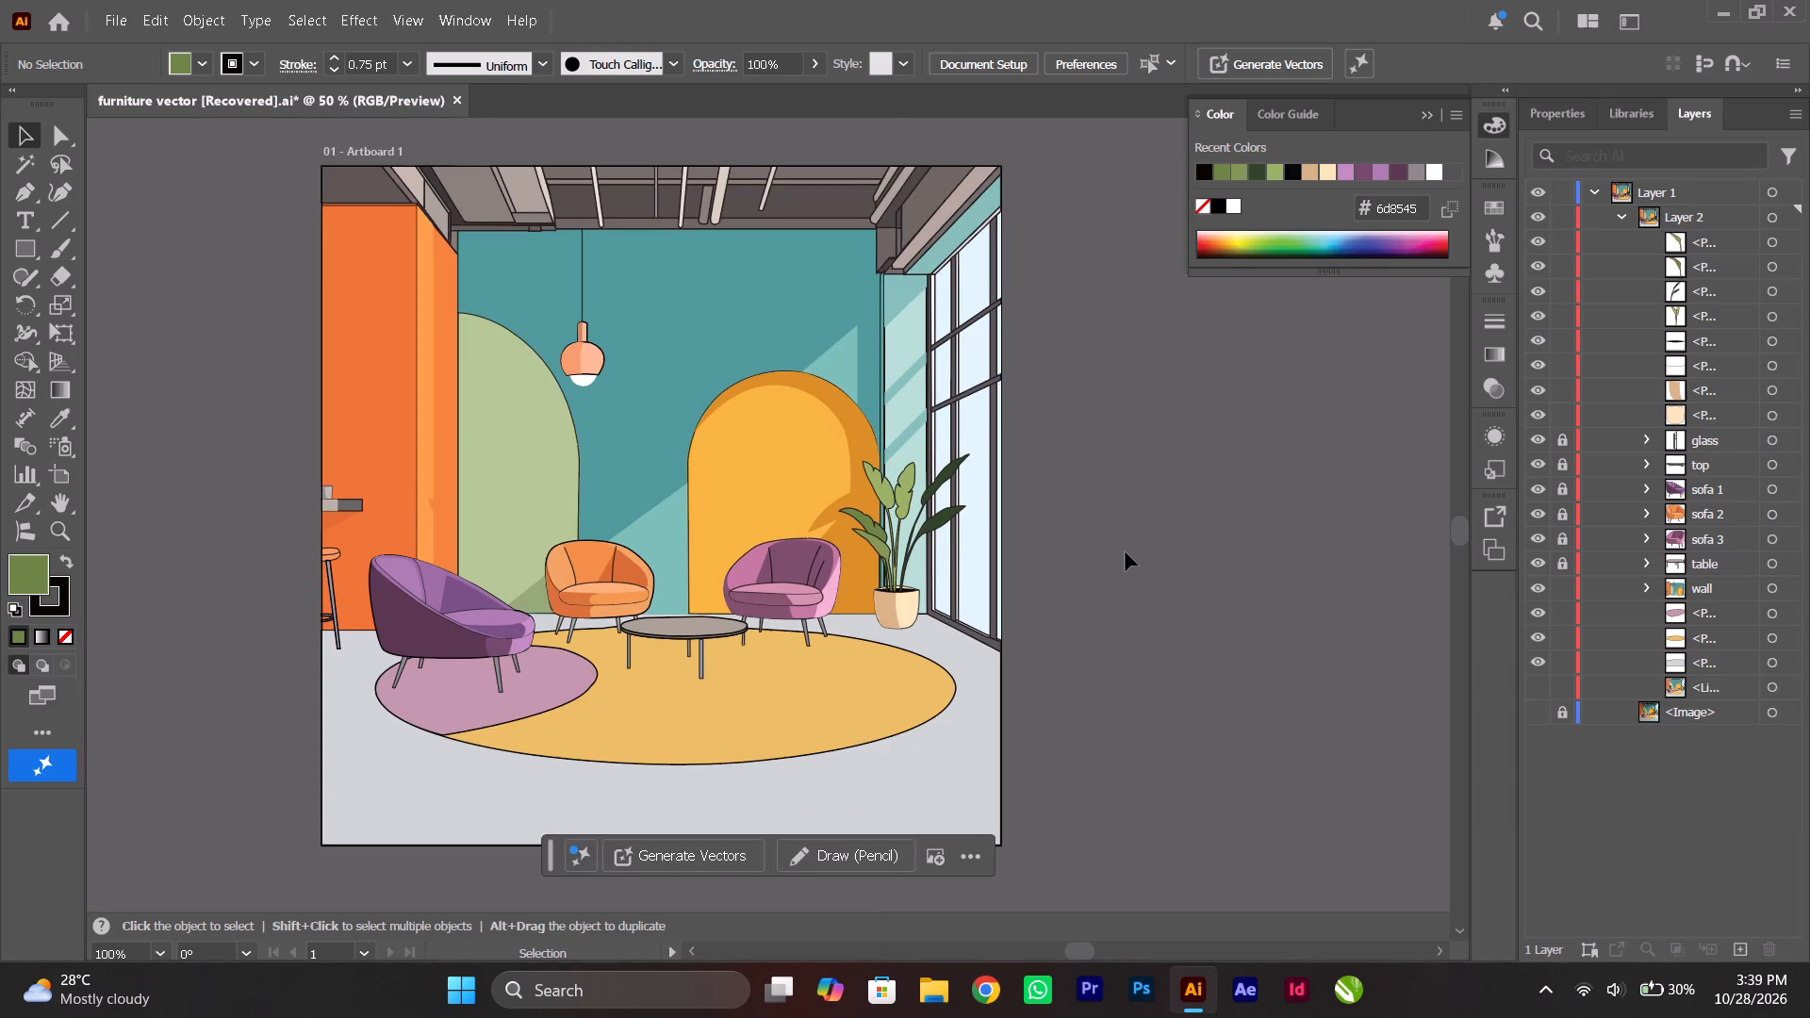
{"action": "scroll", "coordinate": [1126, 552], "scroll_direction": "up", "scroll_amount": 4, "text": "ctrl"}
{"action": "scroll", "coordinate": [1126, 551], "scroll_direction": "down", "scroll_amount": 1}
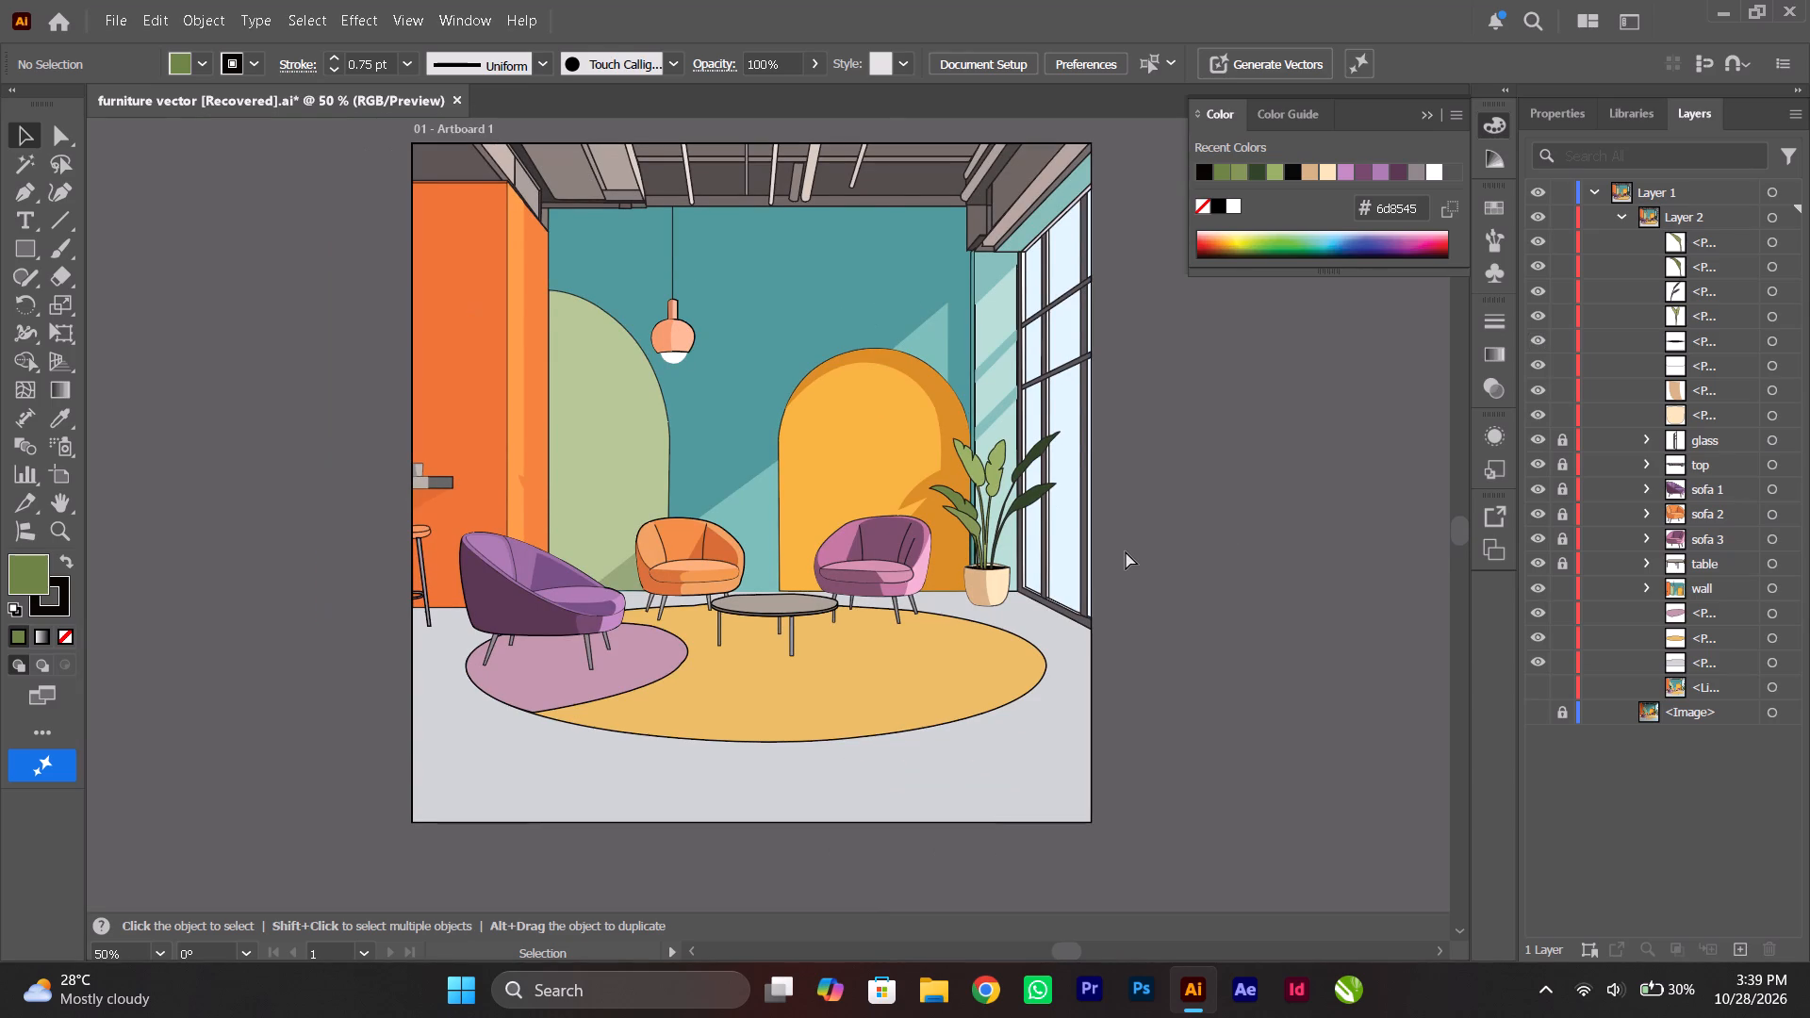
{"action": "key", "text": "ctrl+s"}
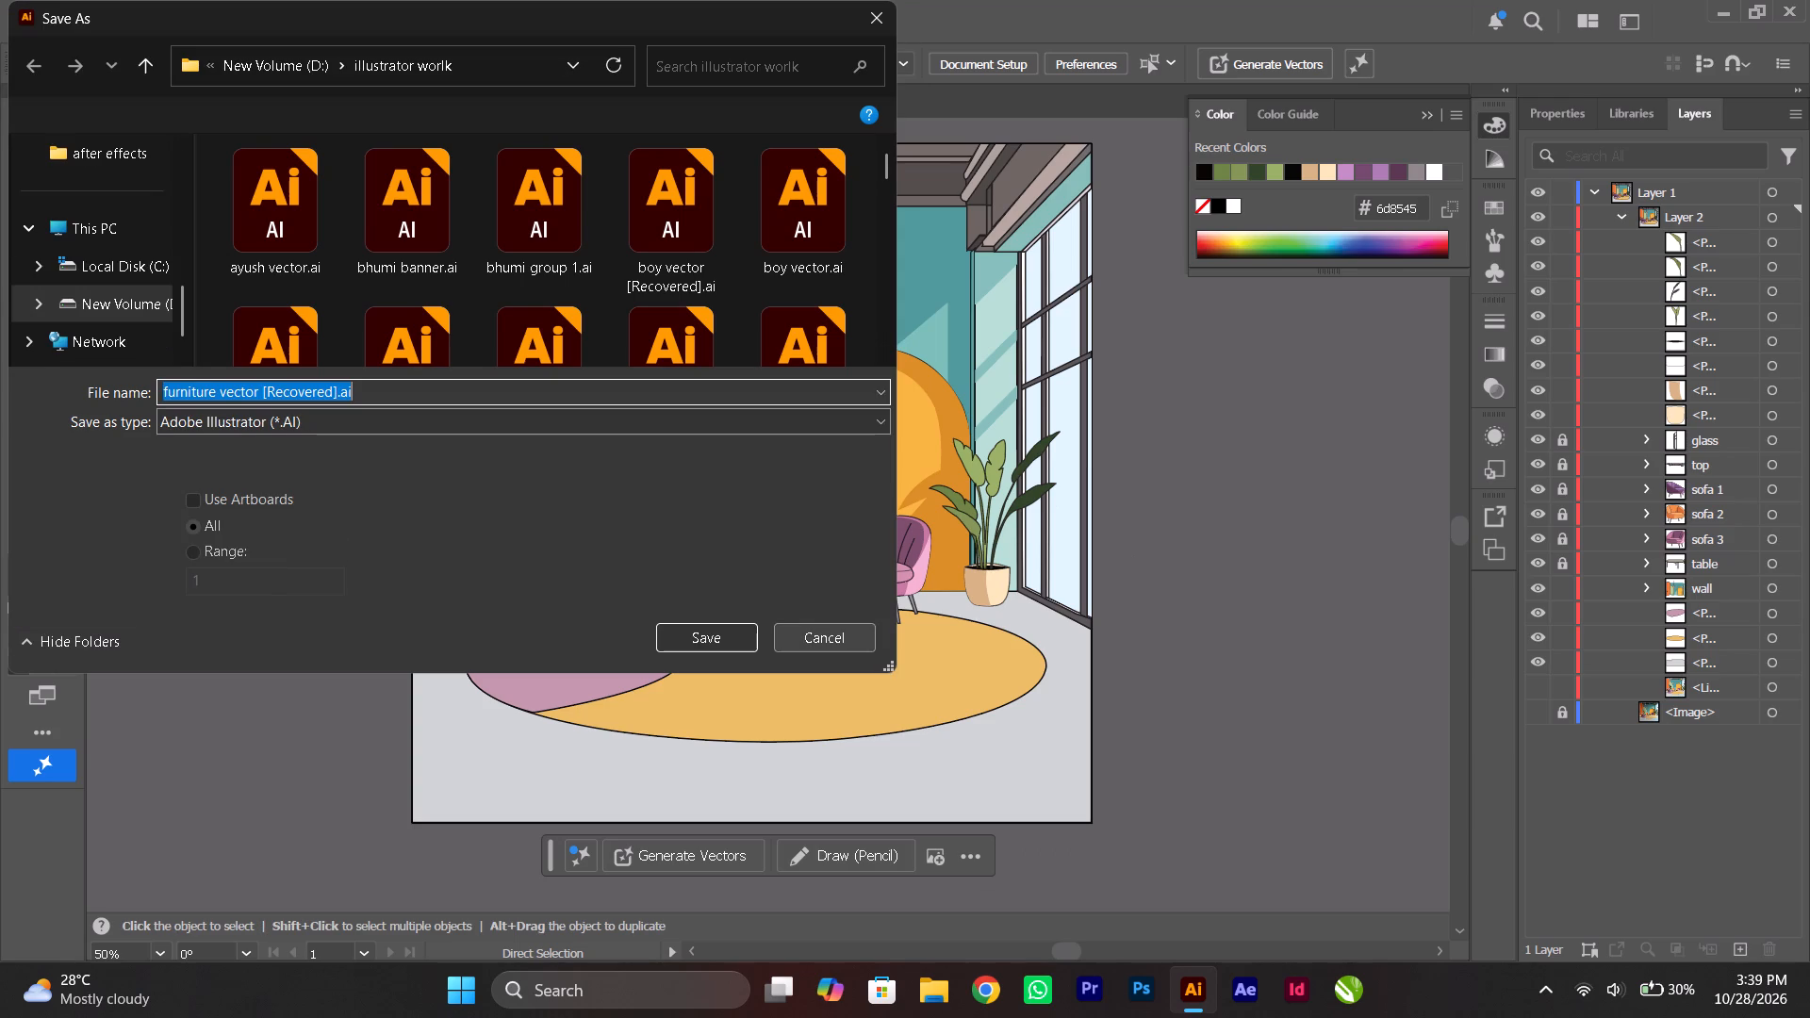
{"action": "left_click", "coordinate": [715, 636]}
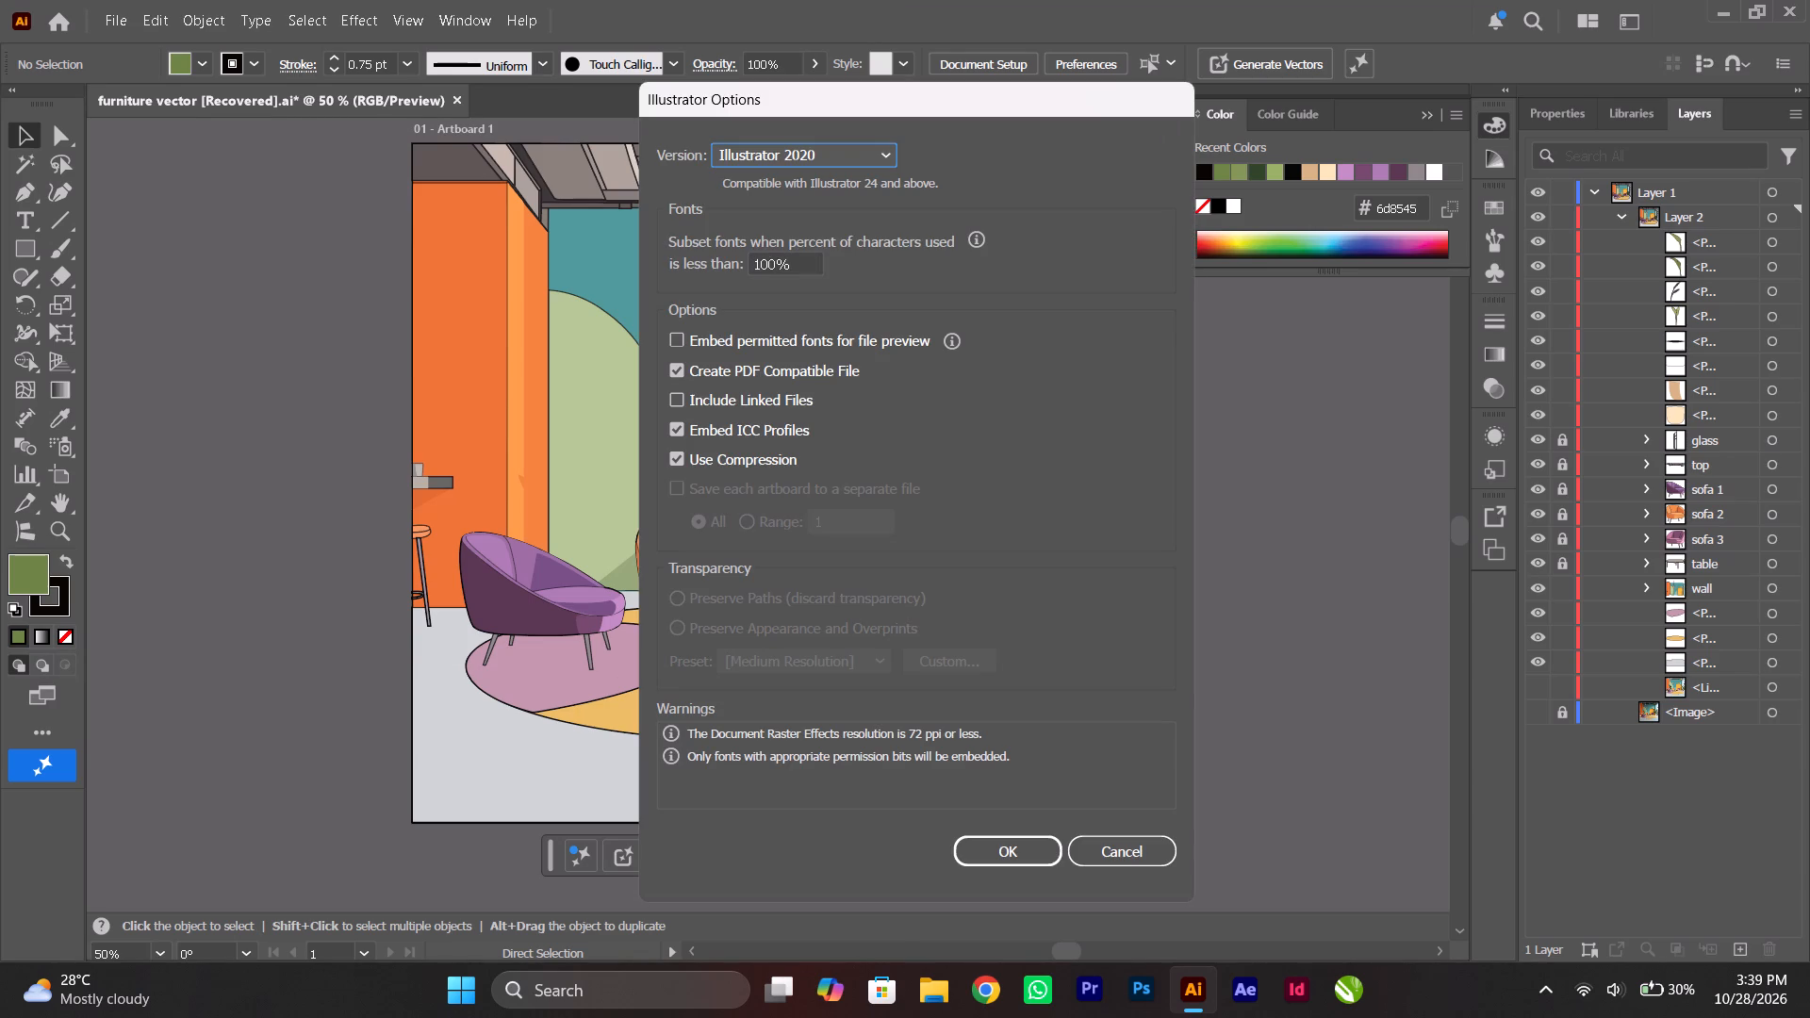
{"action": "left_click", "coordinate": [1013, 841]}
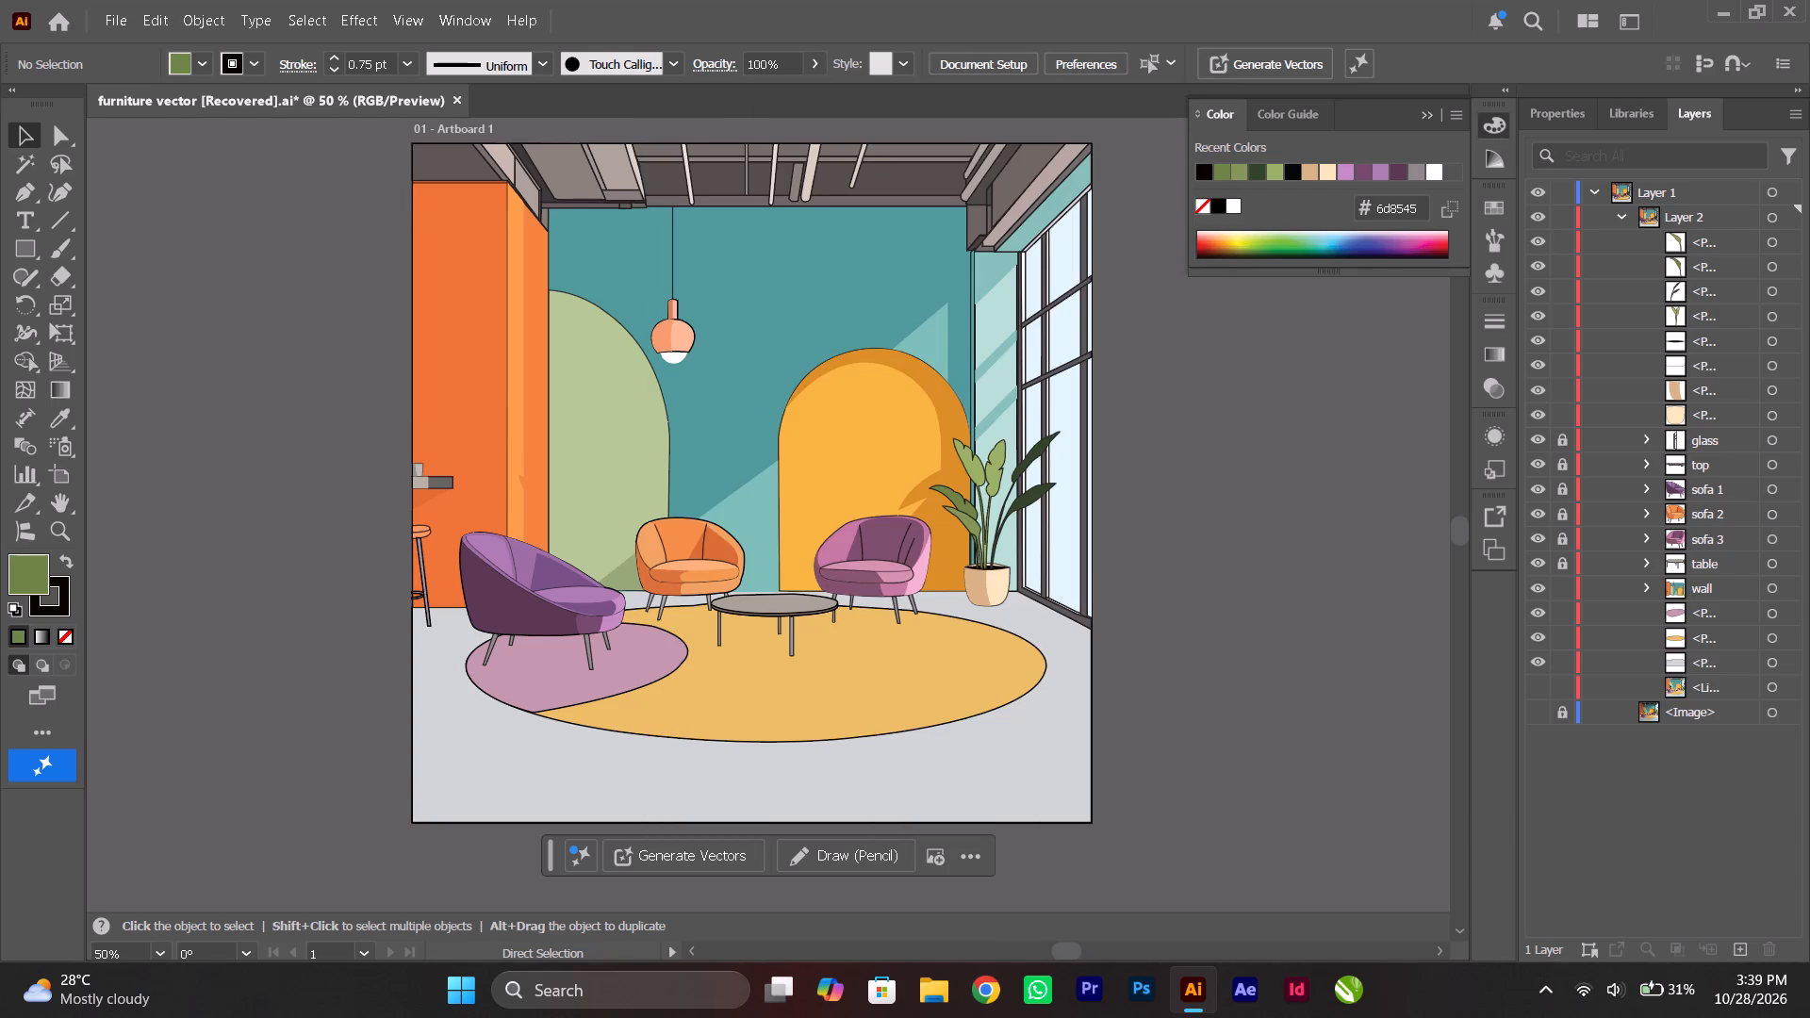
Export the artwork as furniture vector [Recovered].jpg in RGB with maximum quality 10 and 300 ppi resolution.
{"action": "left_click", "coordinate": [119, 22]}
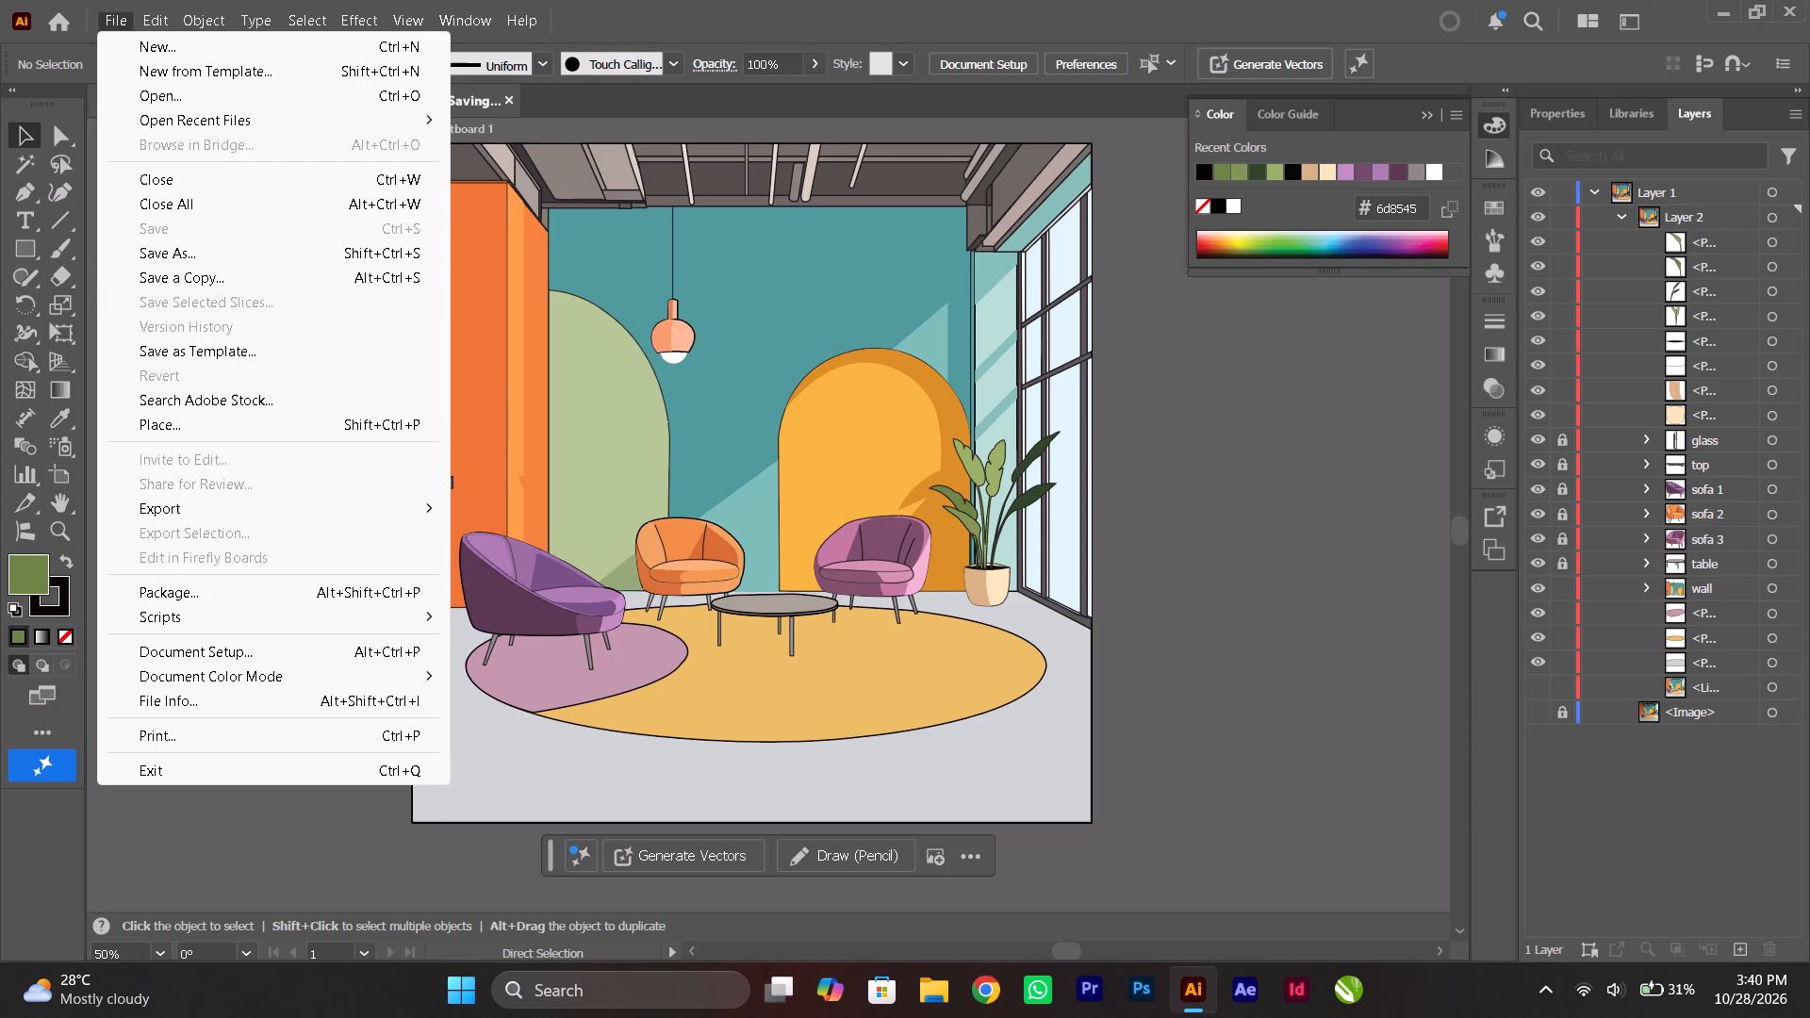
{"action": "left_click", "coordinate": [424, 513]}
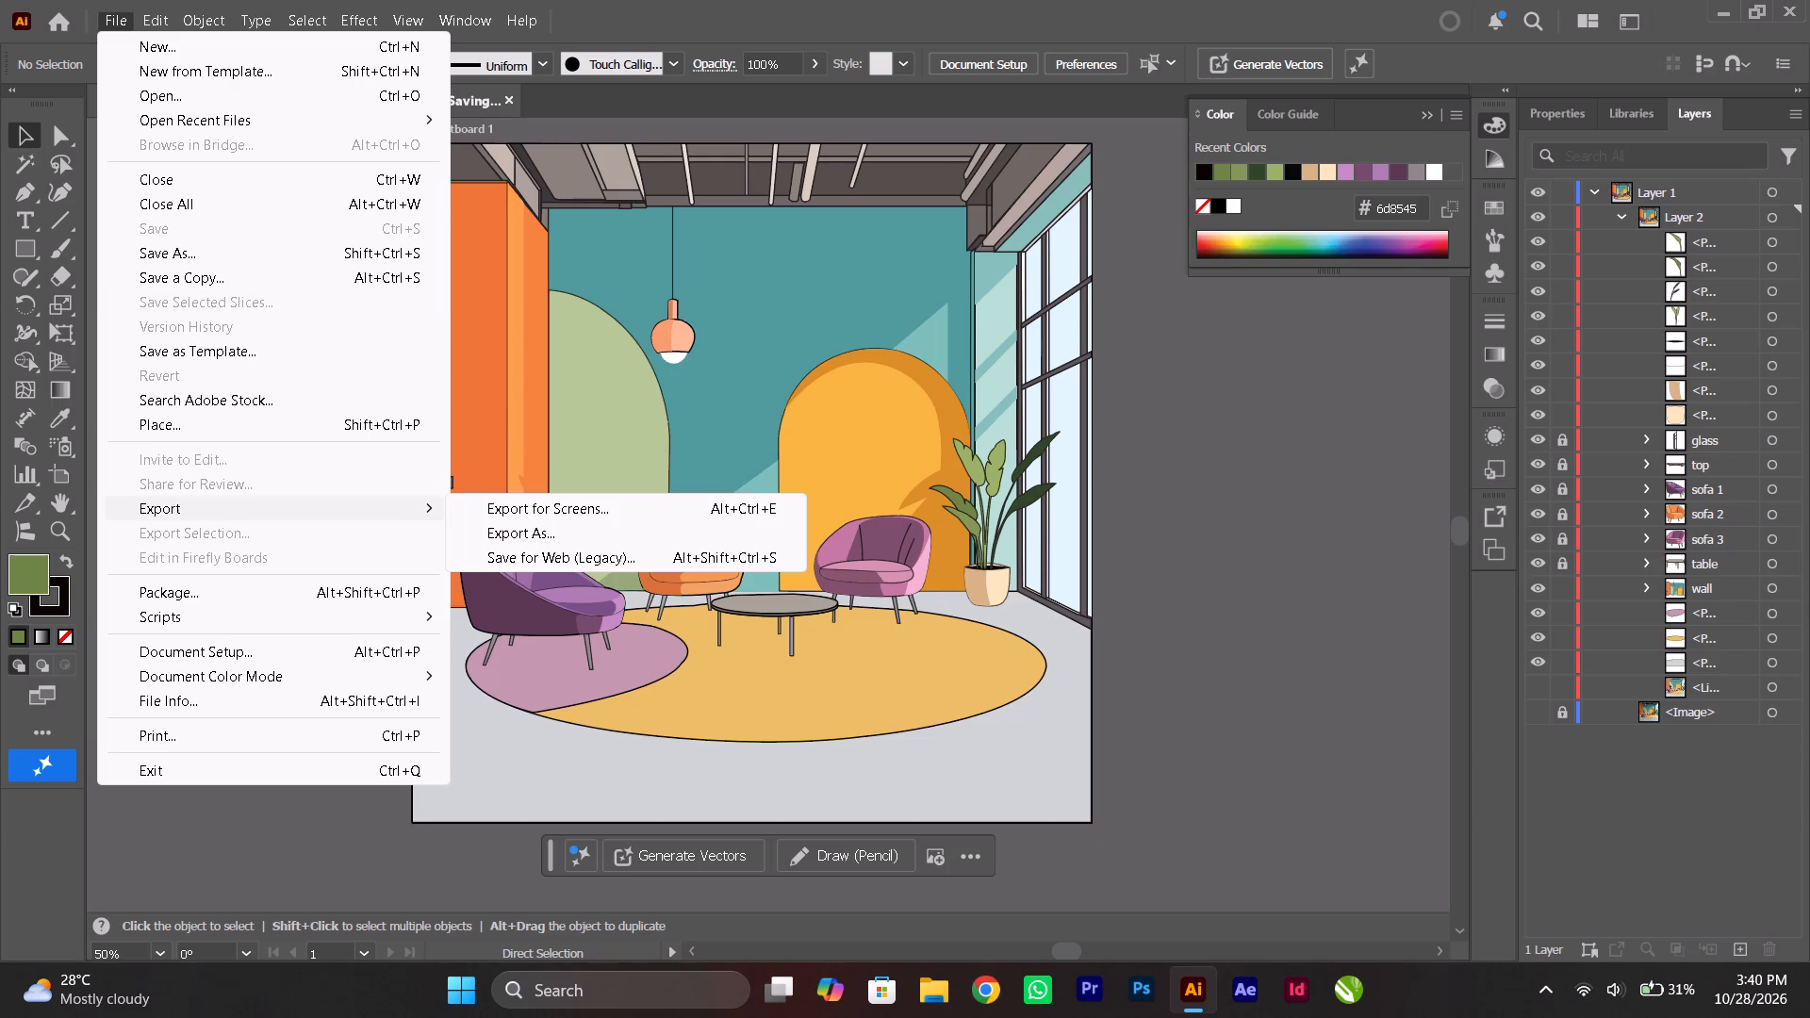
{"action": "left_click", "coordinate": [476, 527]}
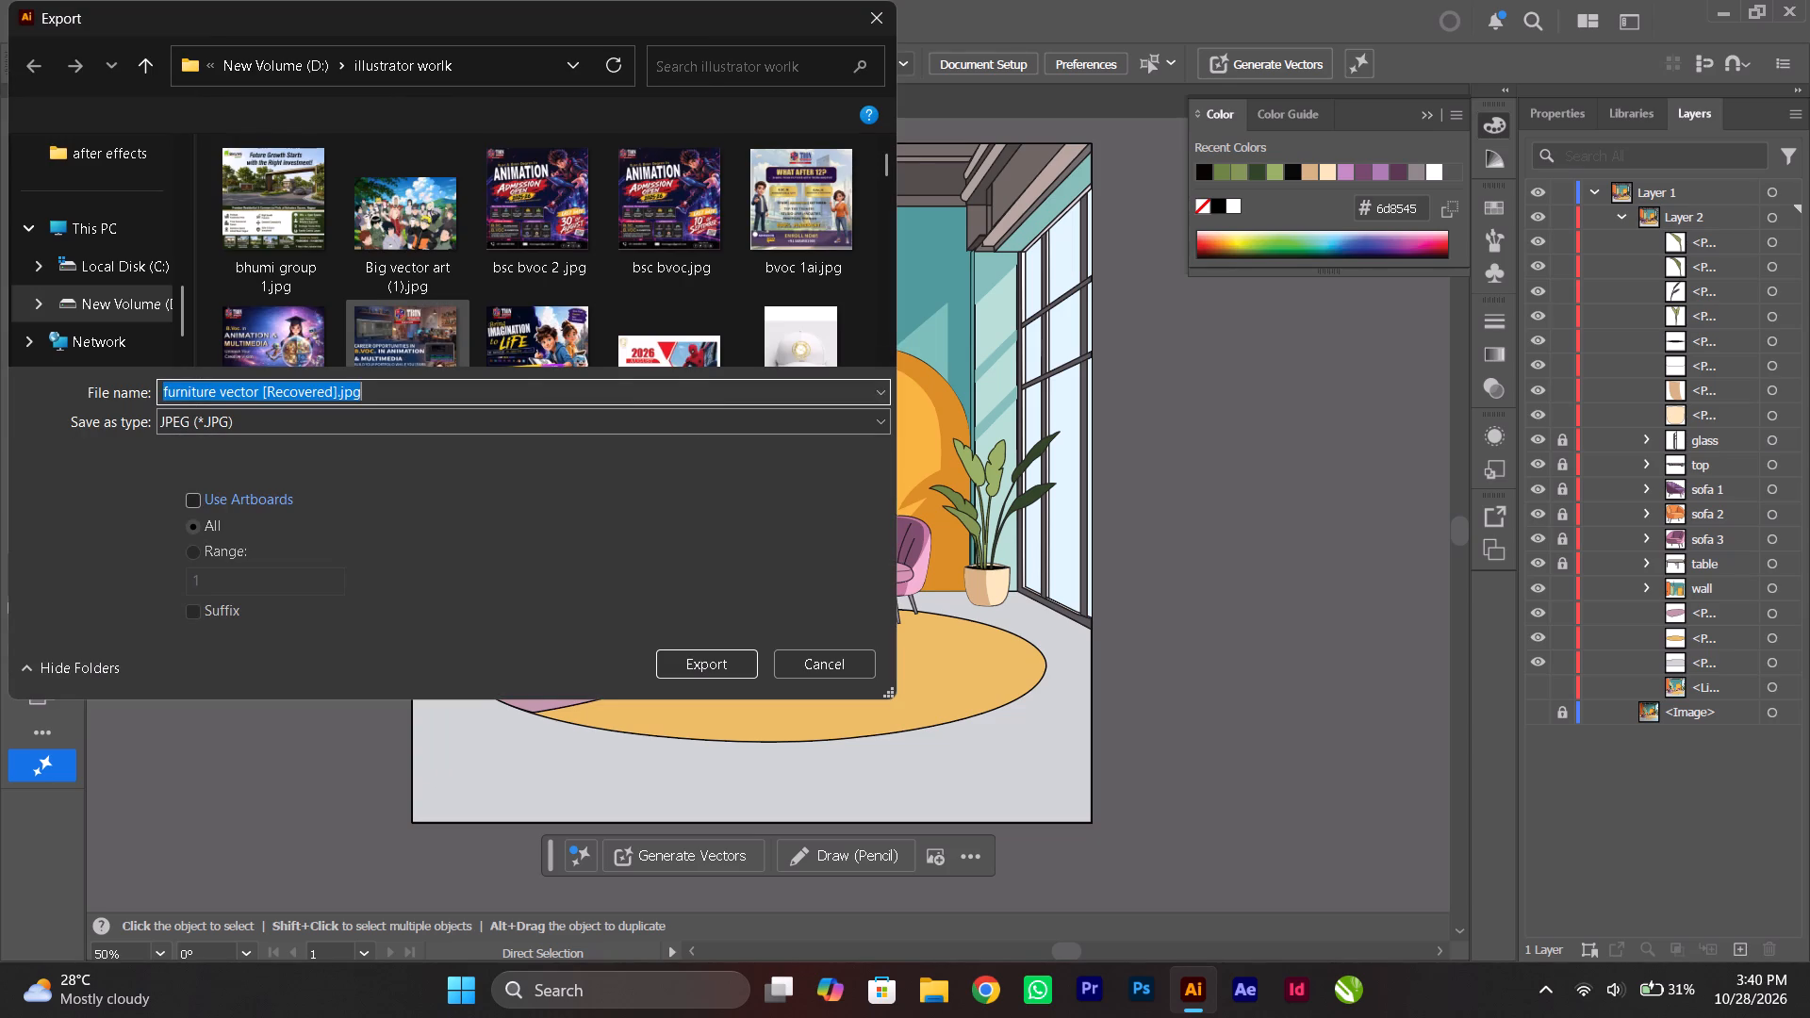
{"action": "scroll", "coordinate": [468, 310], "scroll_direction": "down", "scroll_amount": 1}
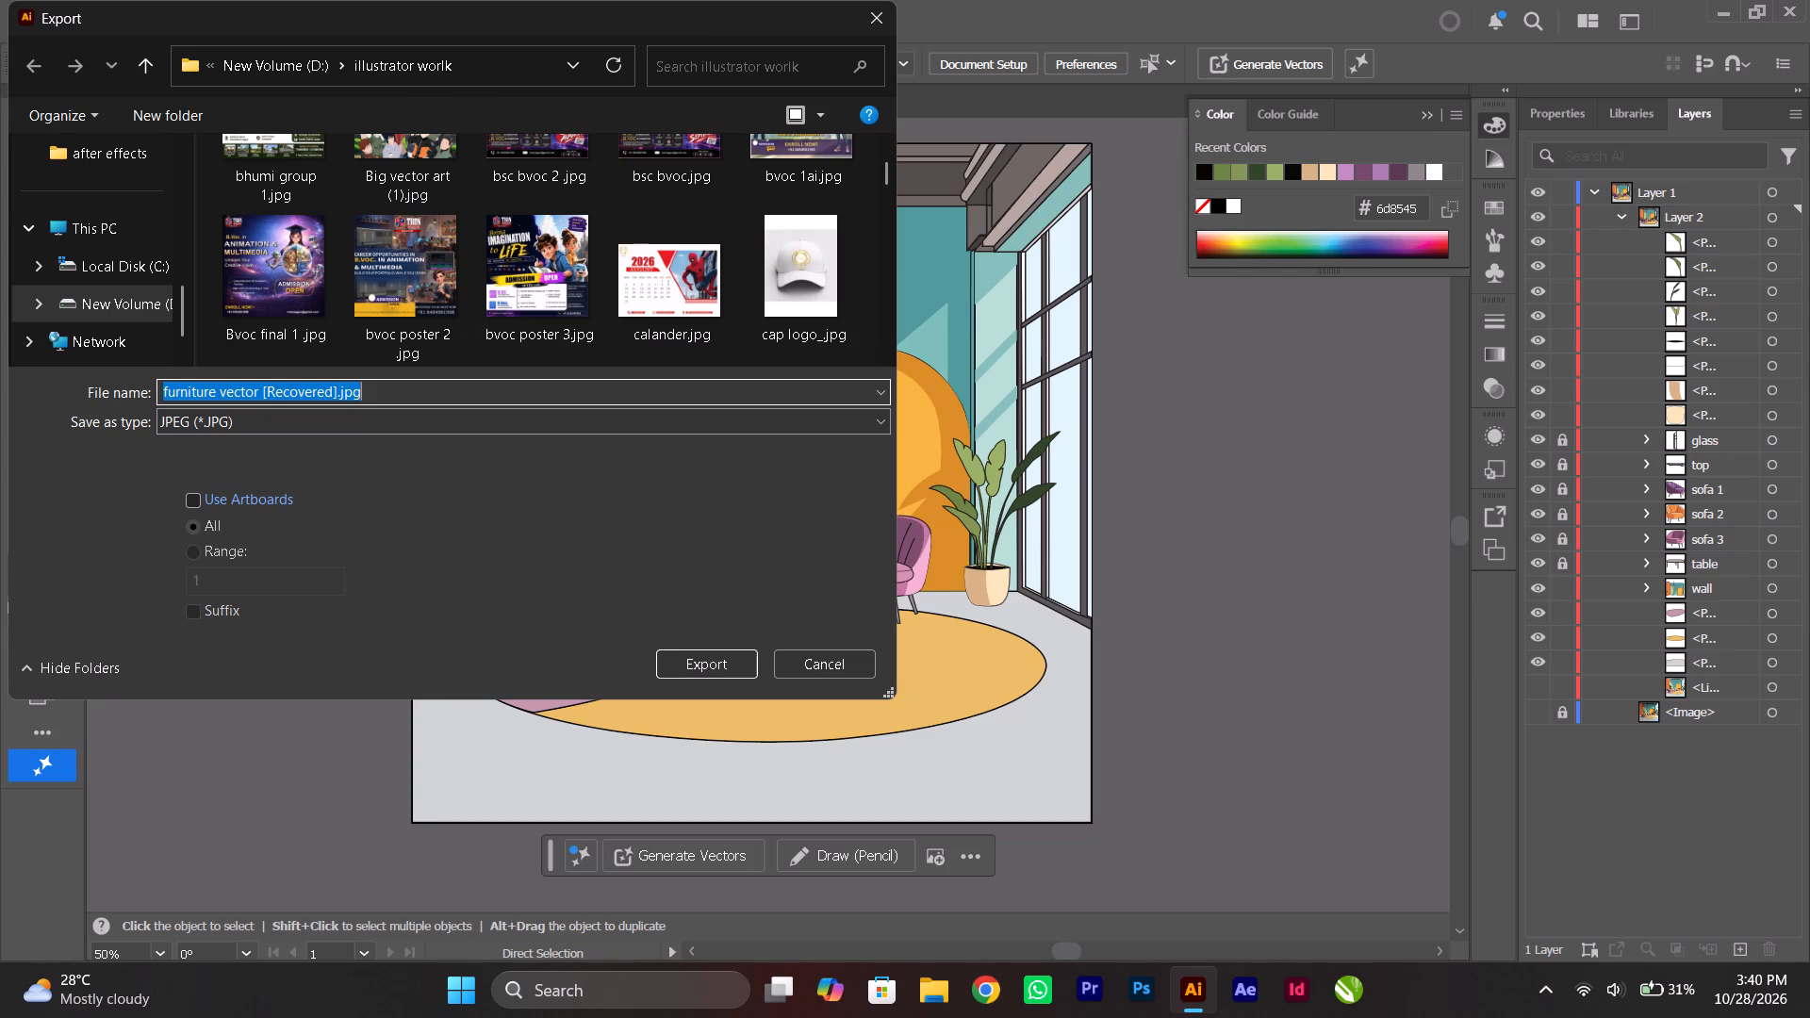
{"action": "left_click", "coordinate": [698, 664]}
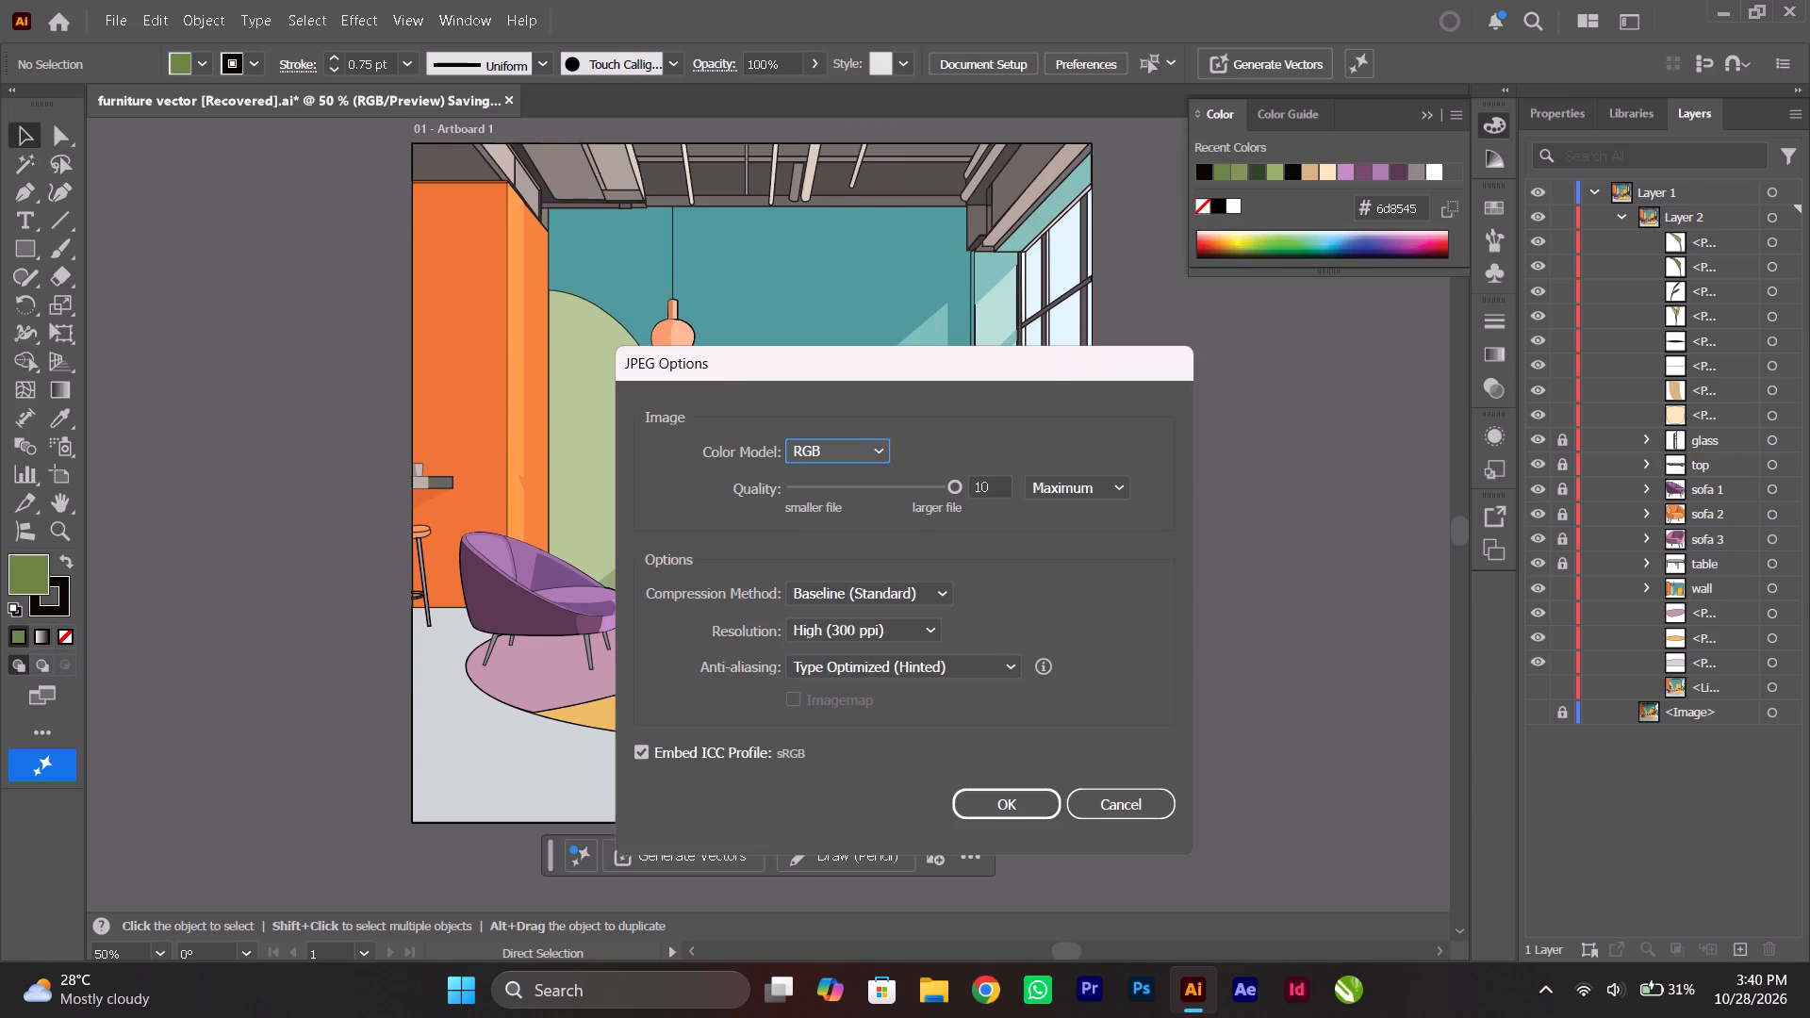
{"action": "left_click", "coordinate": [983, 811]}
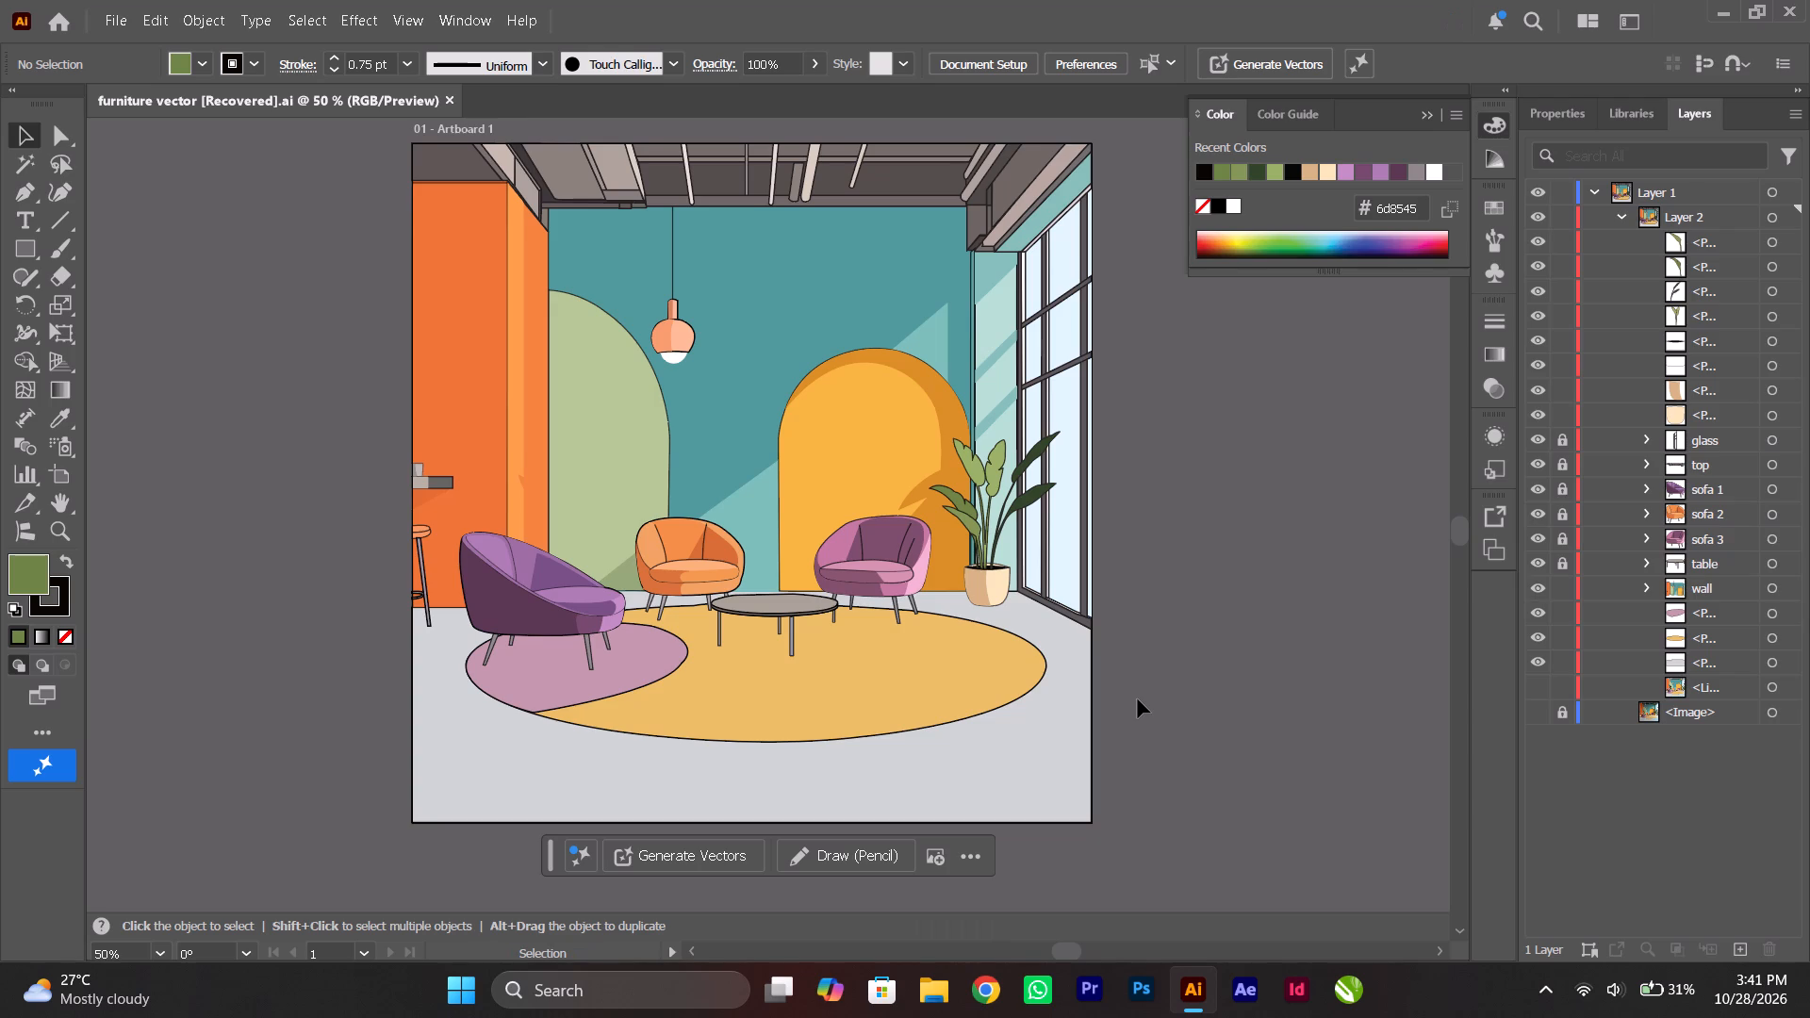
Save the document again.
{"action": "key", "text": "ctrl+s"}
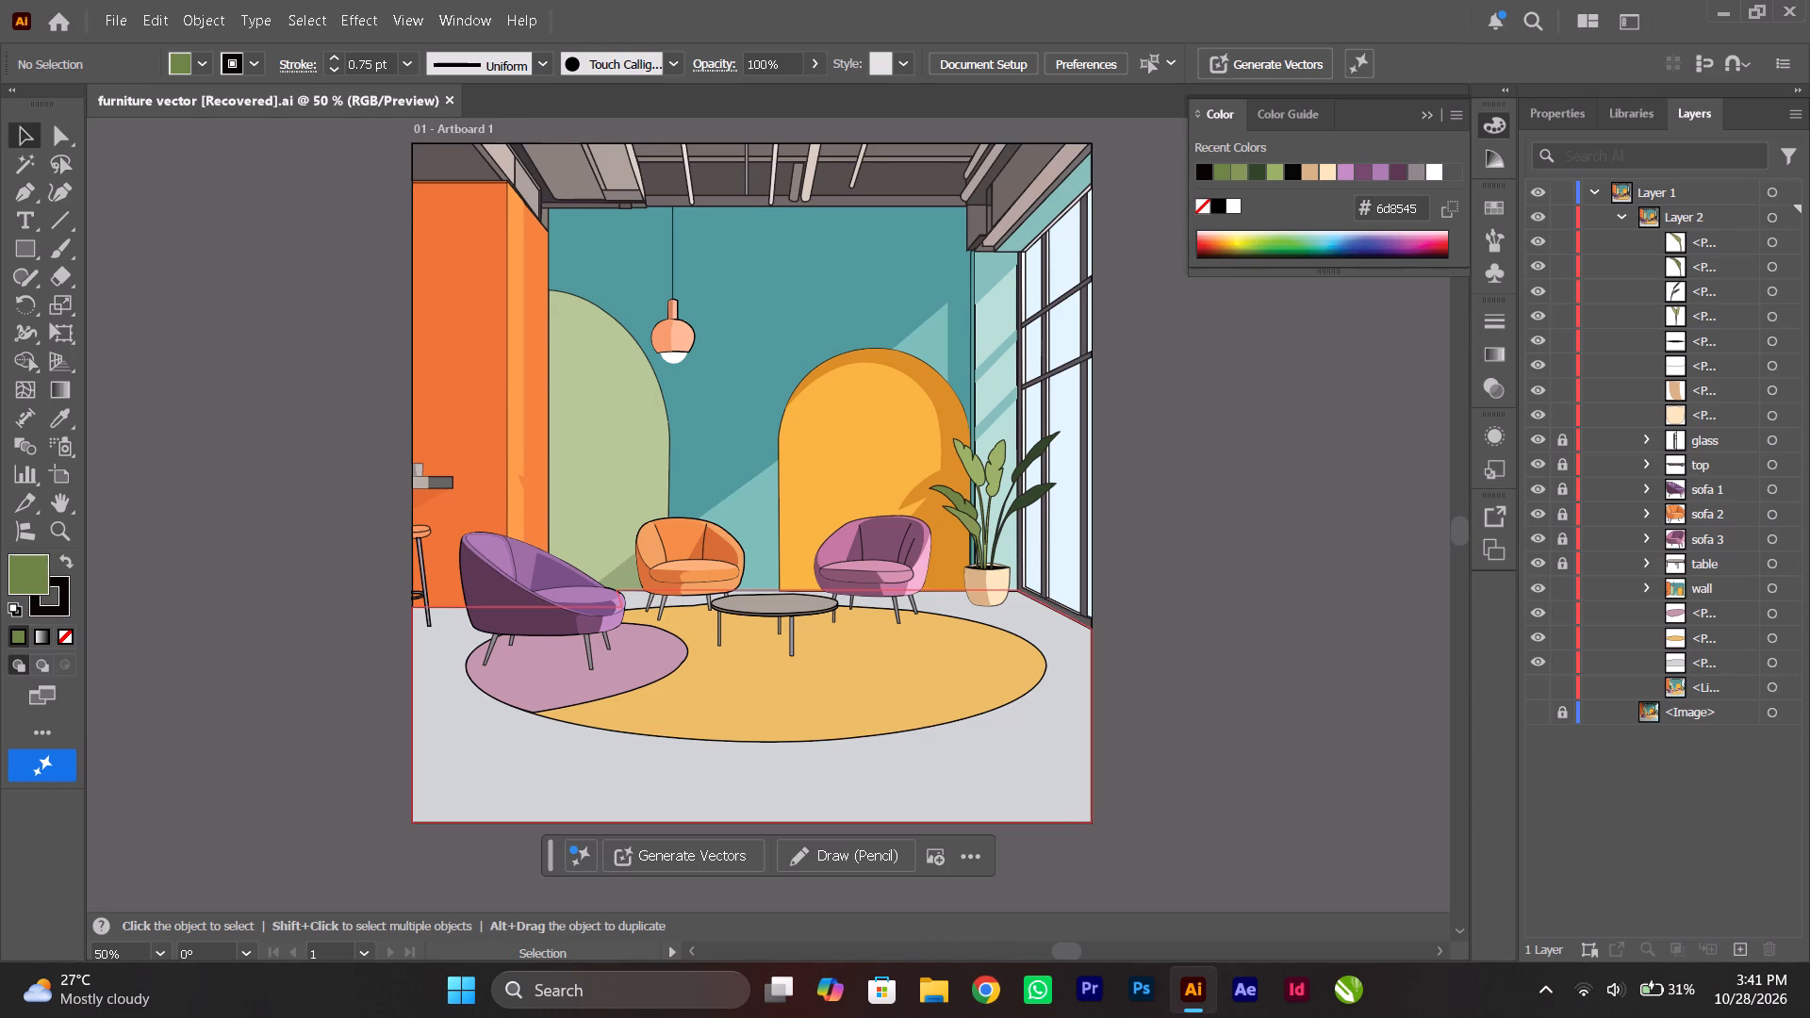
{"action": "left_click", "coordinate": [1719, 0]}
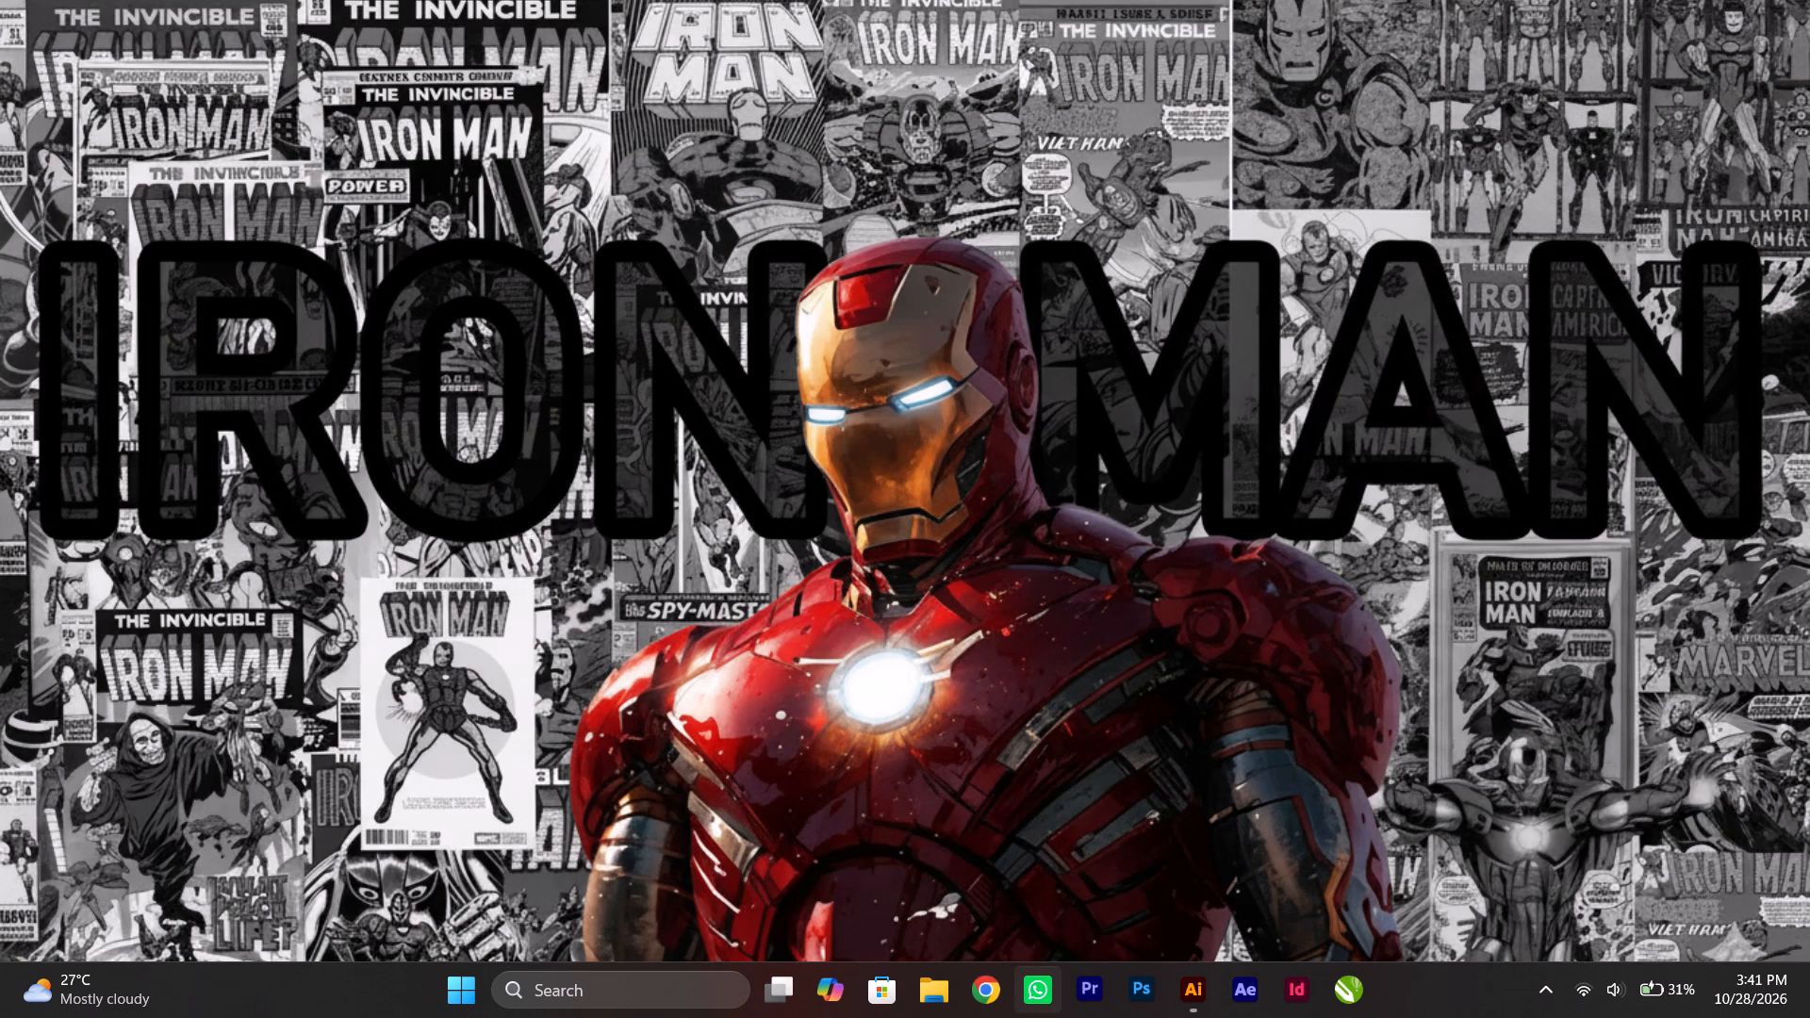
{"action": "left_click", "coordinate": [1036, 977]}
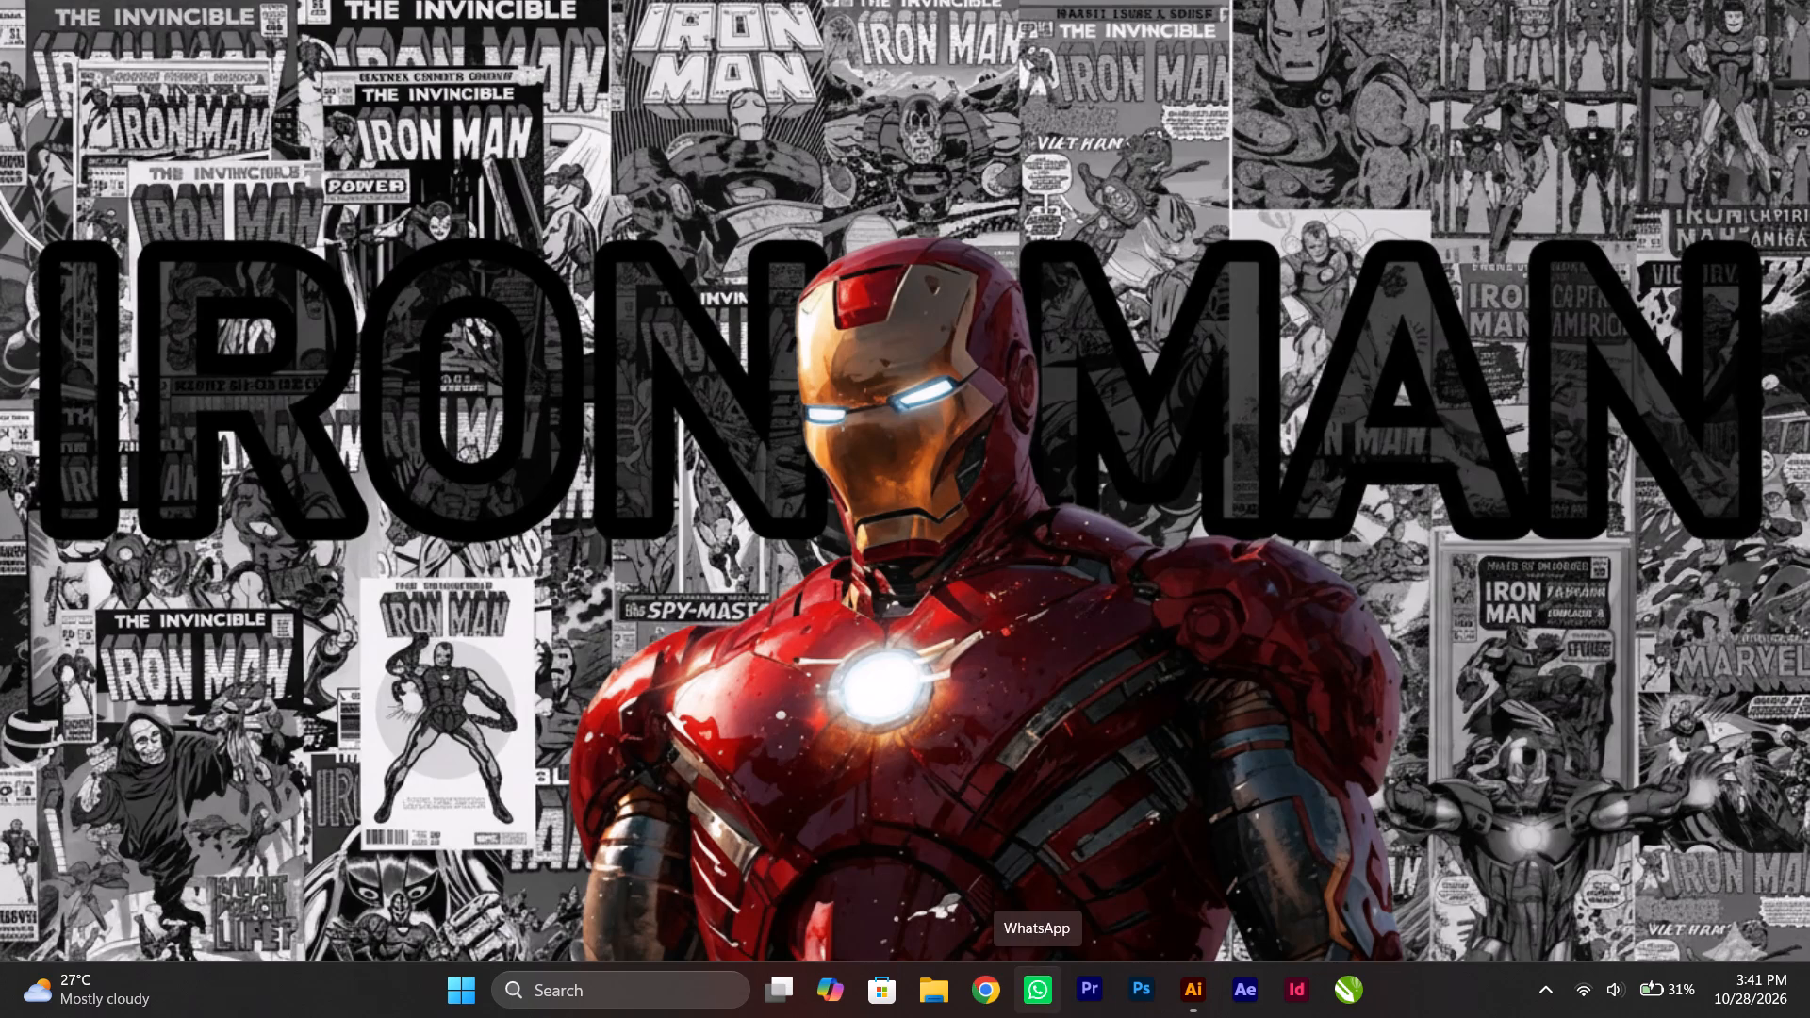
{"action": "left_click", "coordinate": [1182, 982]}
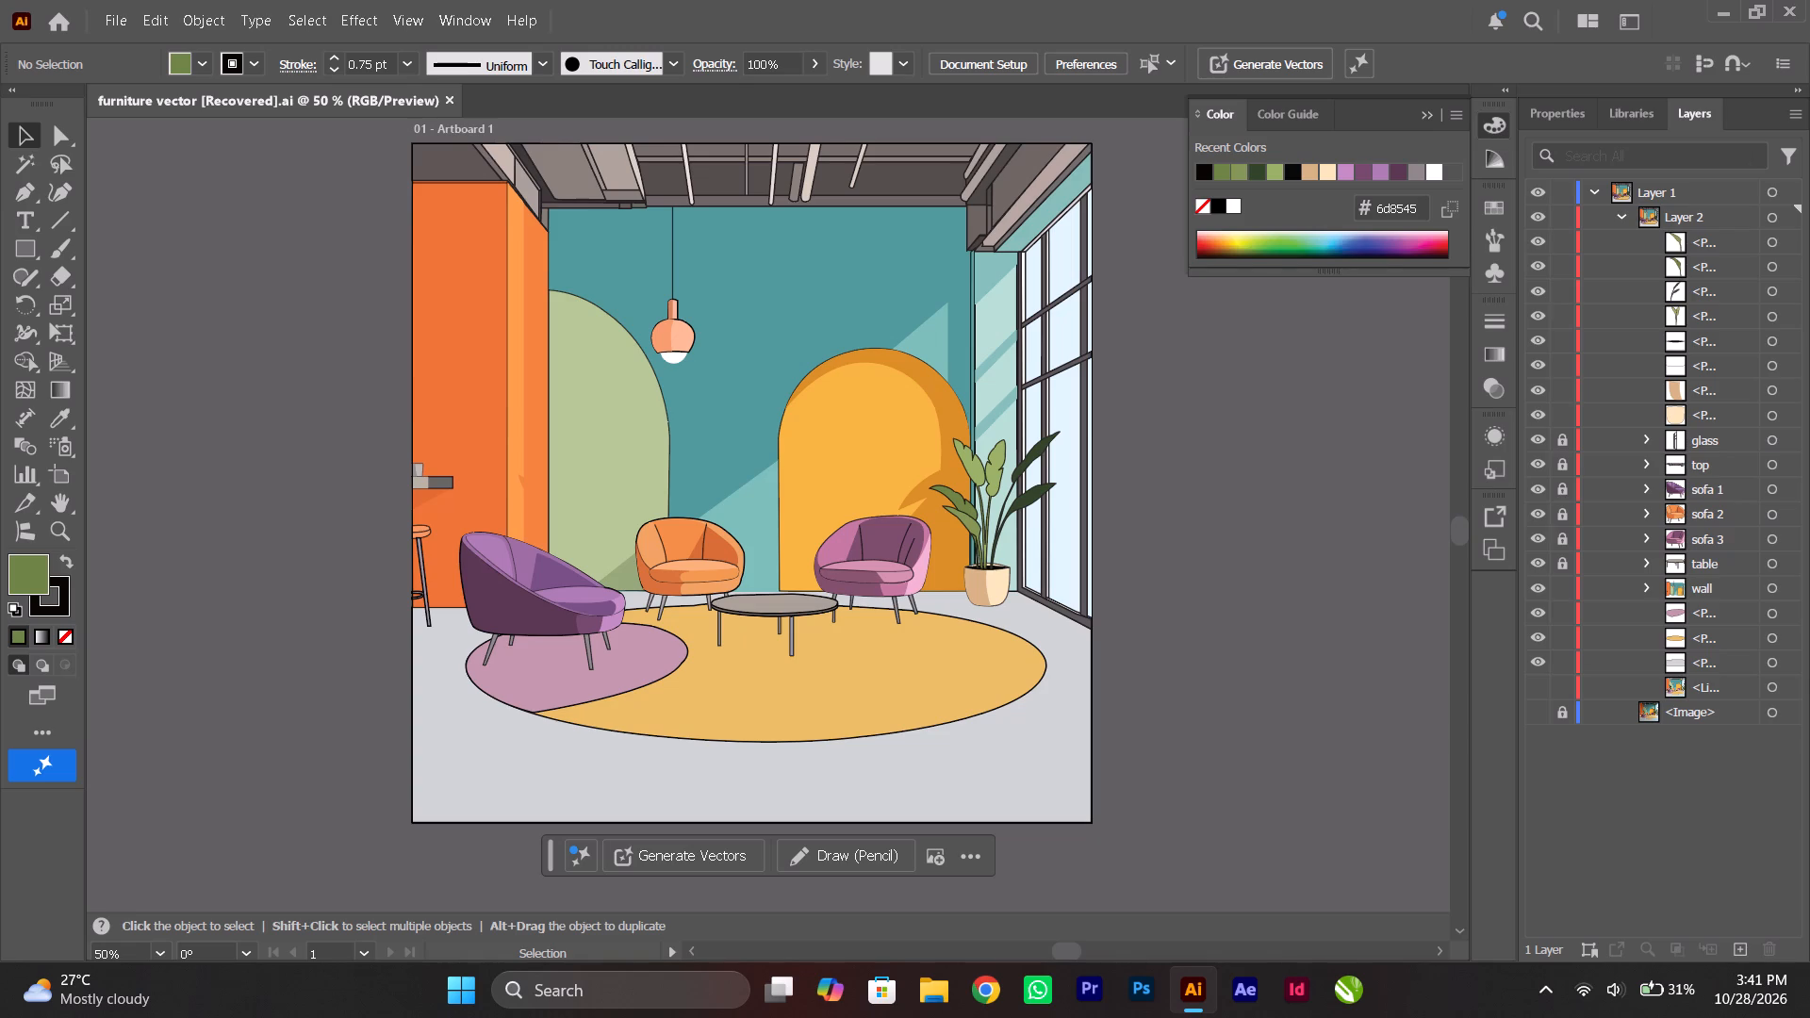
Close Illustrator.
{"action": "left_click", "coordinate": [1788, 17]}
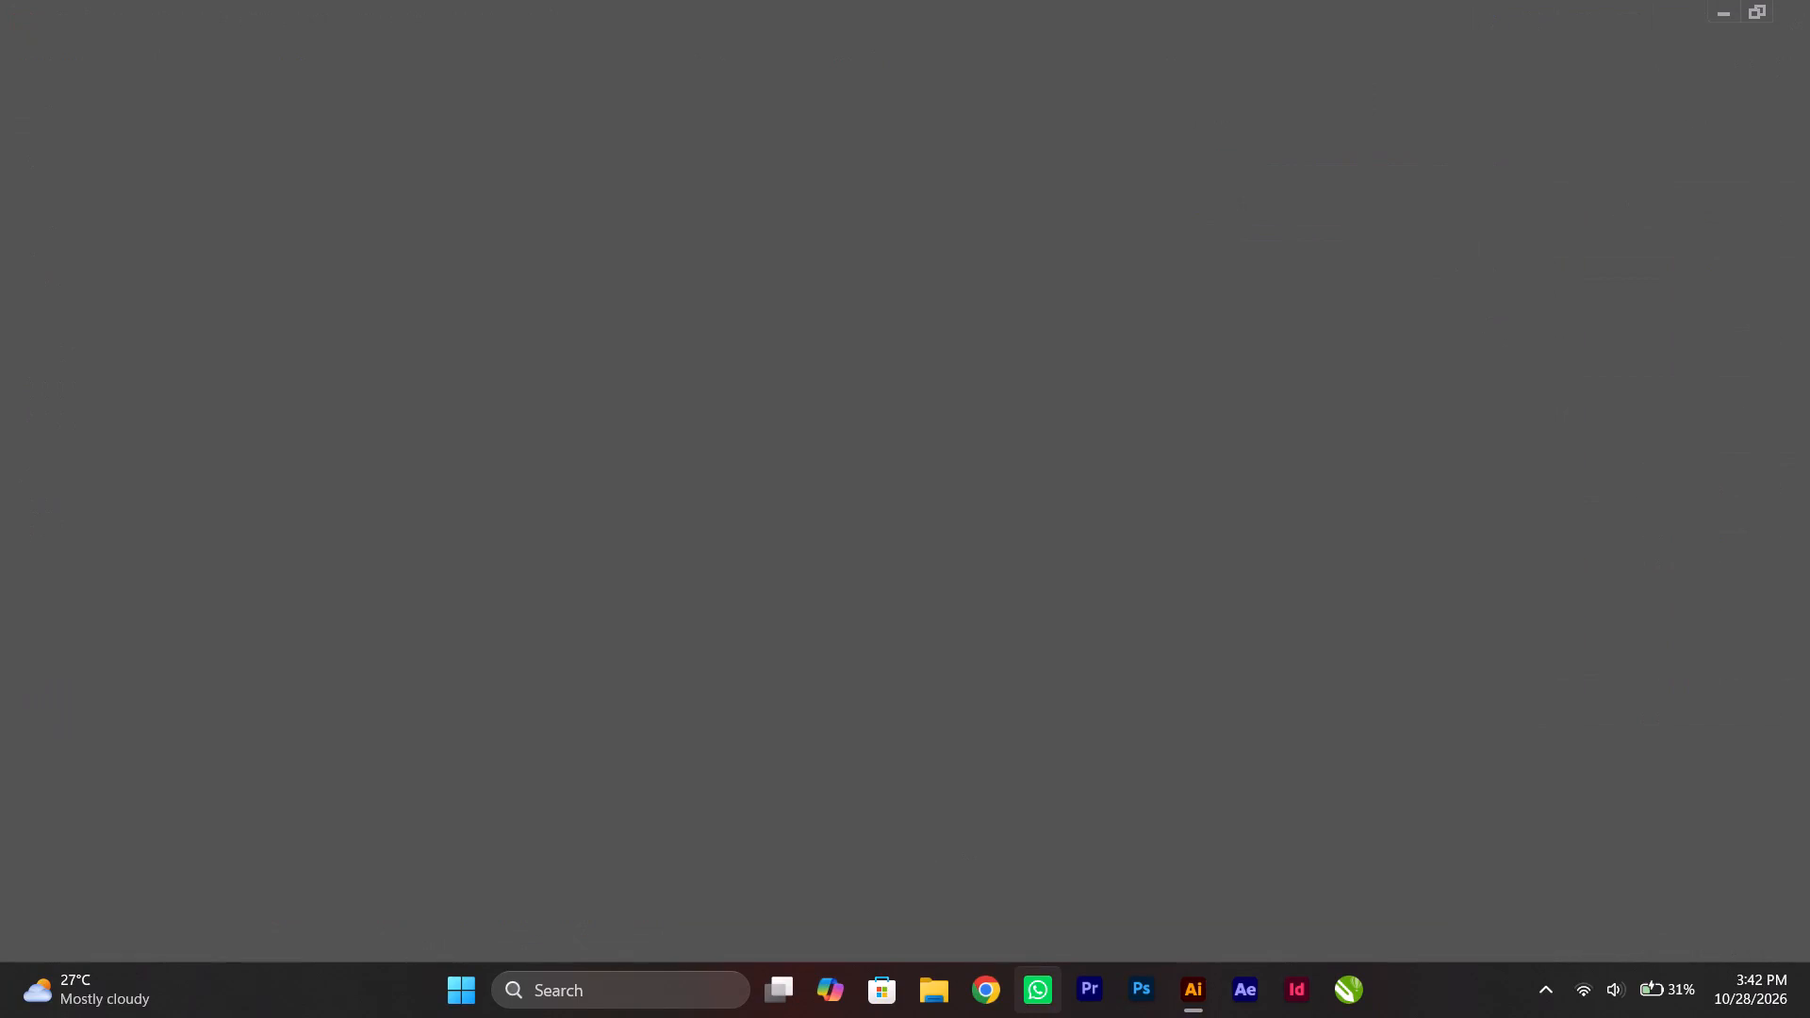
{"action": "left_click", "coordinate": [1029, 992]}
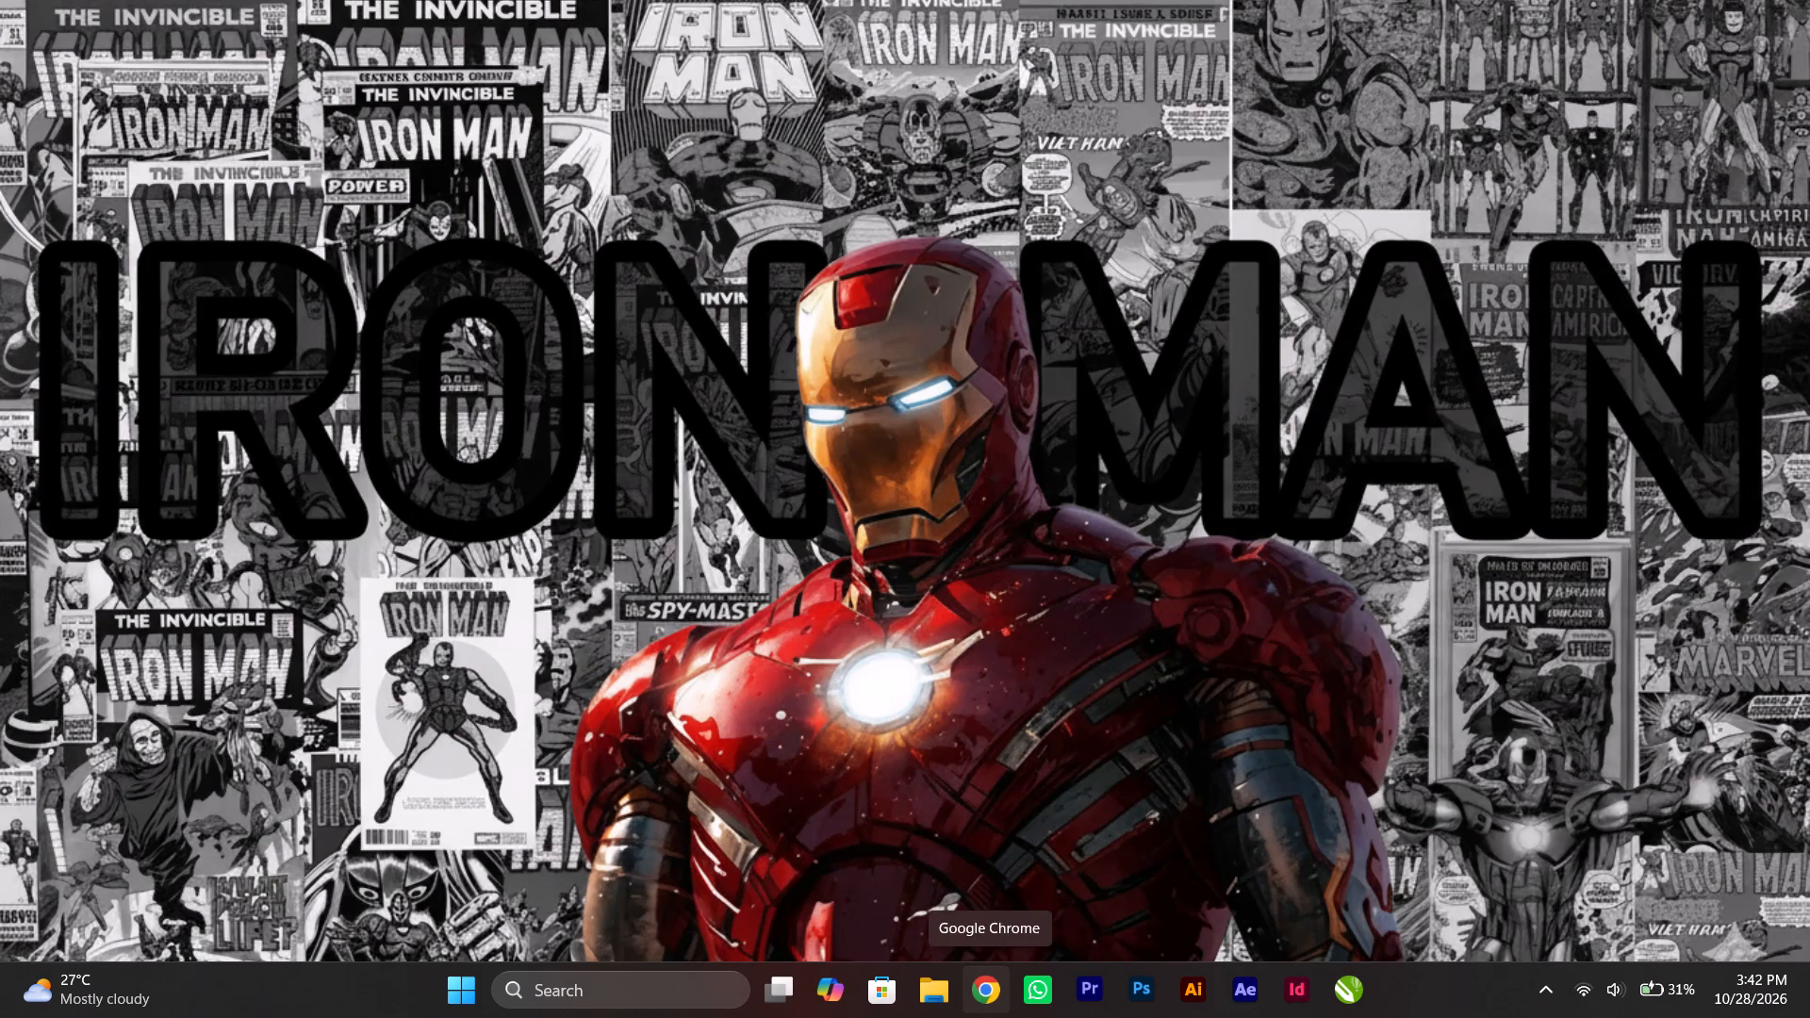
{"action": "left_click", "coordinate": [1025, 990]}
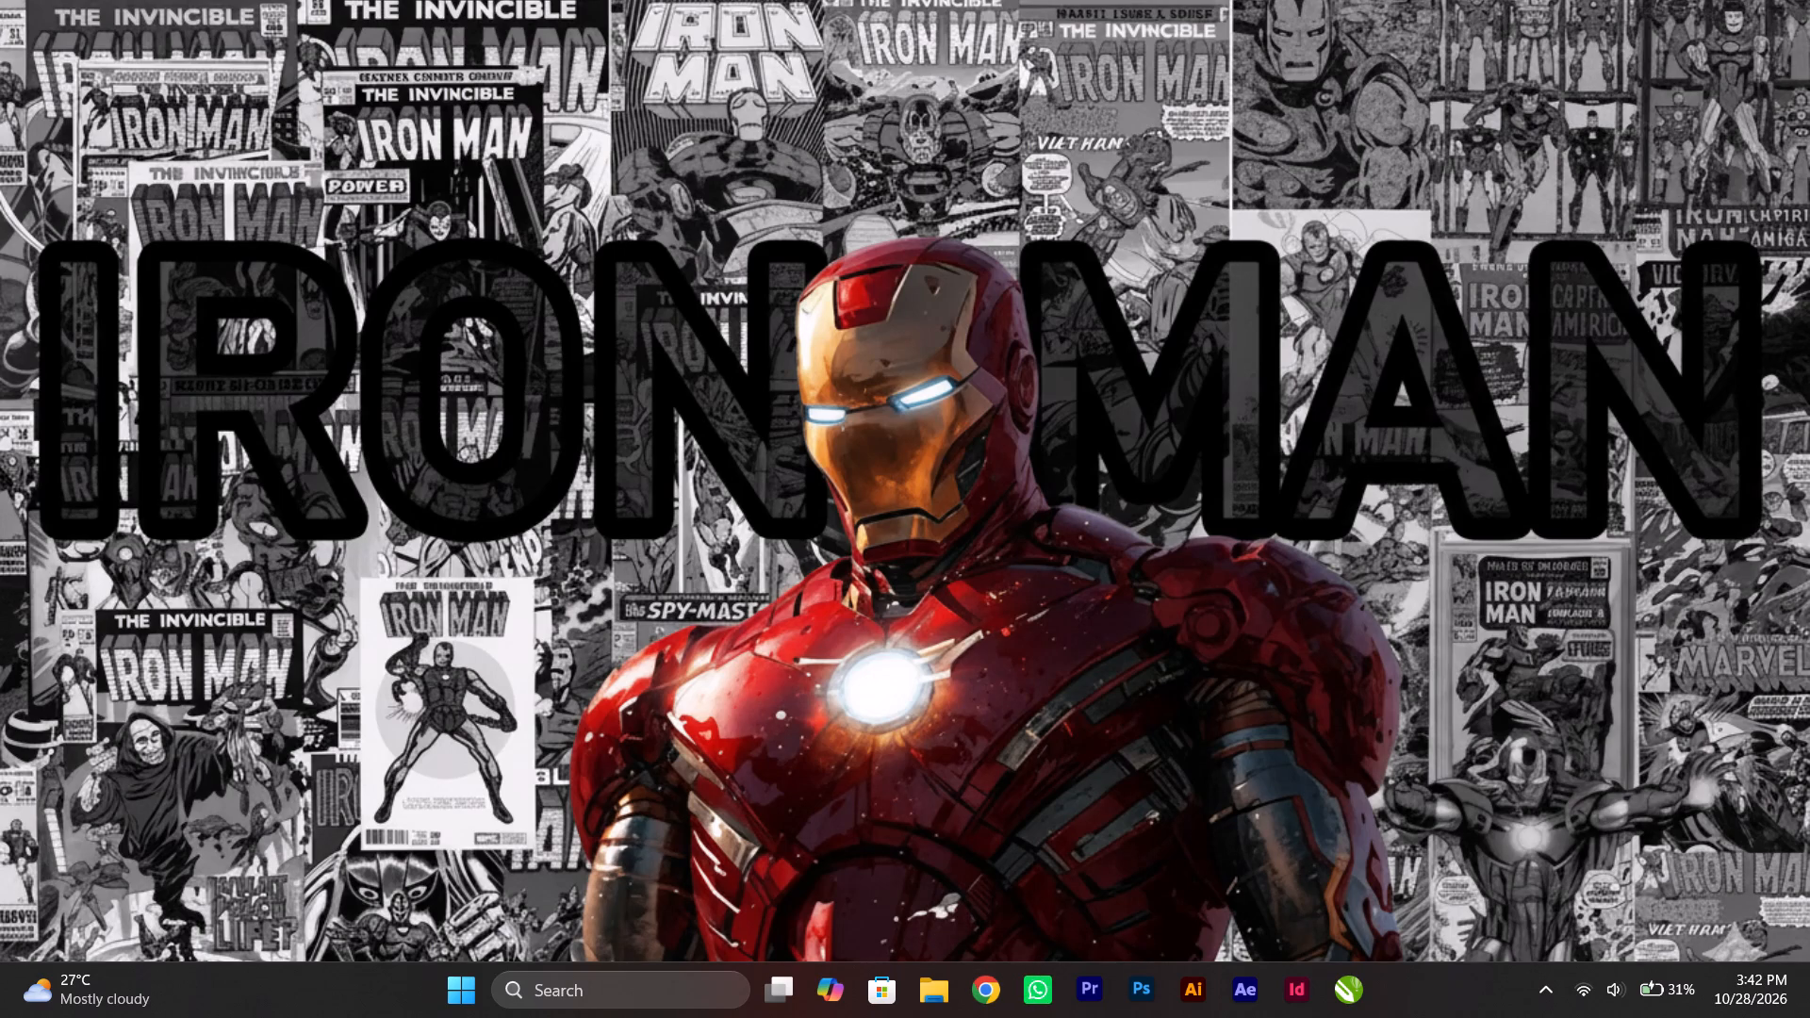